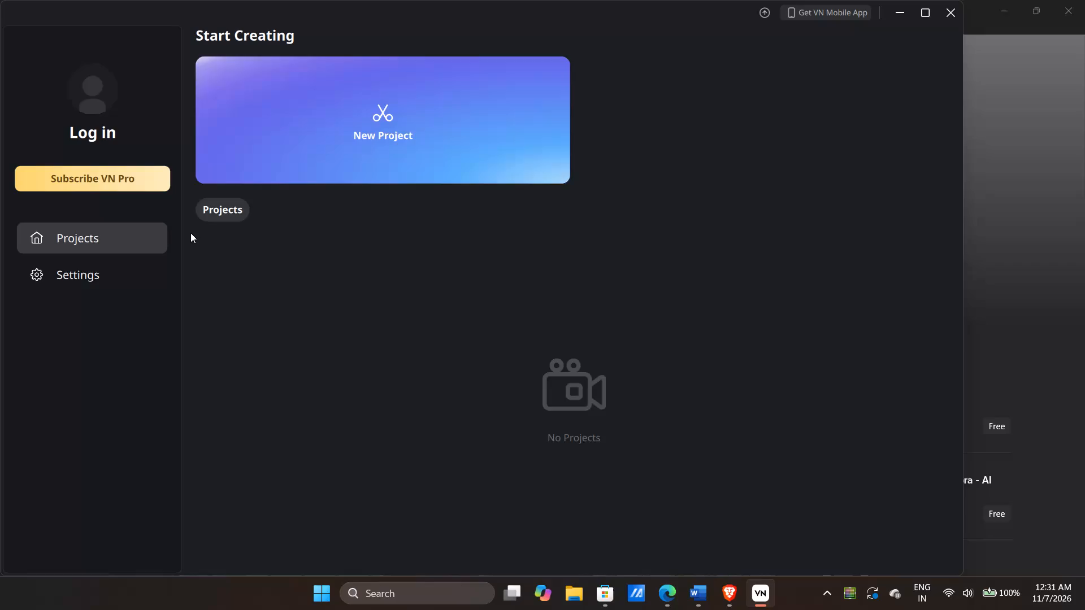
# Maximize the window and create a new video project.
pyautogui.click(926, 20)
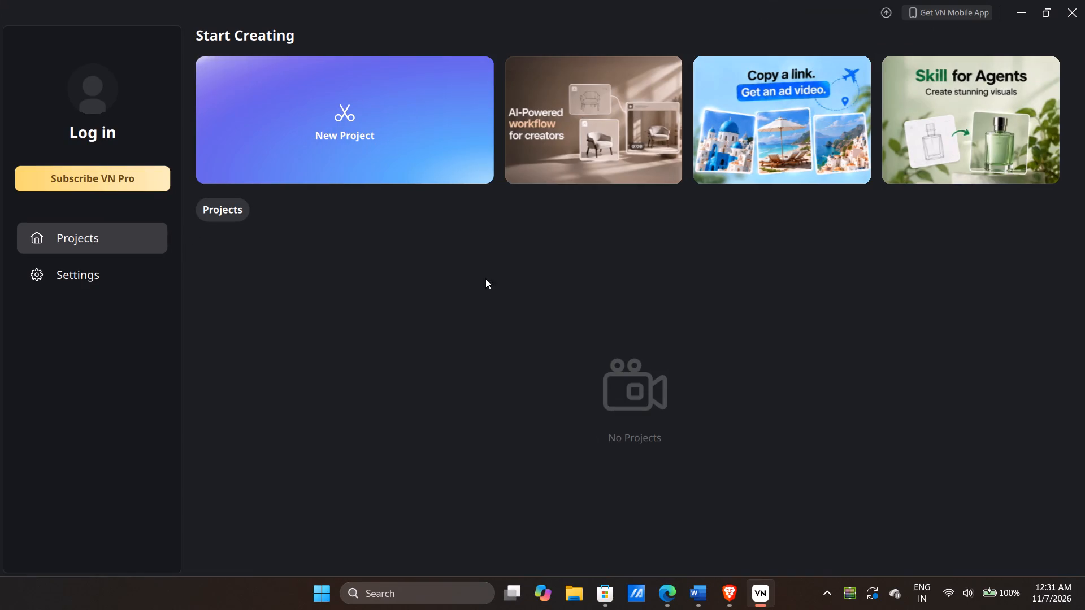
pyautogui.click(334, 104)
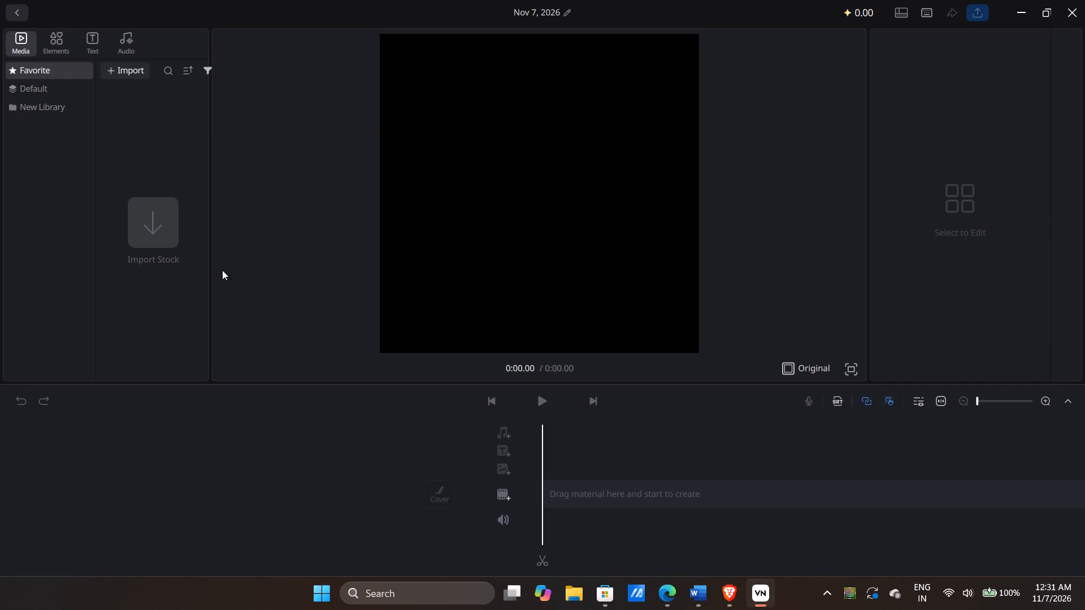
# Look through the version update notes and dismiss the update notice.
pyautogui.click(153, 239)
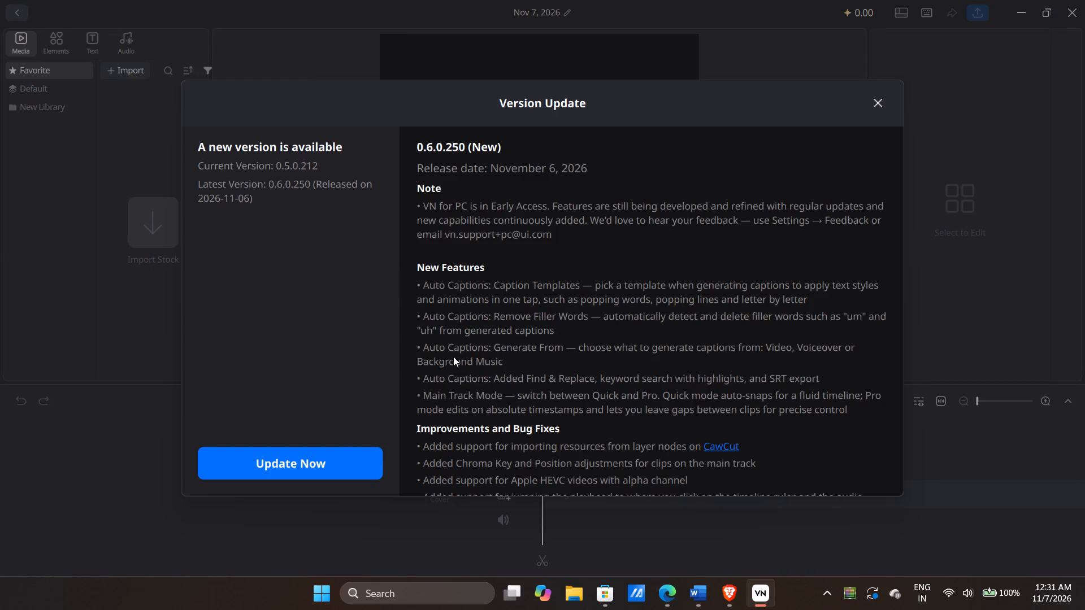
pyautogui.scroll(-8, 436, 374)
pyautogui.scroll(1, 436, 374)
pyautogui.scroll(-2, 436, 374)
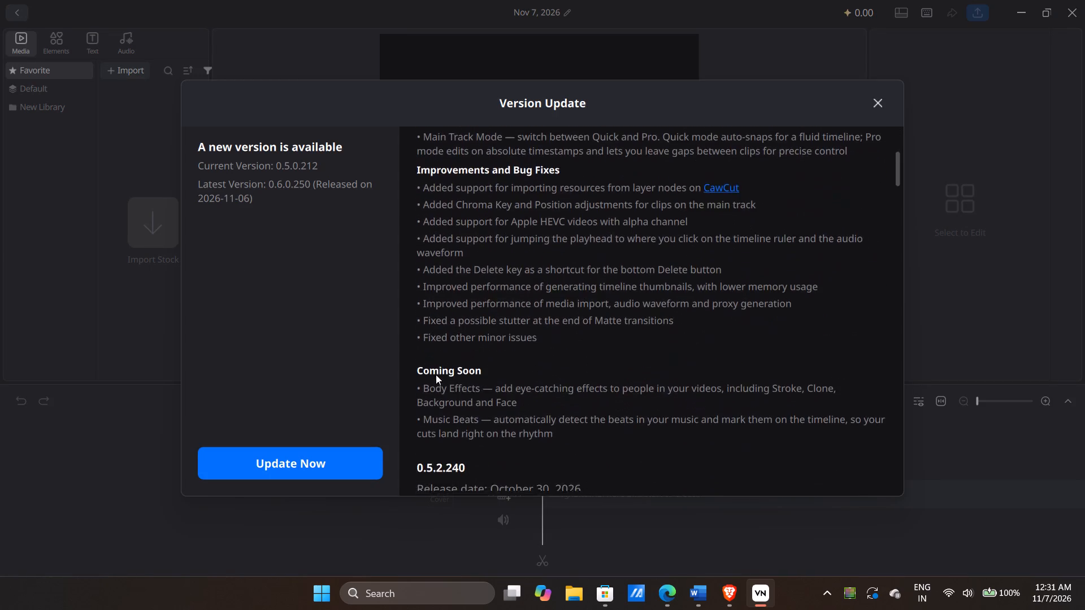
pyautogui.scroll(-2, 436, 374)
pyautogui.scroll(1, 436, 374)
pyautogui.scroll(-3, 436, 374)
pyautogui.scroll(1, 436, 374)
pyautogui.scroll(-5, 436, 374)
pyautogui.click(886, 92)
pyautogui.click(876, 101)
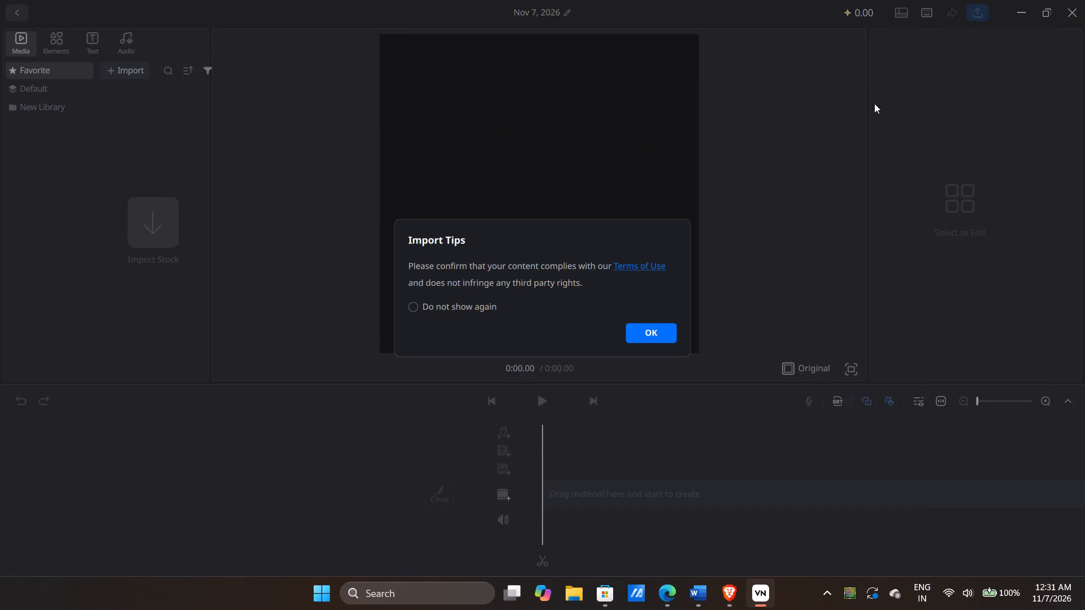
pyautogui.click(662, 336)
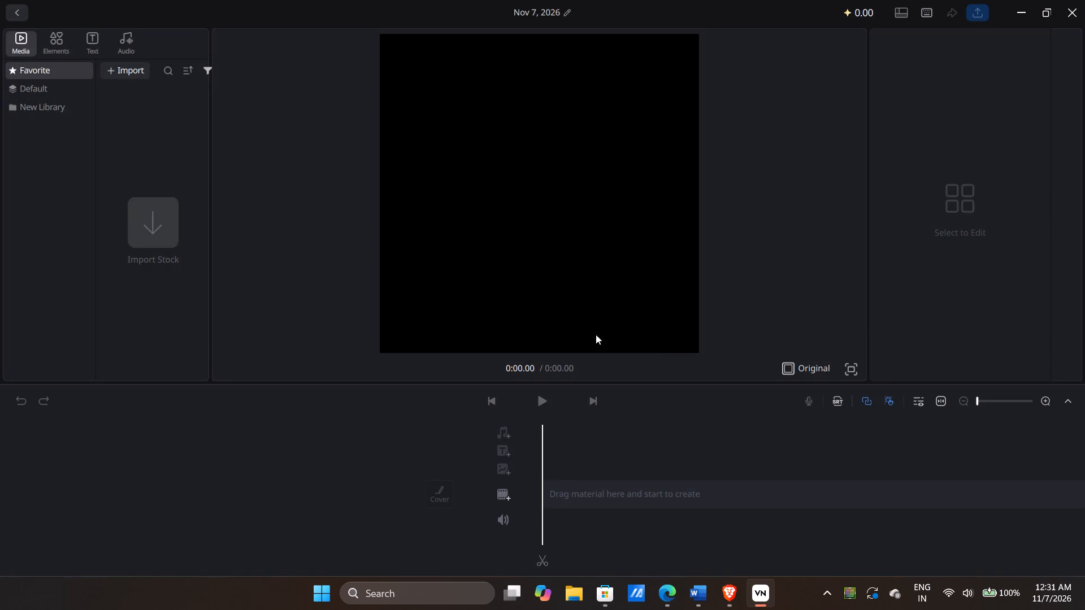
pyautogui.click(51, 156)
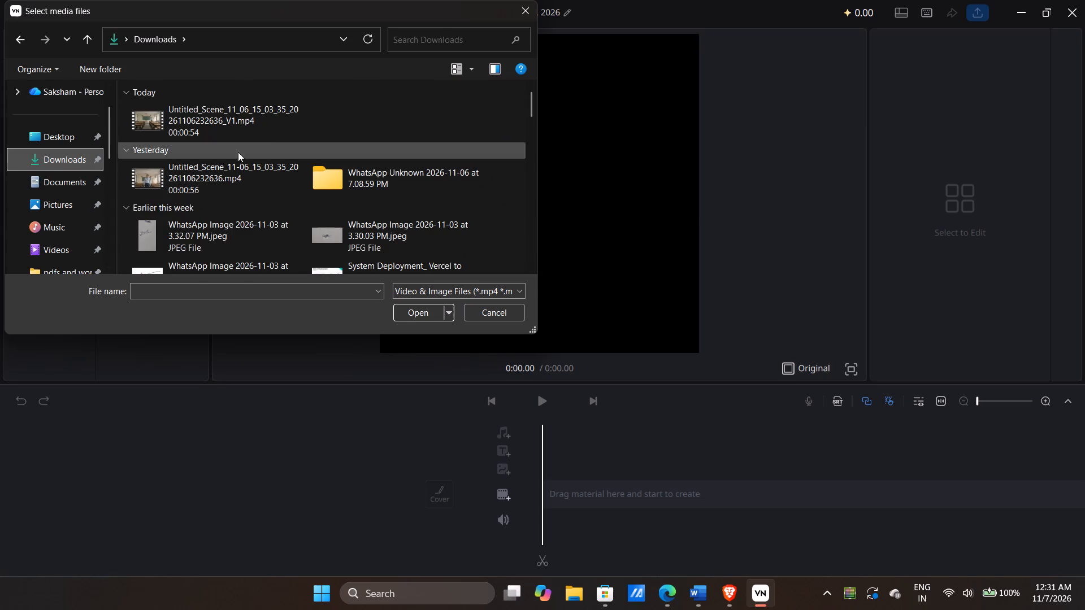
pyautogui.click(232, 131)
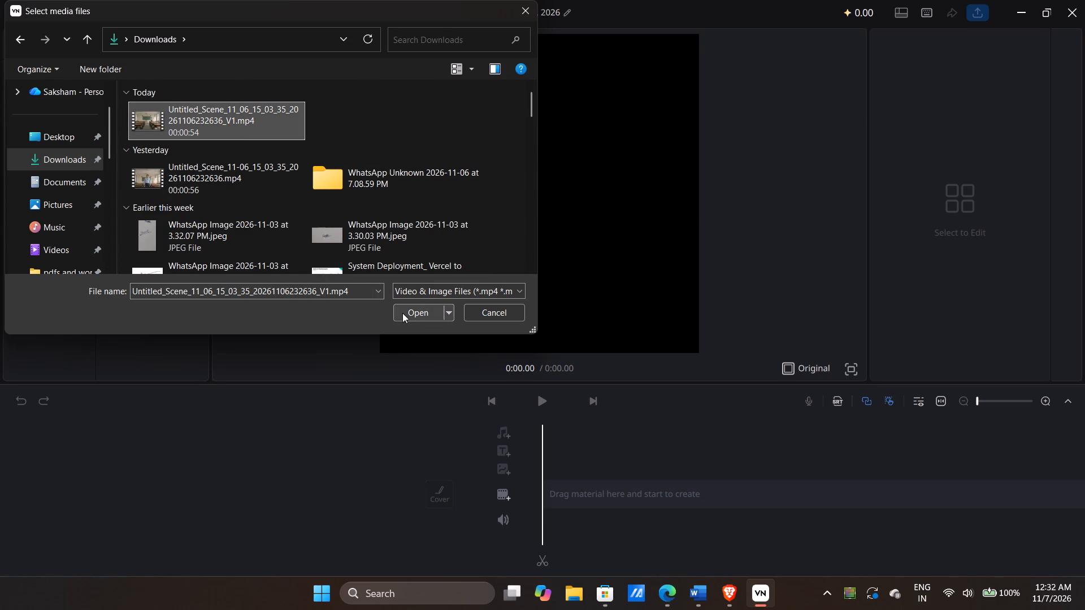
pyautogui.click(215, 177)
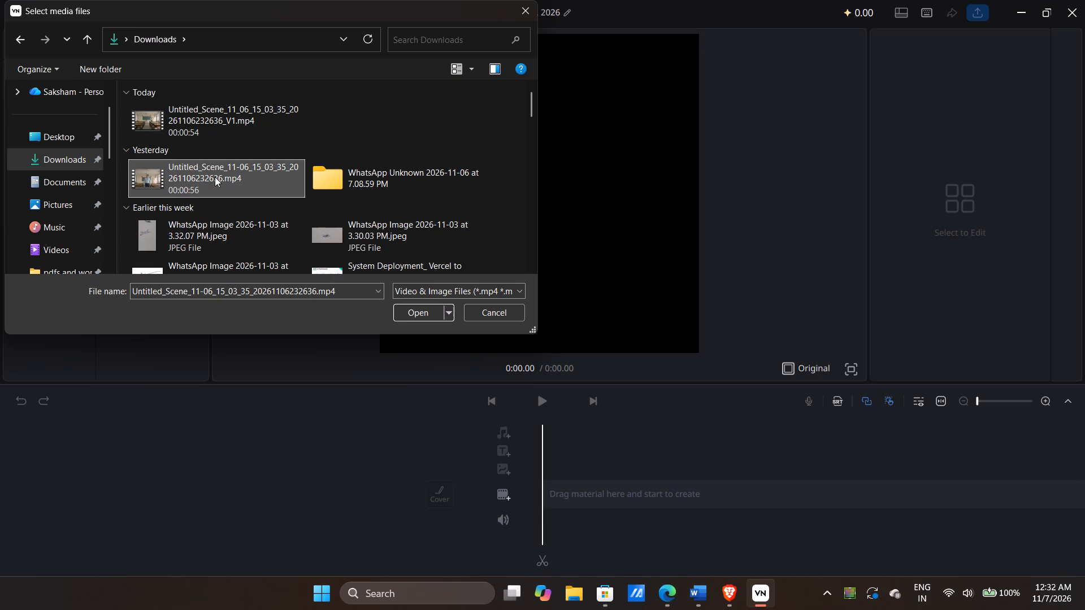
pyautogui.click(203, 119)
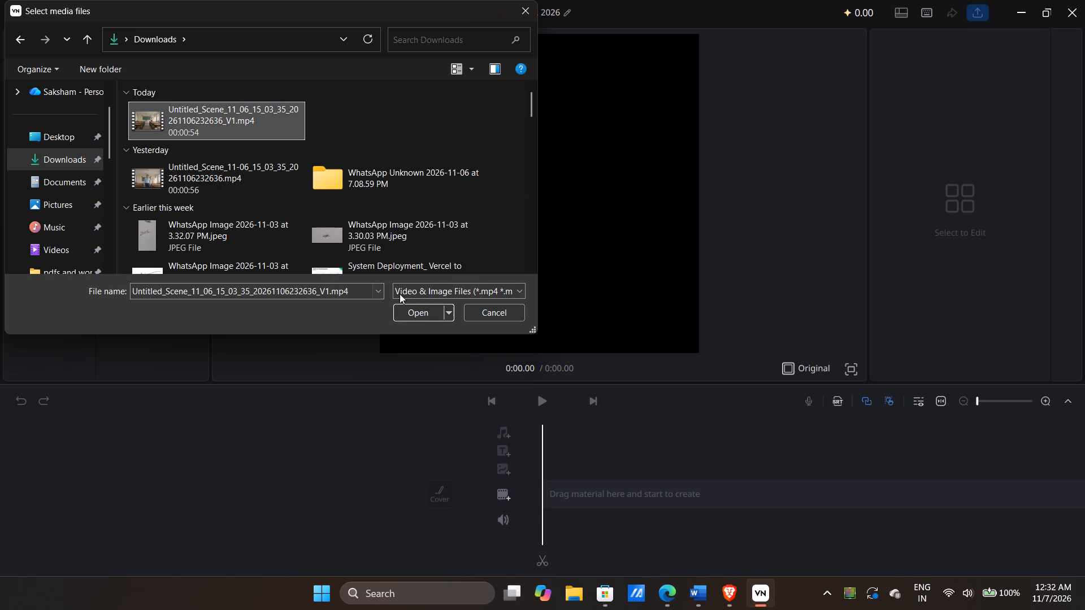
pyautogui.click(411, 311)
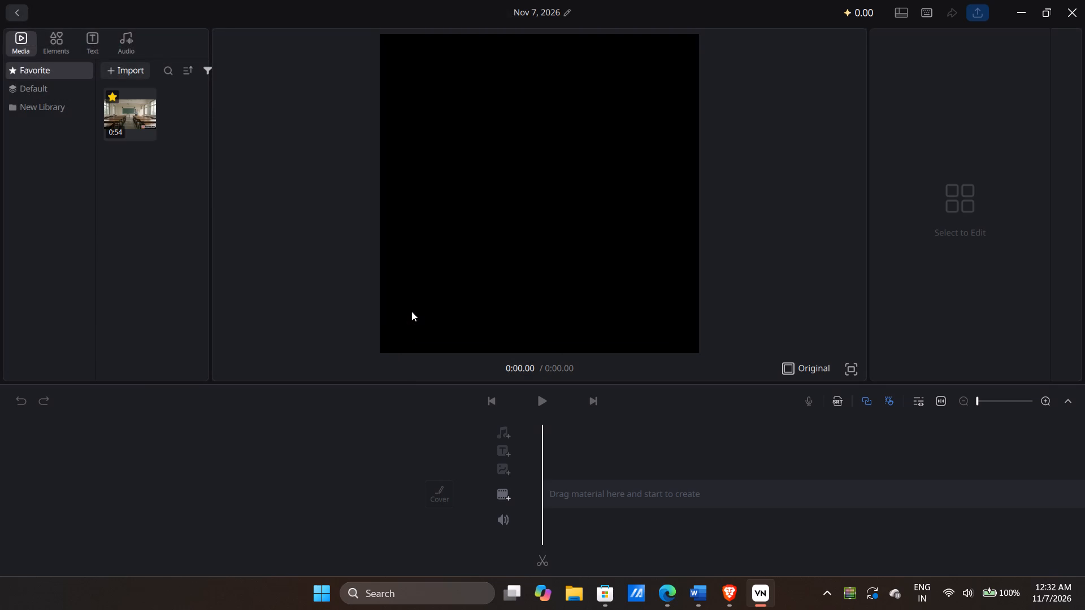
pyautogui.click(147, 118)
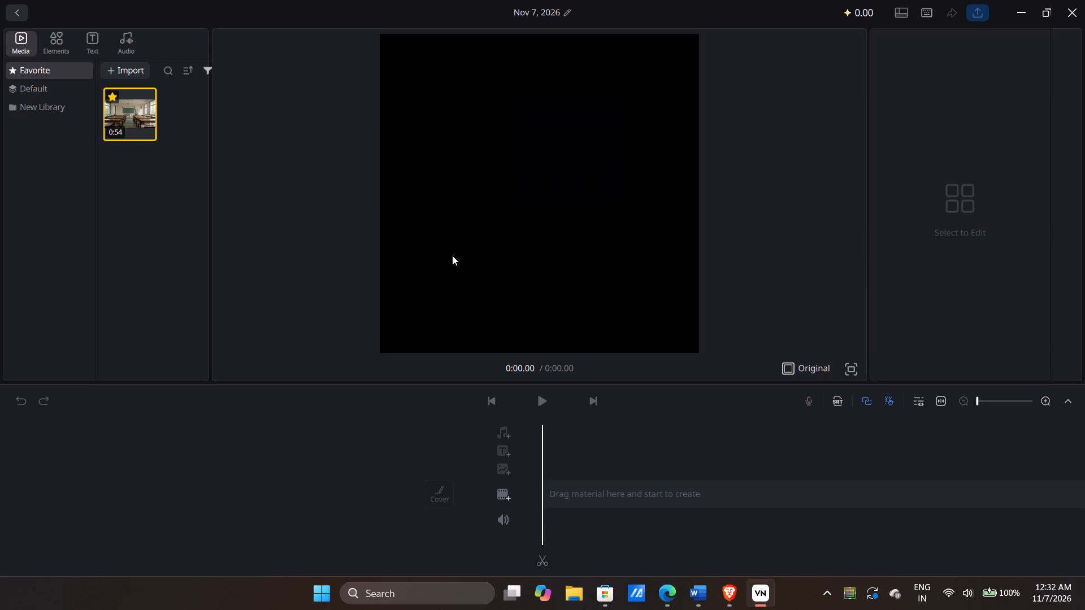
# Set the project's aspect ratio to 16:9.
pyautogui.click(801, 365)
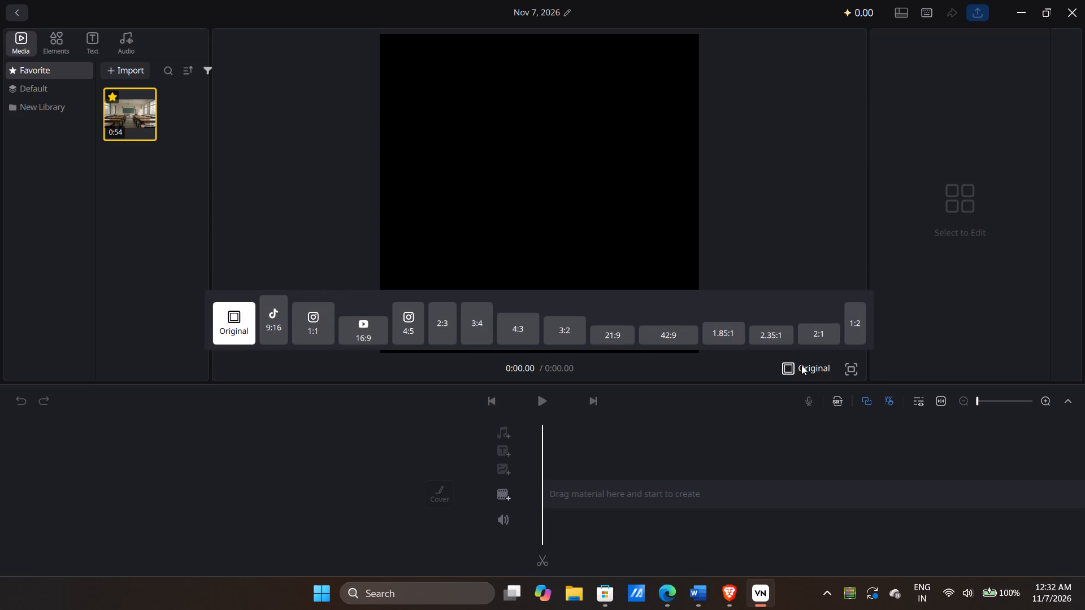
pyautogui.click(364, 330)
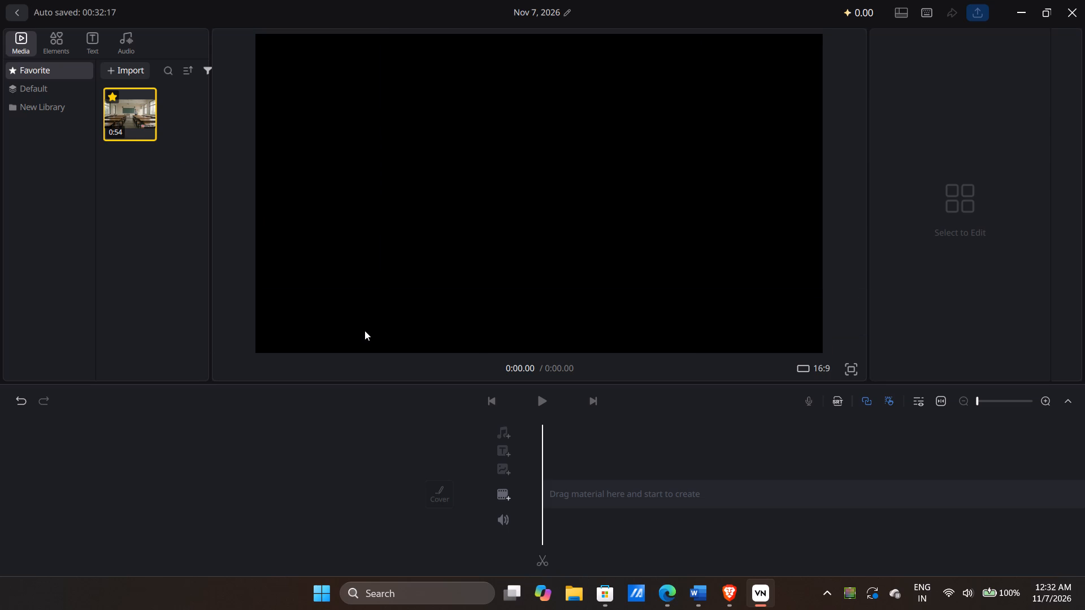
# Place the imported classroom video on the main track at the start of the timeline.
pyautogui.moveTo(137, 117); pyautogui.dragTo(623, 467)
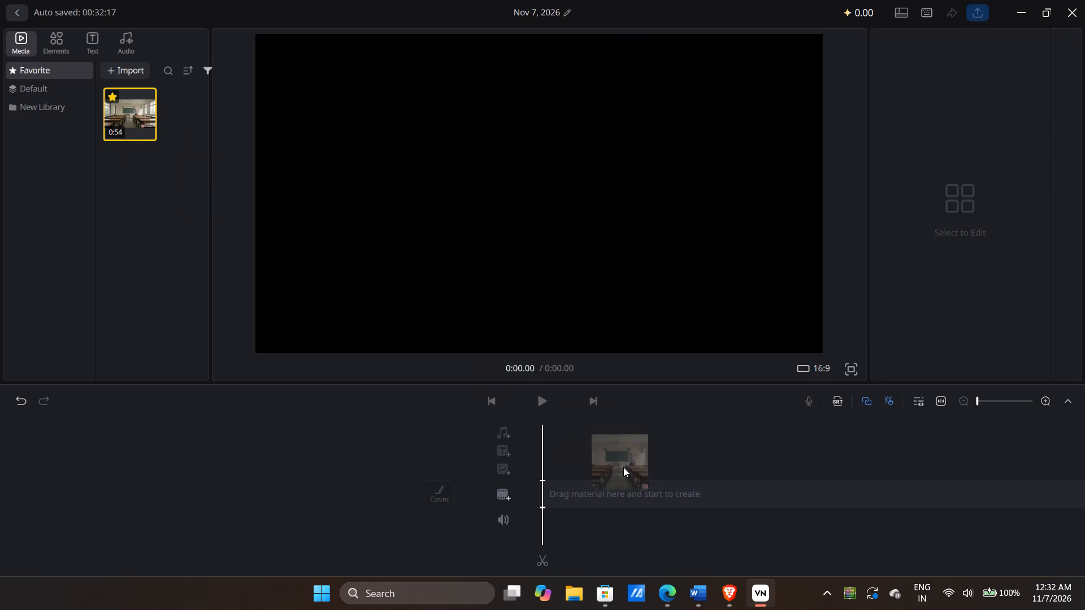
pyautogui.moveTo(623, 467); pyautogui.dragTo(630, 488)
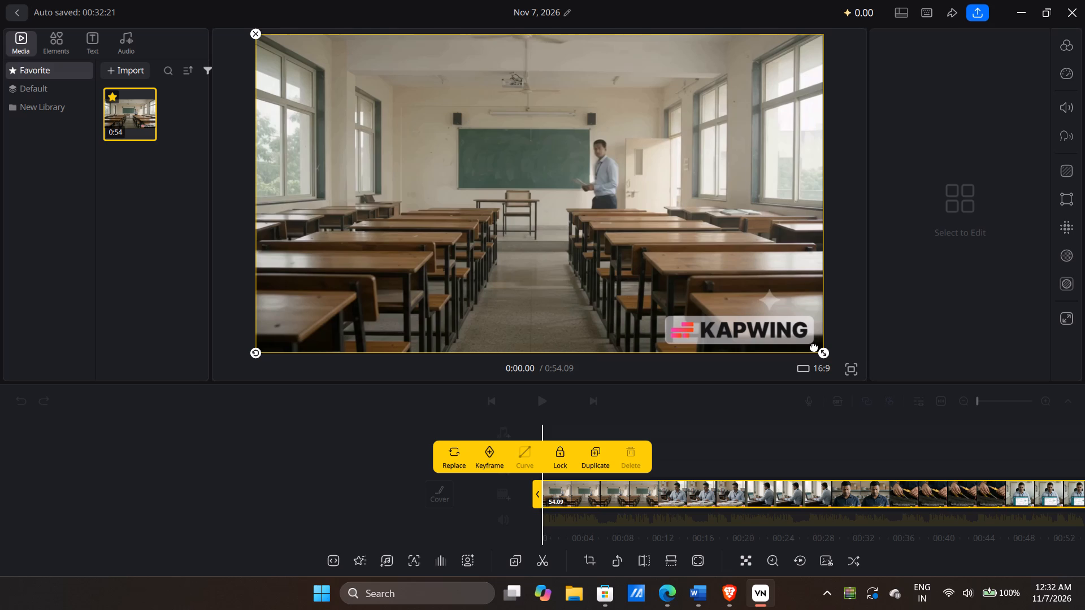
pyautogui.click(50, 167)
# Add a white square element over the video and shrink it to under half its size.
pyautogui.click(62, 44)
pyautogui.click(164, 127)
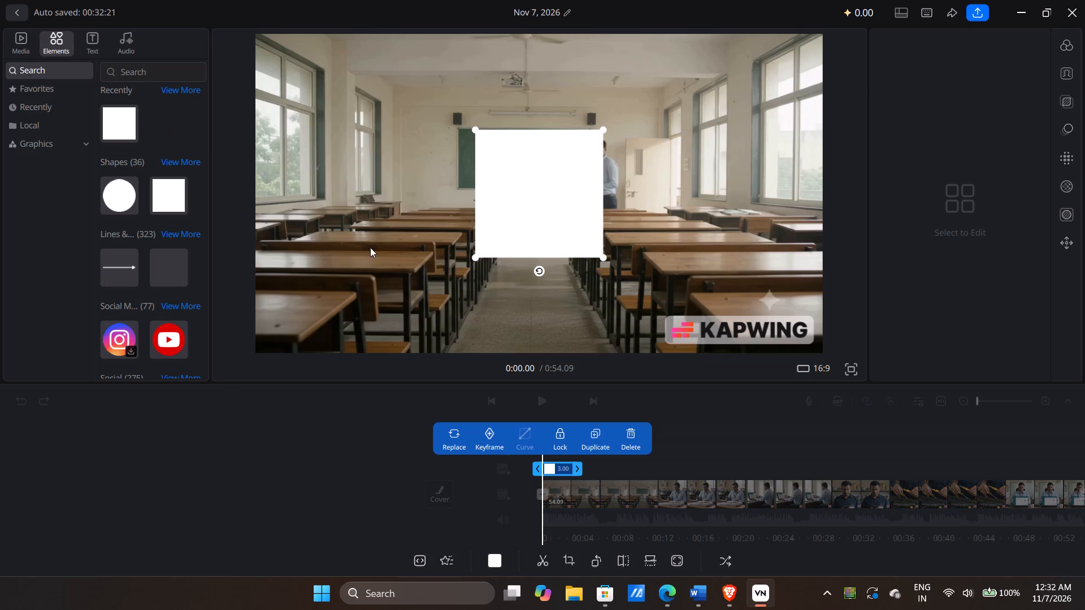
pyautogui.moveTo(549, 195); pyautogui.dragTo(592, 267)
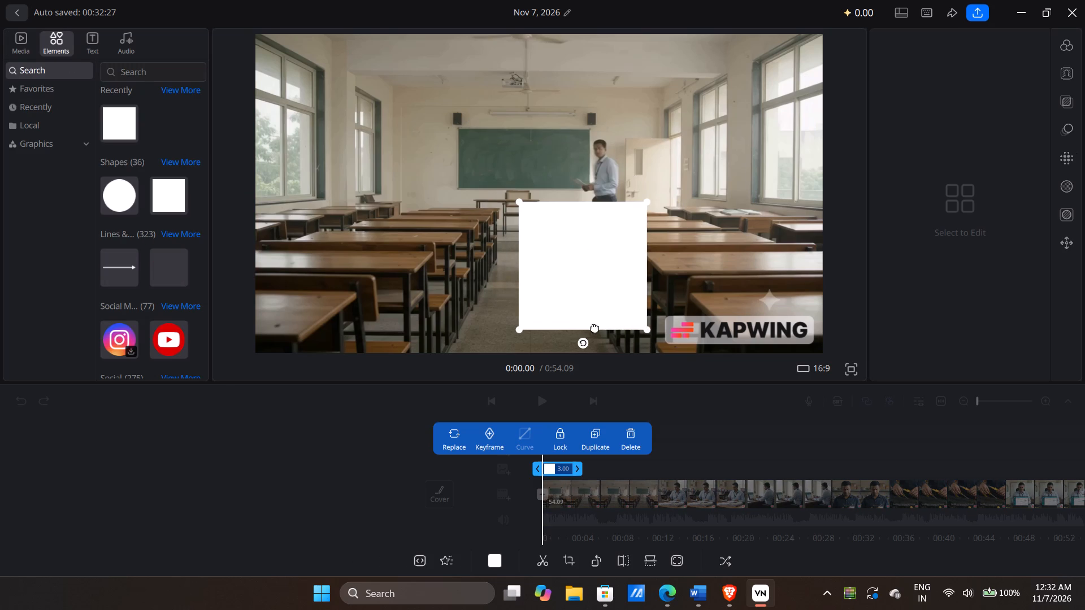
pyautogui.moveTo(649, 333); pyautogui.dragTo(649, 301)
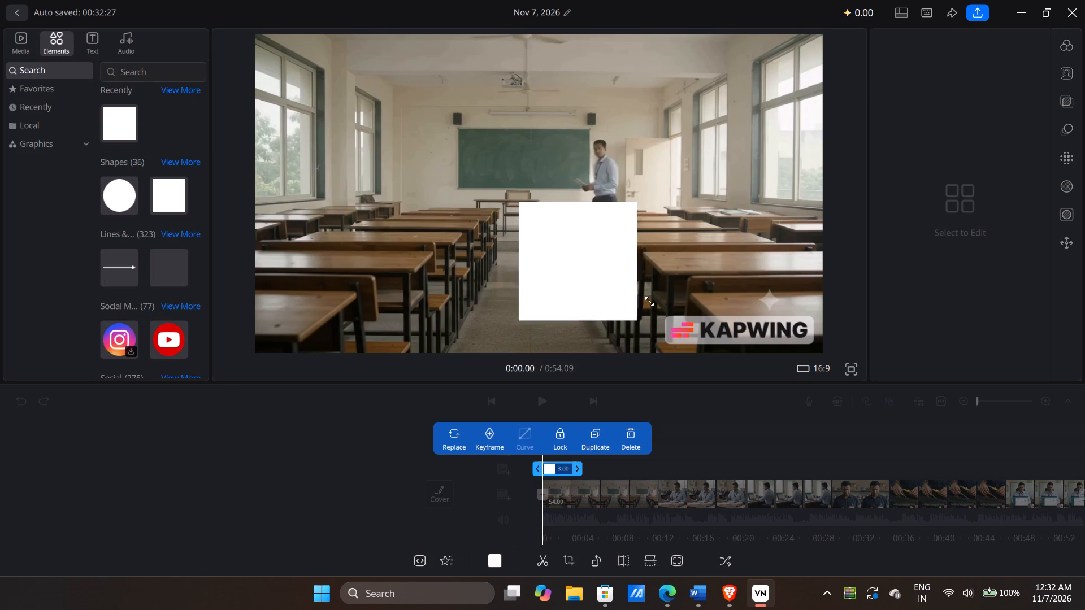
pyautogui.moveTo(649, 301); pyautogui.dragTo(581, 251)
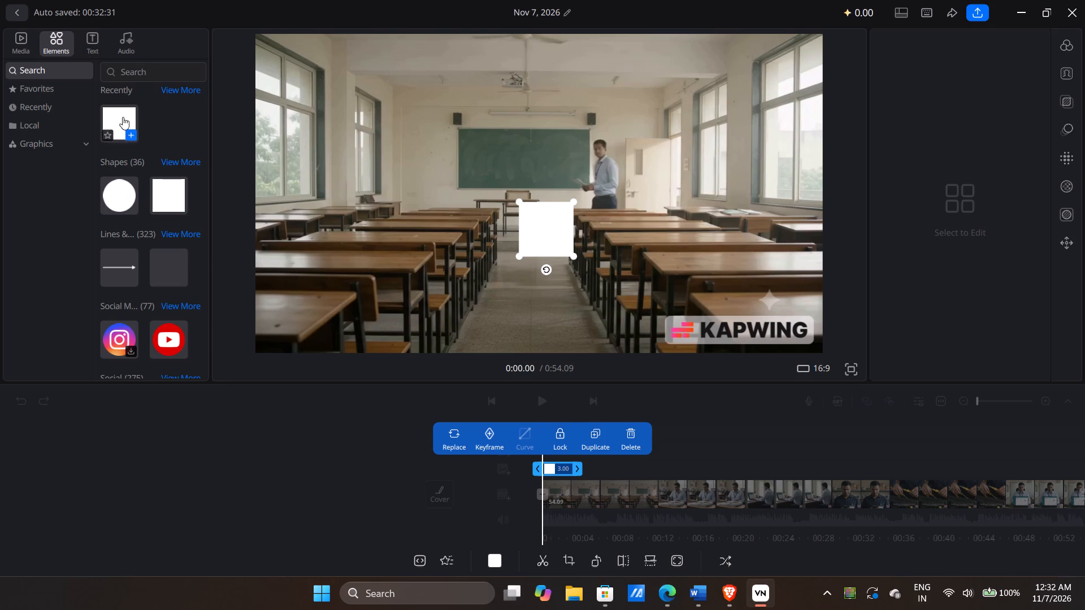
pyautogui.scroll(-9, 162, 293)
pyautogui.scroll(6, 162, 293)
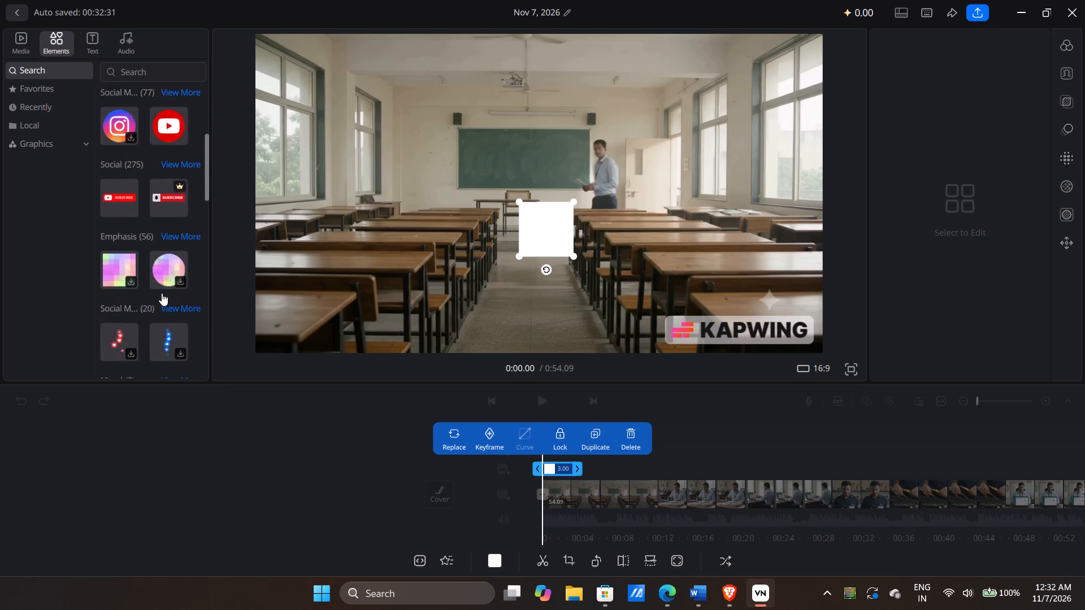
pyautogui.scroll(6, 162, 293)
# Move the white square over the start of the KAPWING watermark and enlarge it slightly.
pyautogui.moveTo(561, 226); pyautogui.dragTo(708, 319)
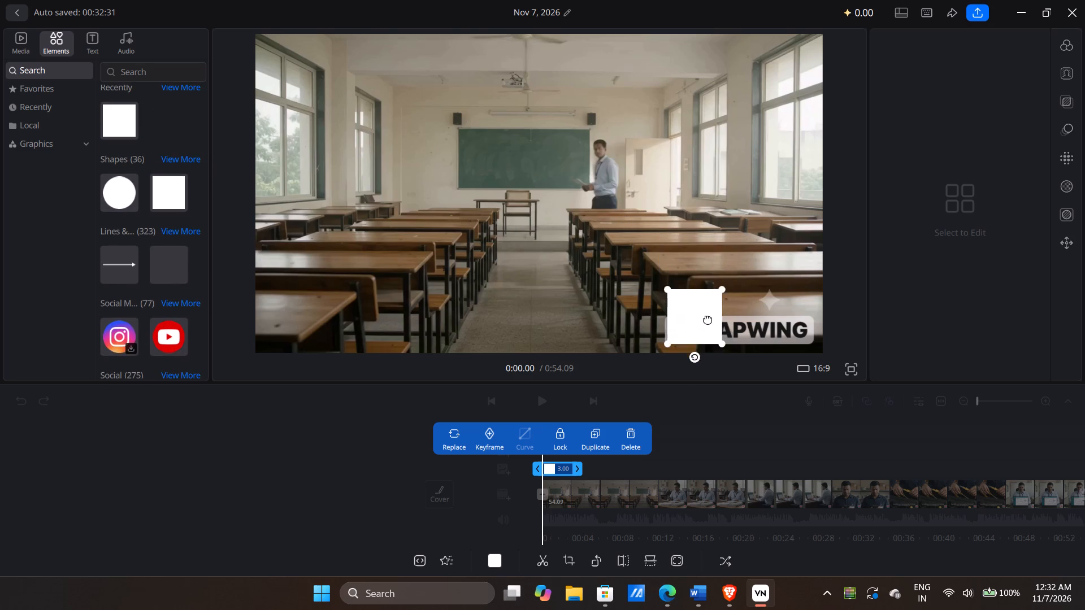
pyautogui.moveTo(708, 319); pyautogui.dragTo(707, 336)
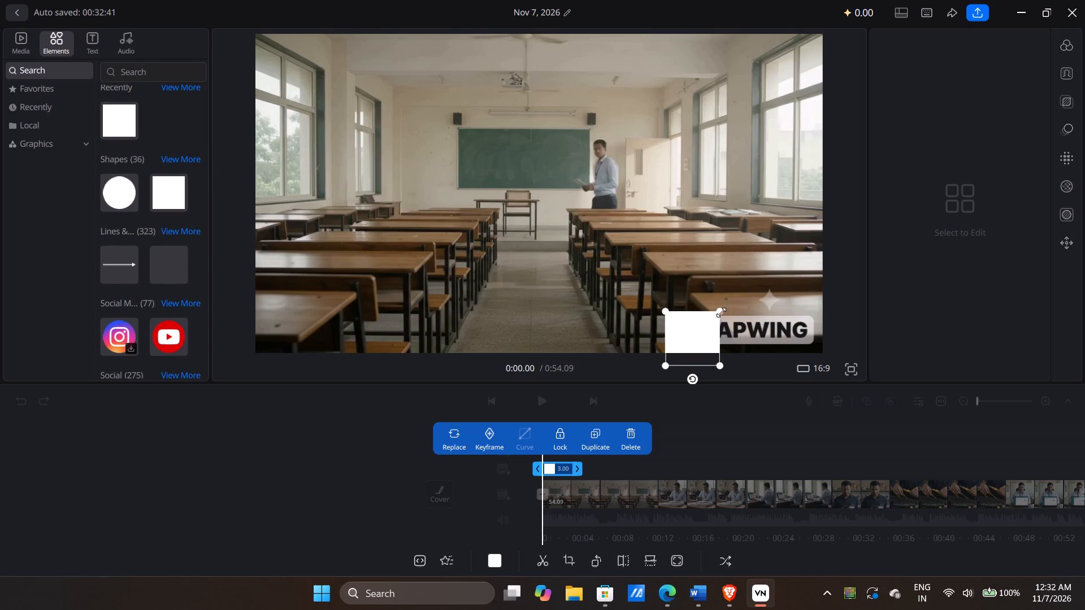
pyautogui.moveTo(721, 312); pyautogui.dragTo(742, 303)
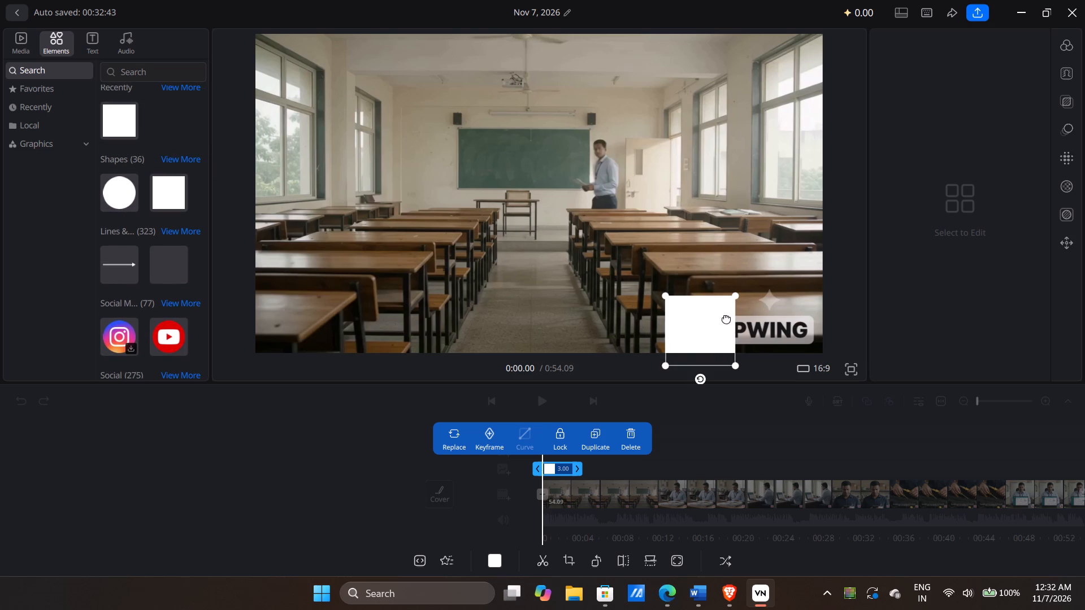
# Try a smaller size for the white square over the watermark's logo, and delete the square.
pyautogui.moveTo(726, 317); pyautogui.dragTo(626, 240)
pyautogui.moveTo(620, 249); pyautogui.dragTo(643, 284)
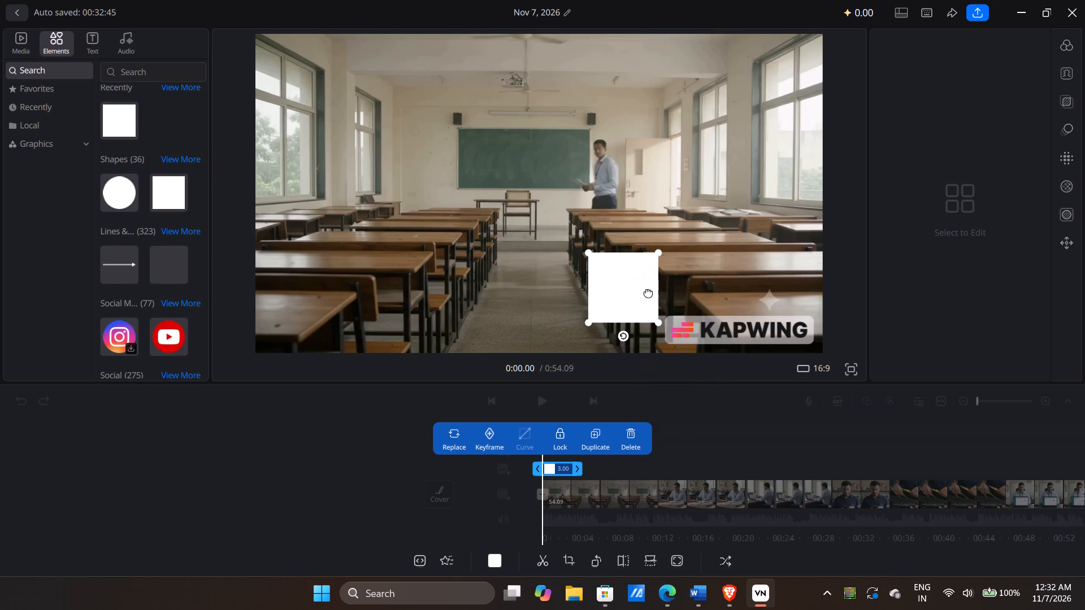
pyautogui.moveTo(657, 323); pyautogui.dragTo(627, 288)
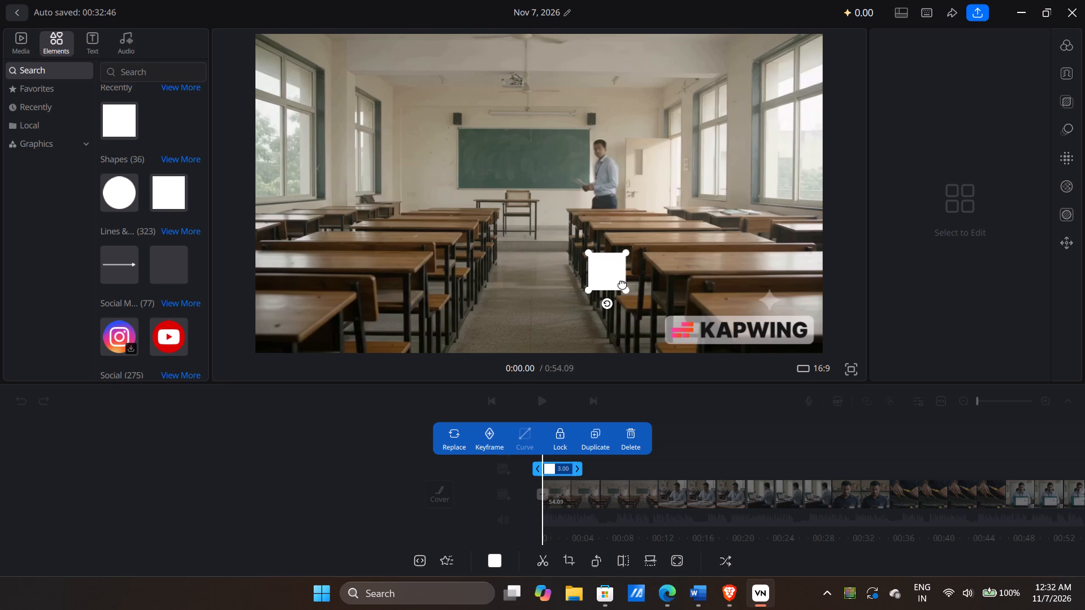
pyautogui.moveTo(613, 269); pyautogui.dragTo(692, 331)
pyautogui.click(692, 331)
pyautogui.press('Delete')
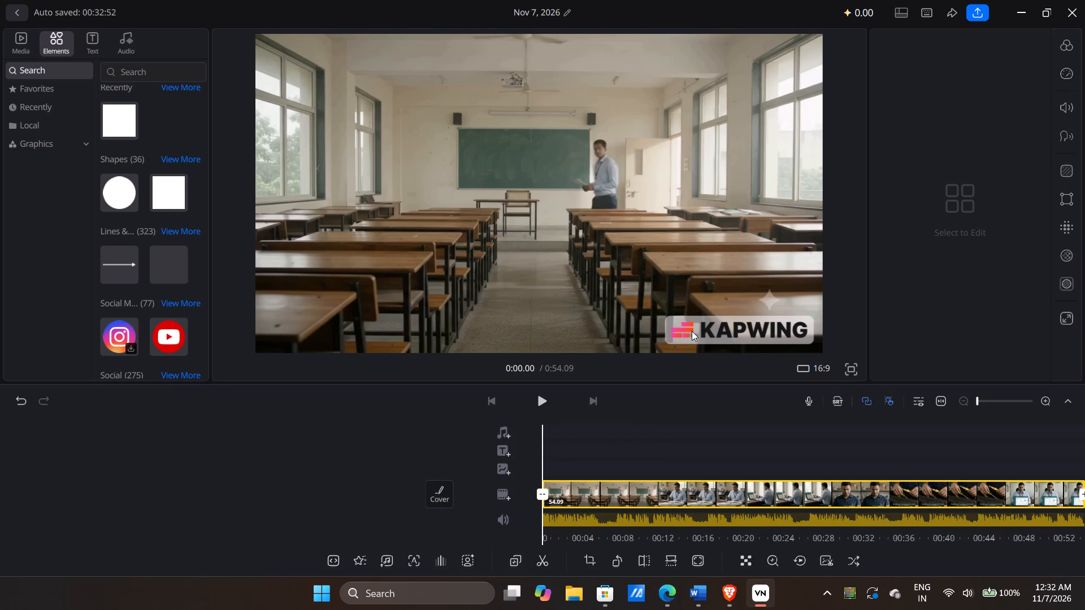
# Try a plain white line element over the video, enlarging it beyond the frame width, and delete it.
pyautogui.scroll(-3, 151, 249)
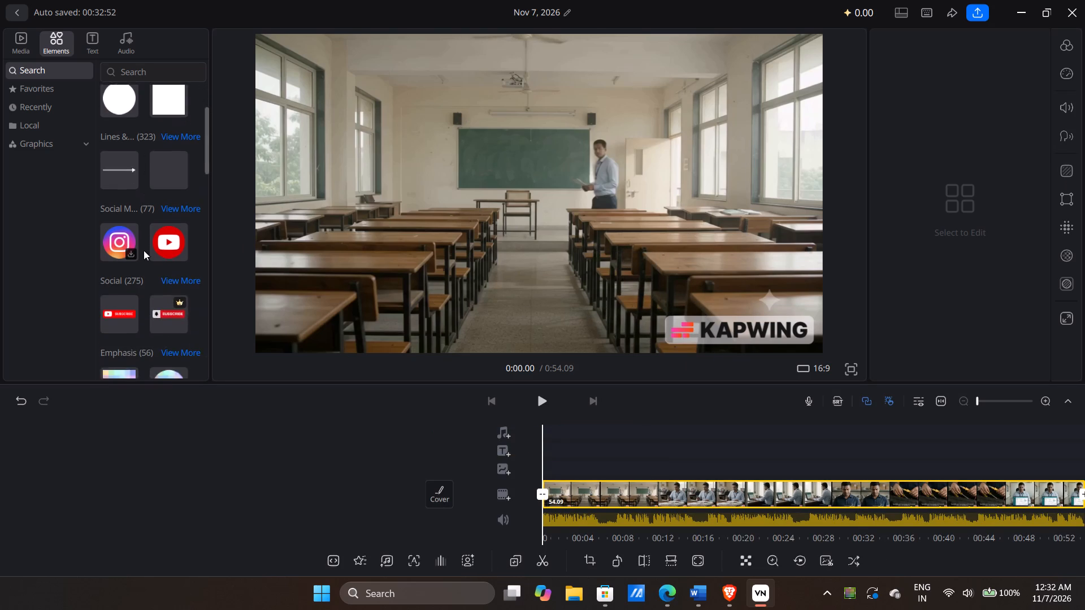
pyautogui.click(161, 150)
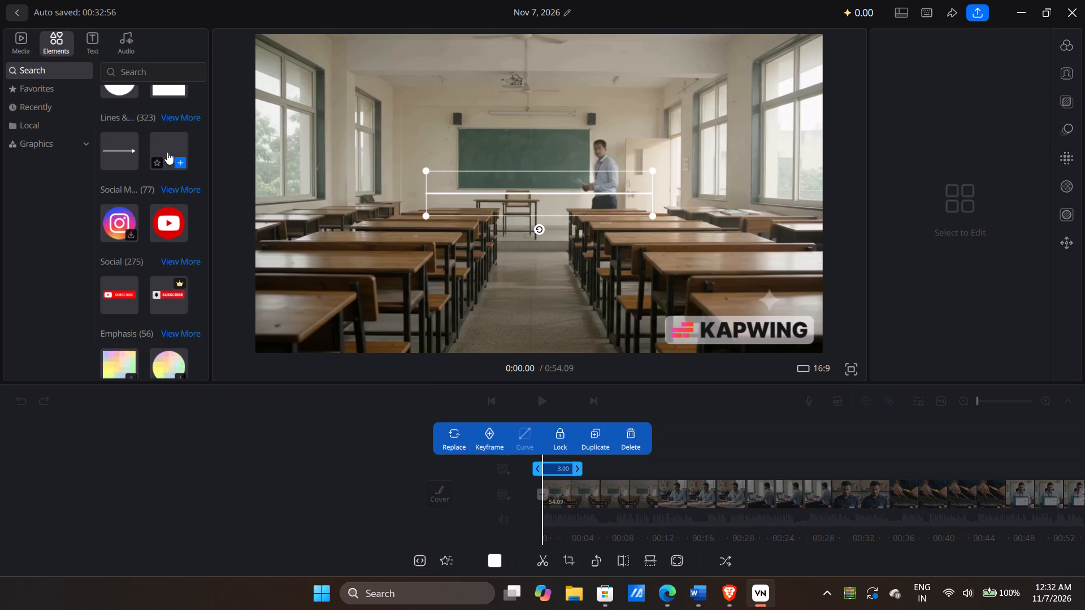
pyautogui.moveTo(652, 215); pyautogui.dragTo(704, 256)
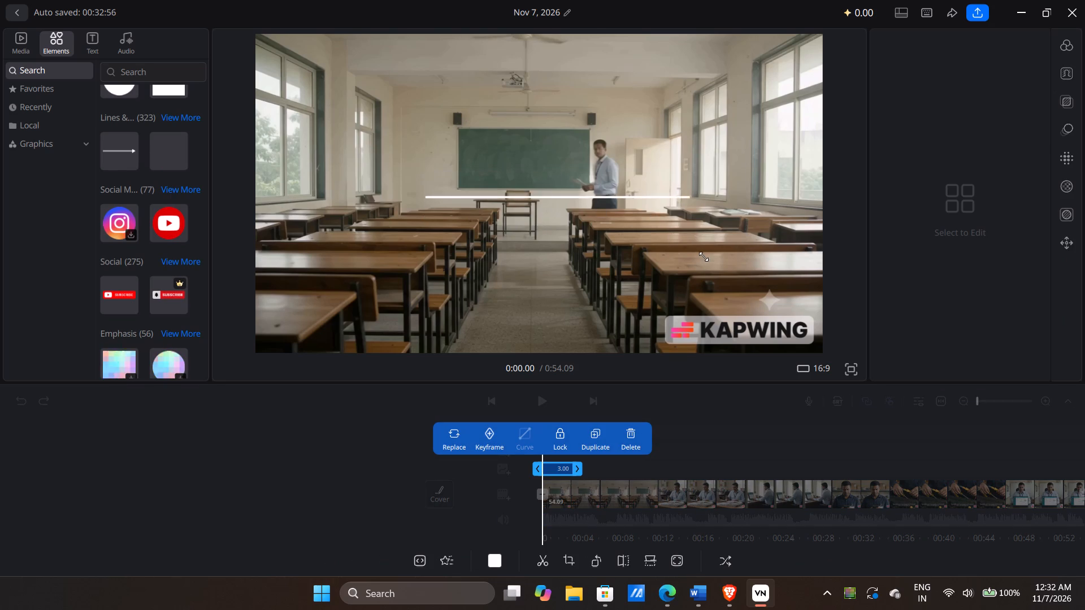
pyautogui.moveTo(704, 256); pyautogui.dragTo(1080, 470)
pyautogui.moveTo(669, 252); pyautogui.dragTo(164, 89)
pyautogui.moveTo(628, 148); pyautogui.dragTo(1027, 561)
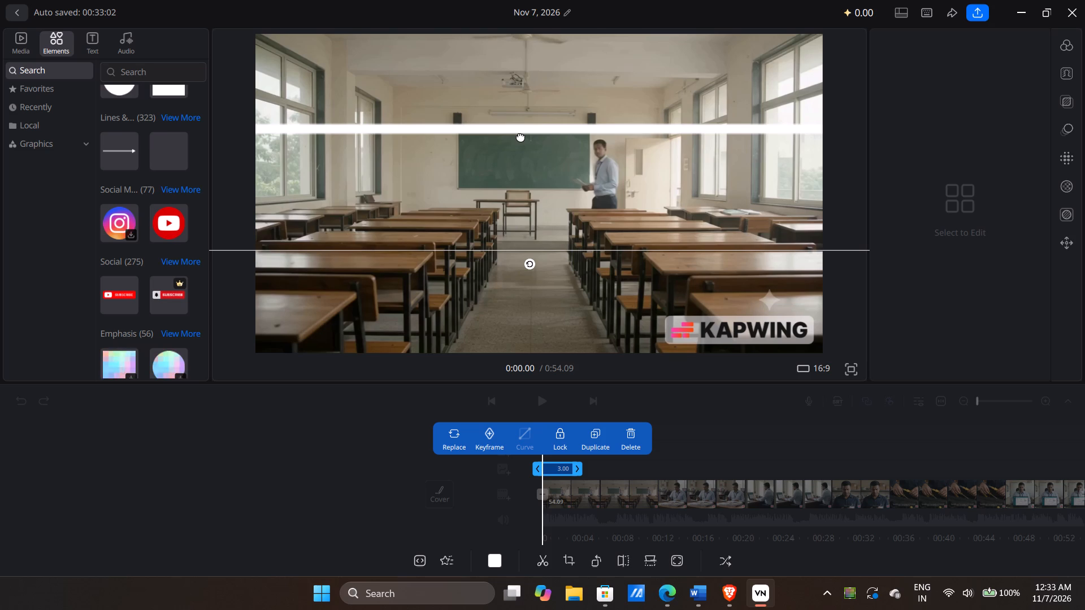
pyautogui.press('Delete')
# Browse the element categories and the favorite, recent and local collections for a shape that could cover the watermark.
pyautogui.scroll(-8, 139, 269)
pyautogui.scroll(1, 139, 269)
pyautogui.scroll(-13, 139, 269)
pyautogui.scroll(1, 139, 269)
pyautogui.scroll(-2, 139, 269)
pyautogui.scroll(1, 139, 269)
pyautogui.scroll(-12, 139, 269)
pyautogui.scroll(1, 139, 269)
pyautogui.scroll(-8, 139, 269)
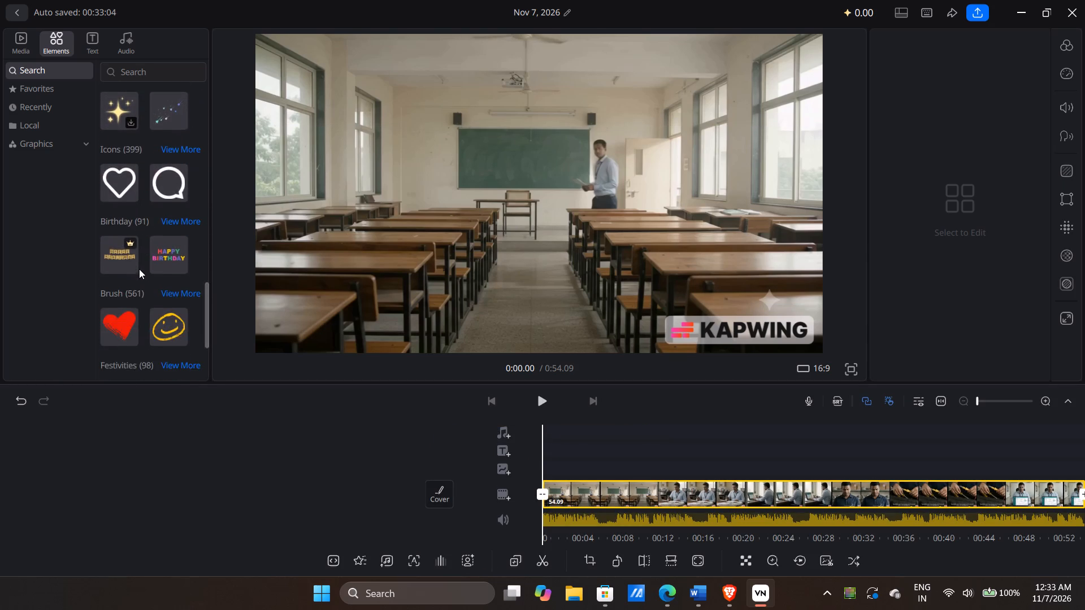
pyautogui.scroll(-5, 139, 269)
pyautogui.click(48, 86)
pyautogui.click(47, 111)
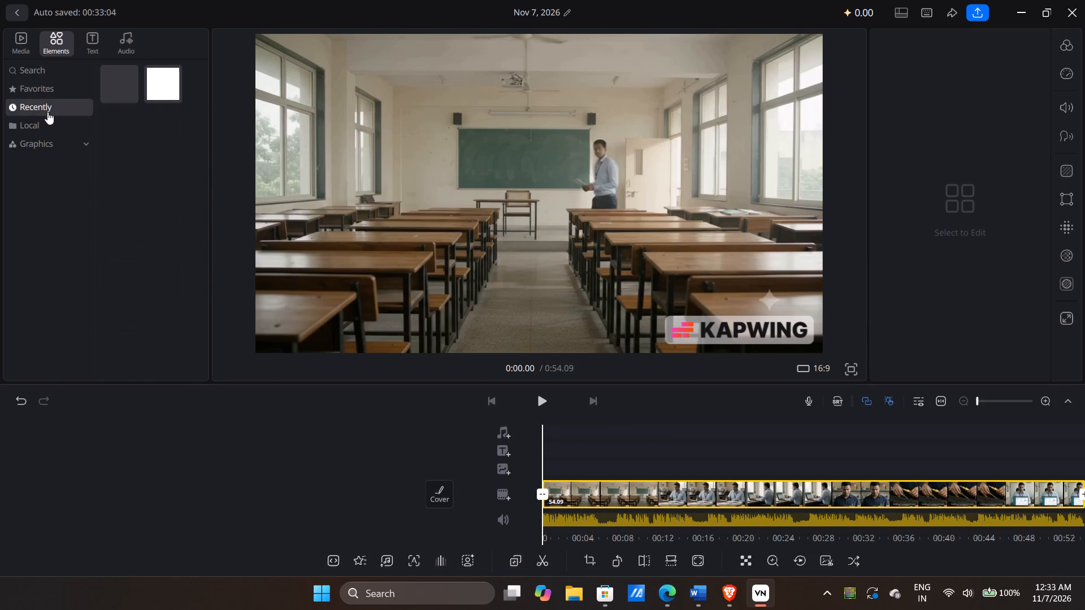
pyautogui.click(45, 123)
pyautogui.click(50, 98)
pyautogui.click(53, 106)
# Look through the graphics categories from Shapes and Lines & Frames to Mood, Brush, Birthday and Icons for an element to cover the watermark.
pyautogui.click(50, 140)
pyautogui.click(50, 159)
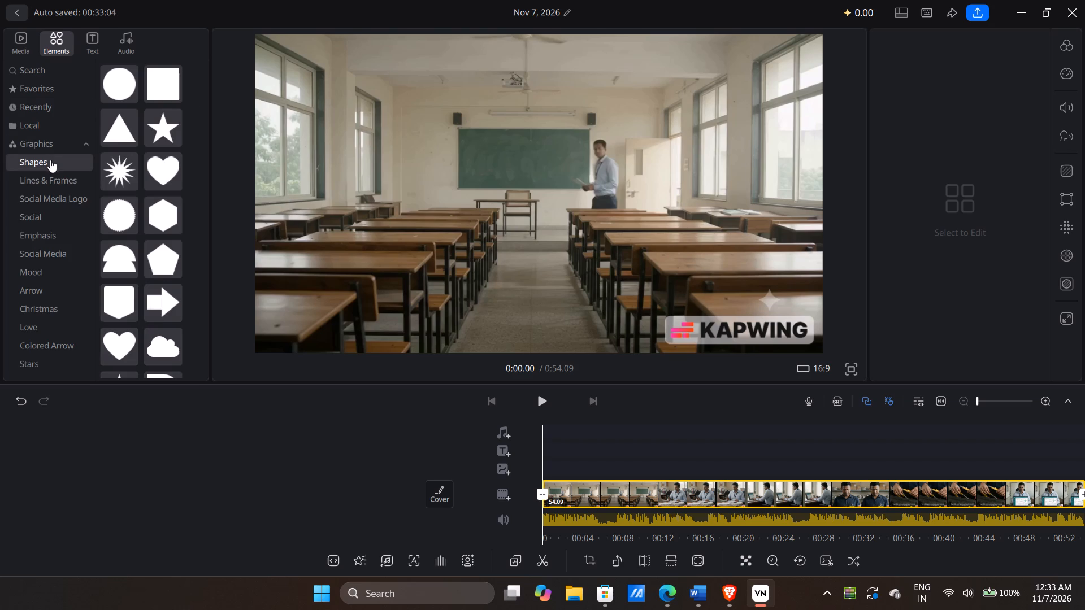
pyautogui.scroll(-6, 151, 296)
pyautogui.click(46, 175)
pyautogui.click(51, 197)
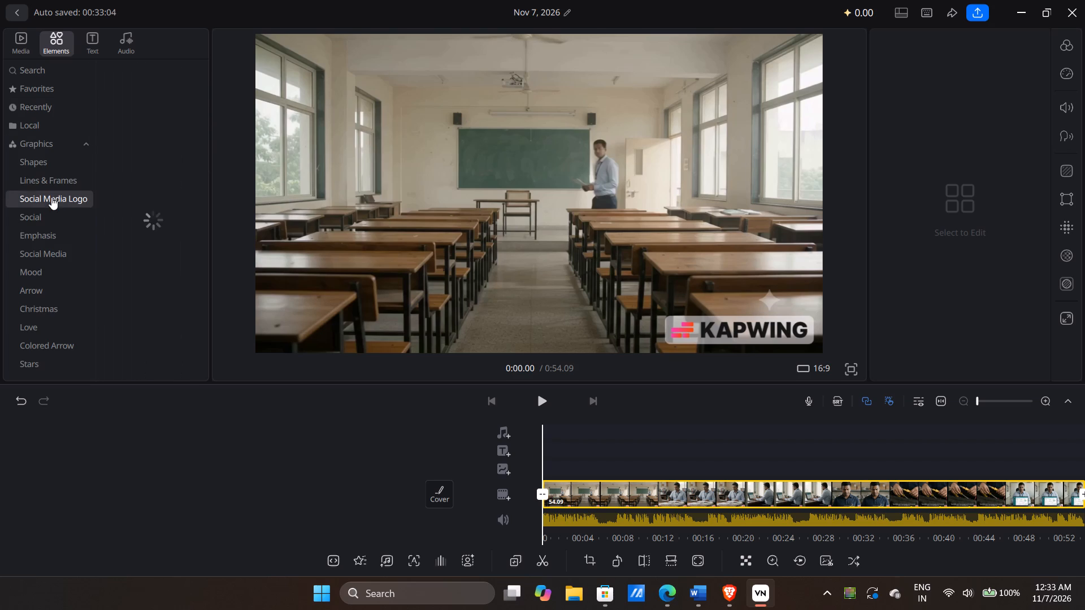
pyautogui.click(51, 219)
pyautogui.click(49, 242)
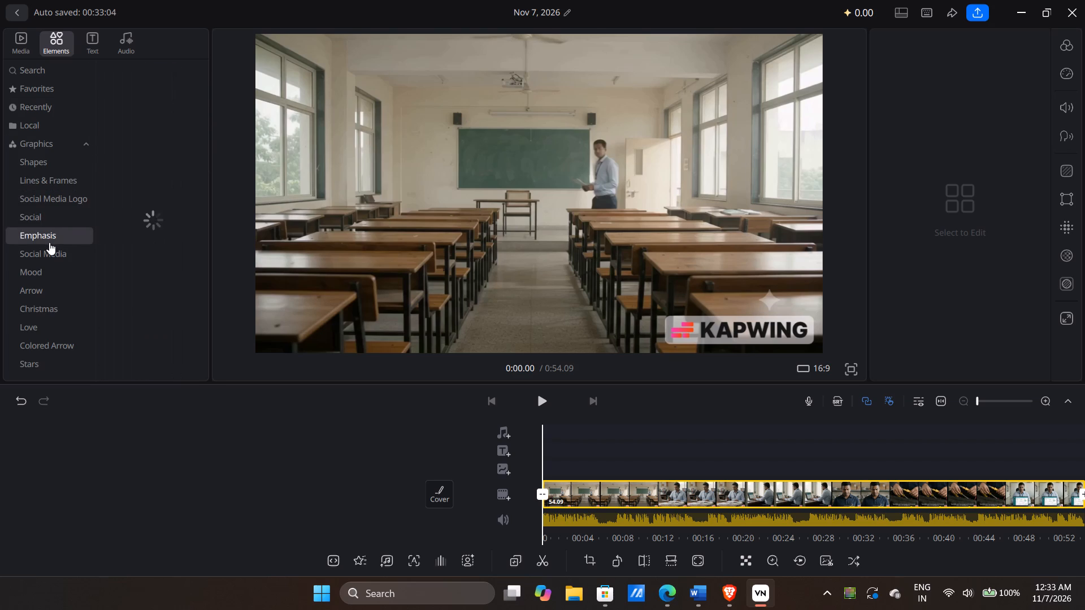
pyautogui.click(49, 255)
pyautogui.click(48, 271)
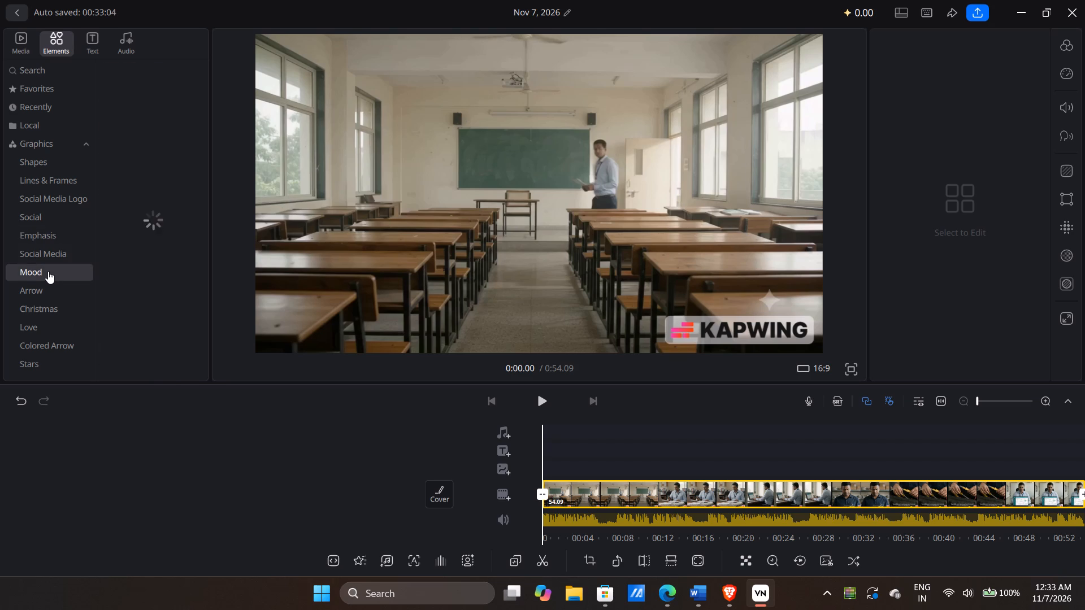
pyautogui.click(50, 280)
pyautogui.scroll(-2, 50, 280)
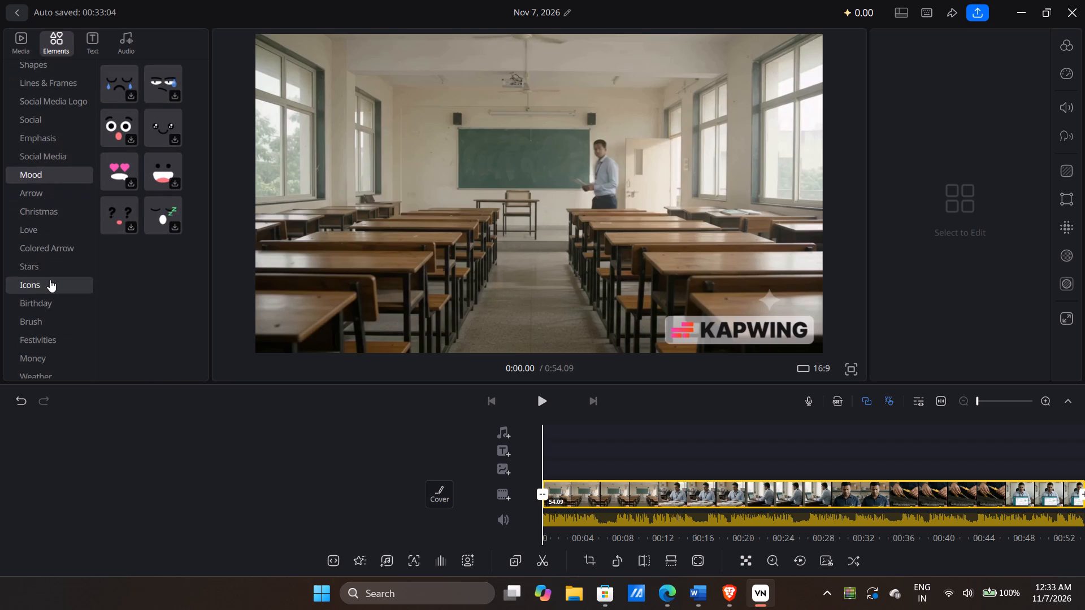
pyautogui.click(42, 312)
pyautogui.click(40, 321)
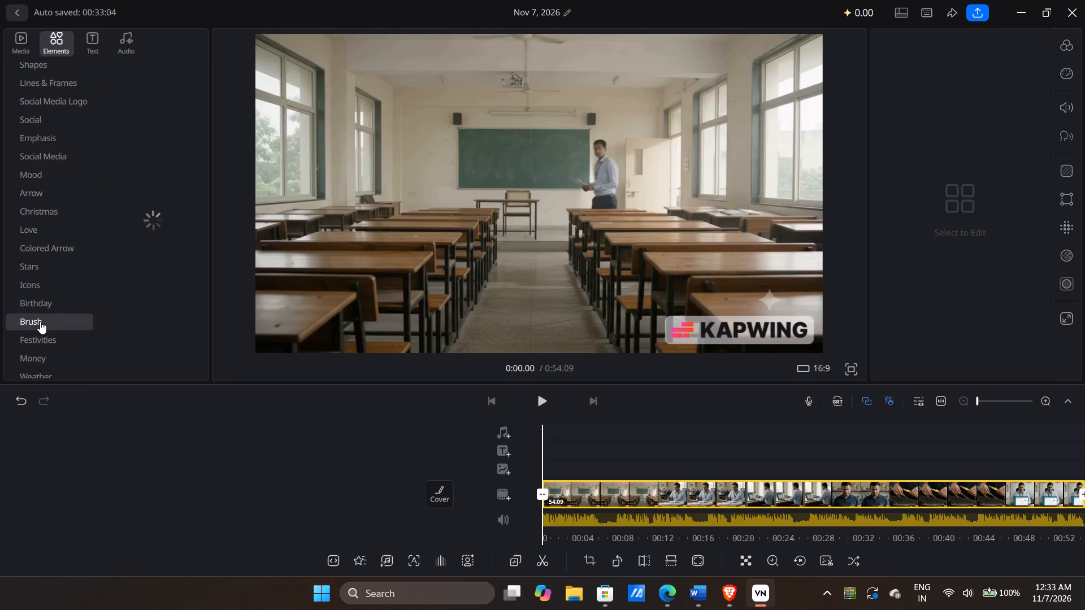
pyautogui.click(43, 304)
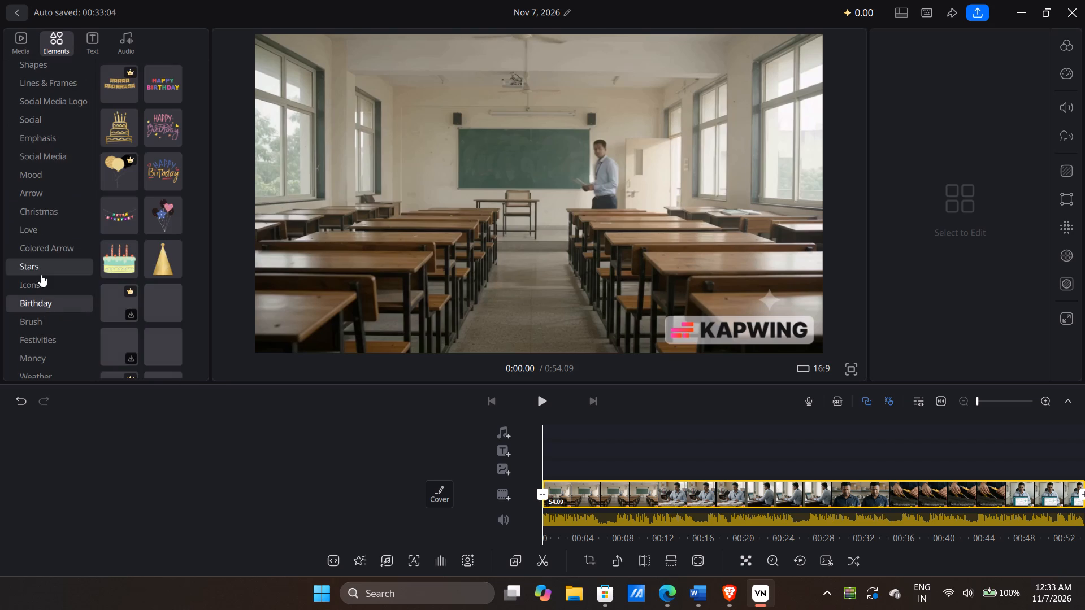
pyautogui.click(41, 289)
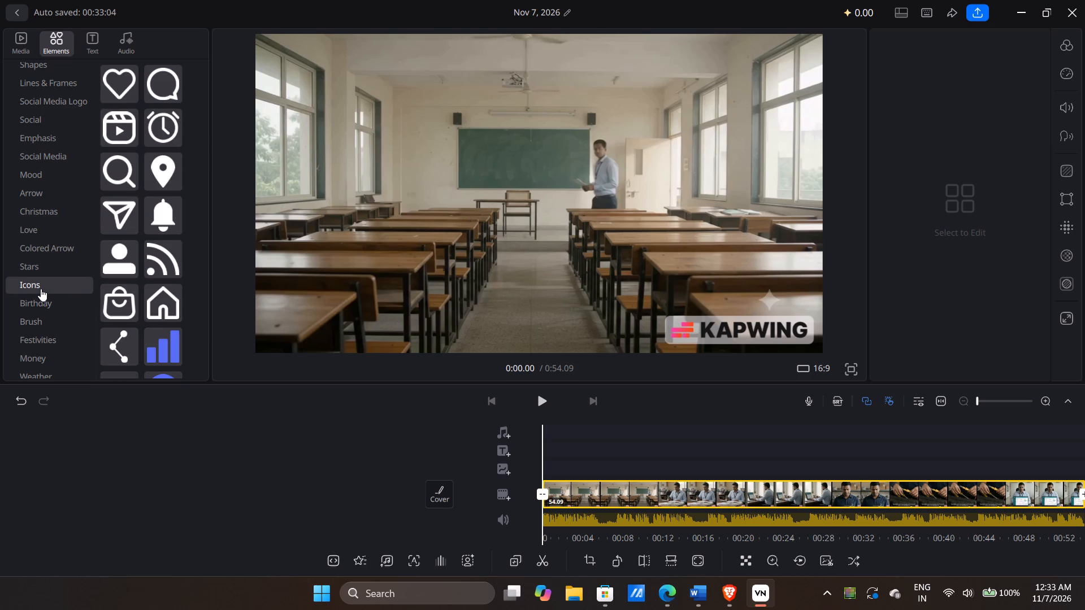
# Look further down the graphics categories, including the Text graphics, for a suitable cover element.
pyautogui.scroll(-6, 150, 266)
pyautogui.scroll(-3, 67, 270)
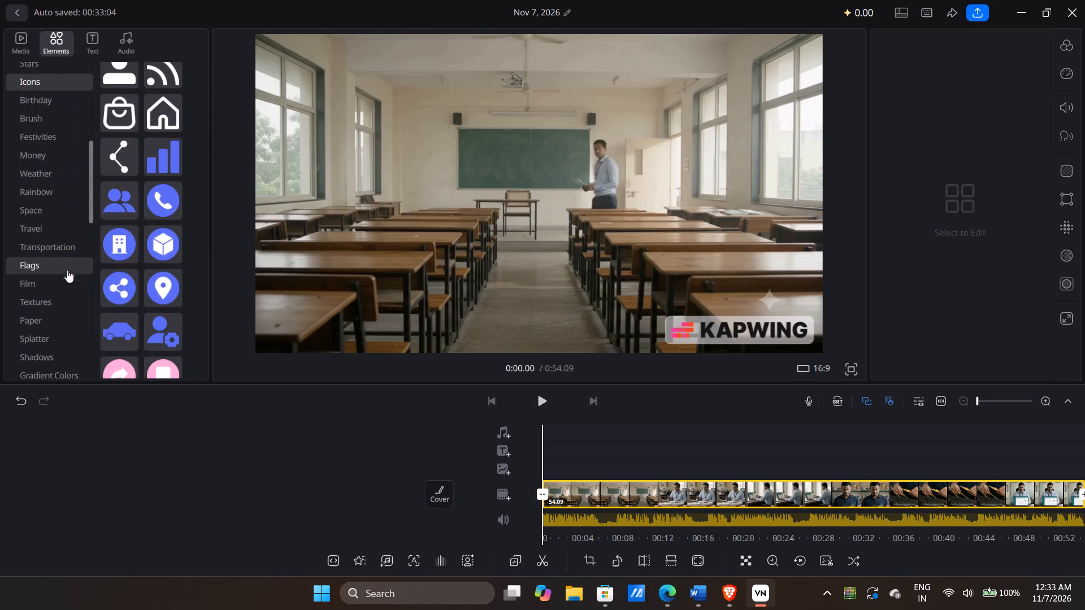
pyautogui.scroll(-5, 45, 267)
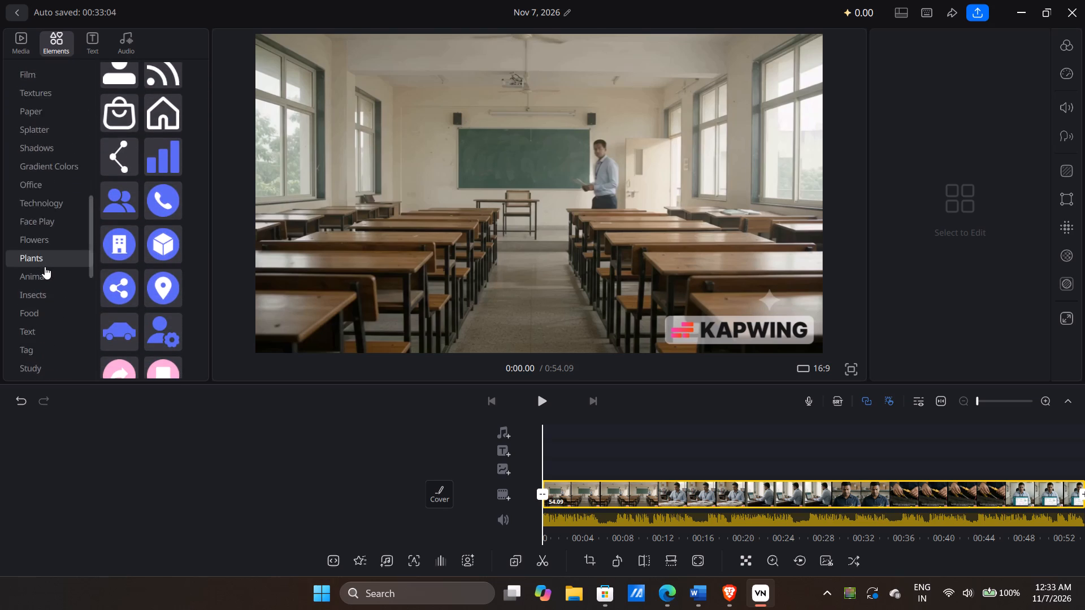
pyautogui.scroll(-1, 45, 267)
pyautogui.click(39, 266)
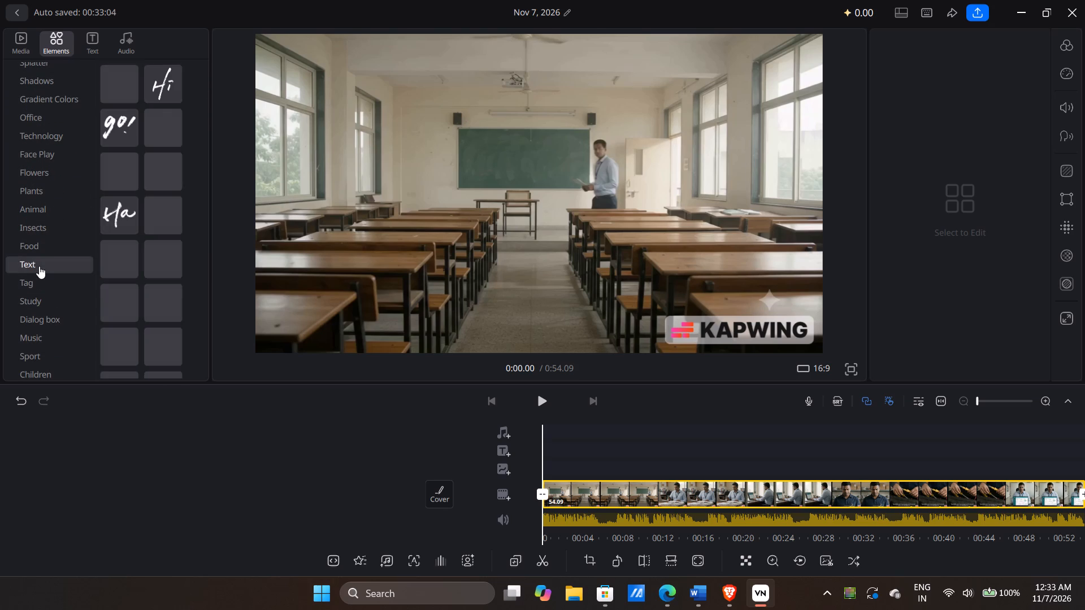
pyautogui.scroll(-3, 39, 266)
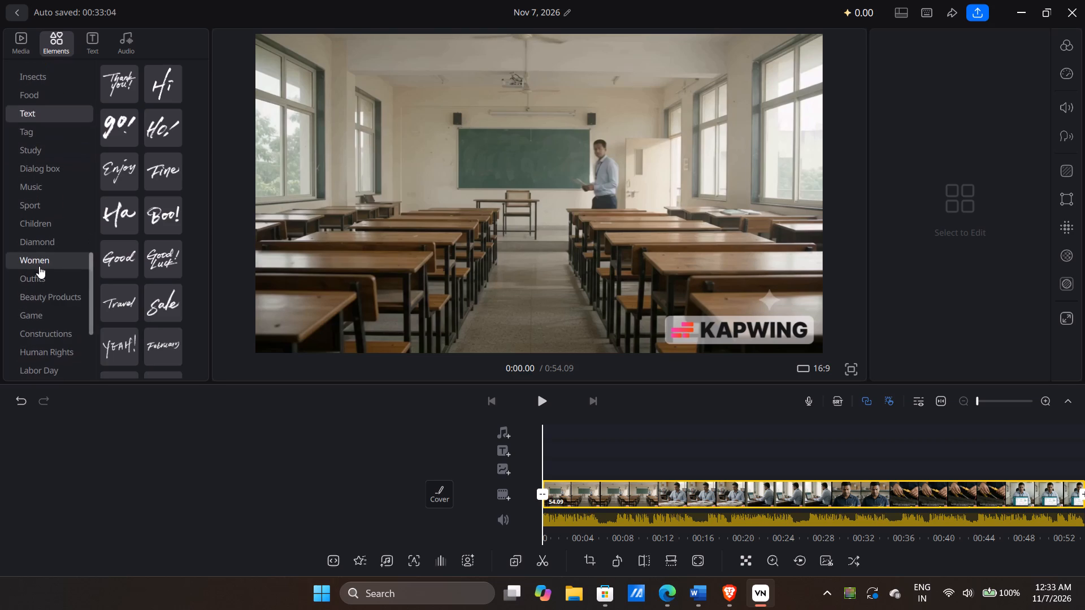
pyautogui.scroll(-4, 46, 336)
pyautogui.scroll(10, 46, 336)
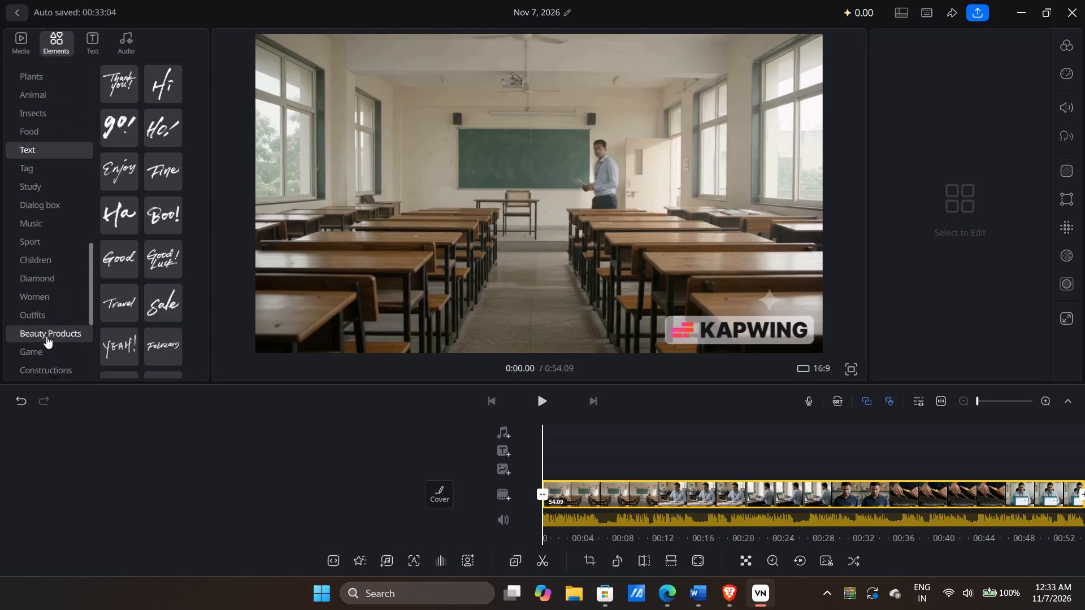
pyautogui.scroll(5, 46, 336)
pyautogui.scroll(-1, 46, 336)
pyautogui.scroll(10, 46, 336)
# Look through the Shadows, Splatter, Paper, Textures, Film, Flags, Transportation and Travel graphics for a suitable cover element.
pyautogui.click(45, 270)
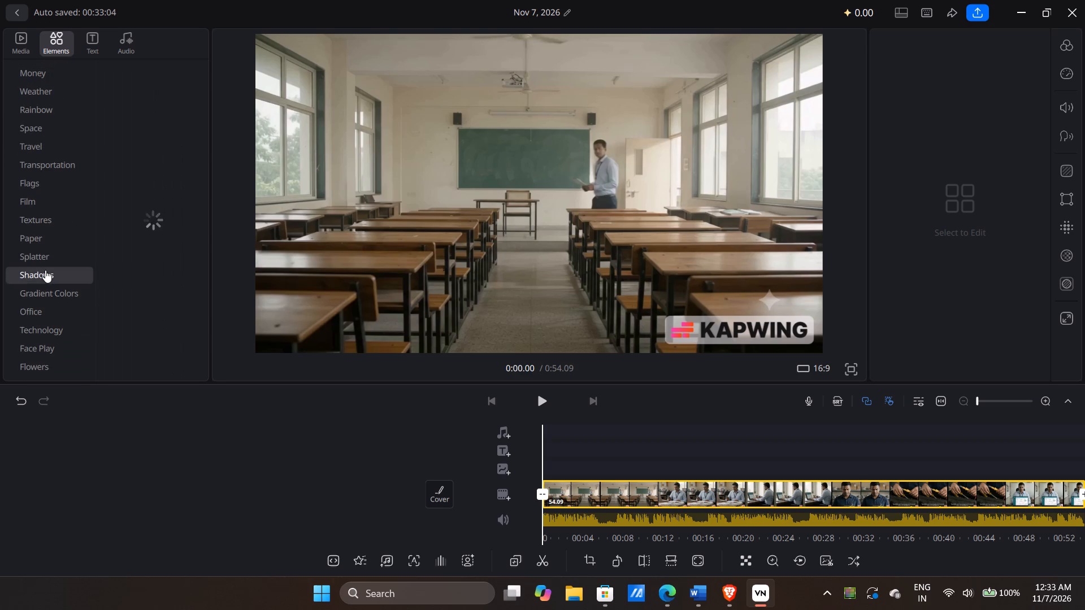
pyautogui.click(44, 256)
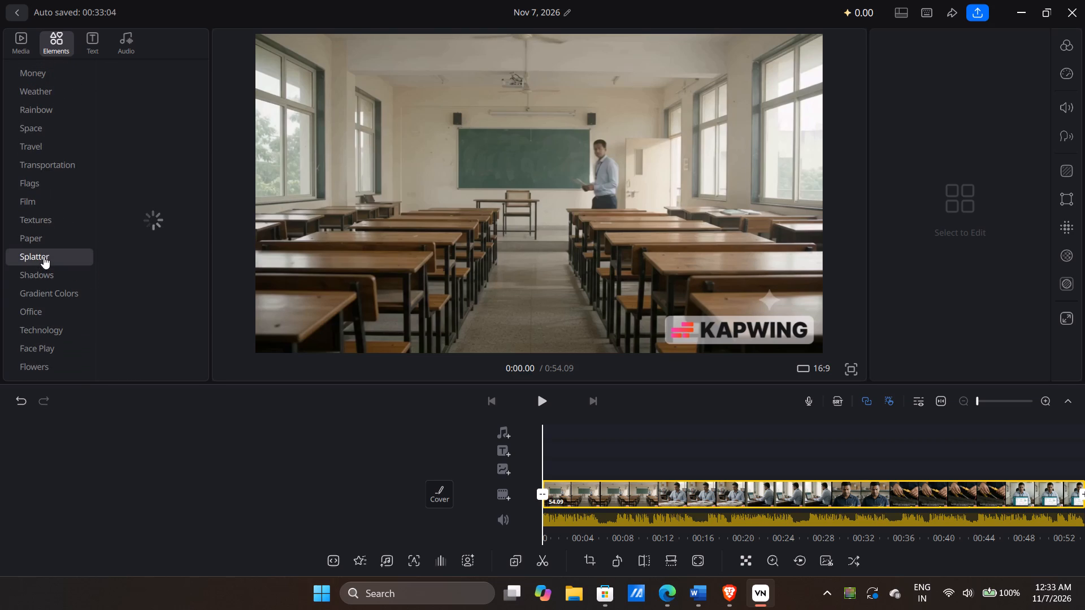
pyautogui.click(40, 241)
pyautogui.click(38, 222)
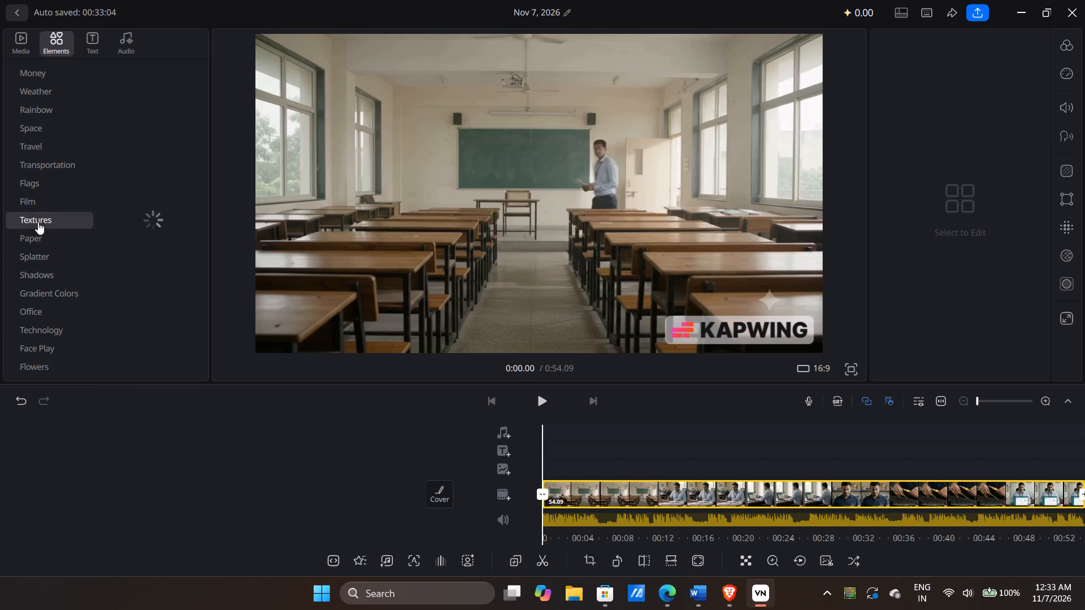
pyautogui.click(37, 207)
pyautogui.click(37, 189)
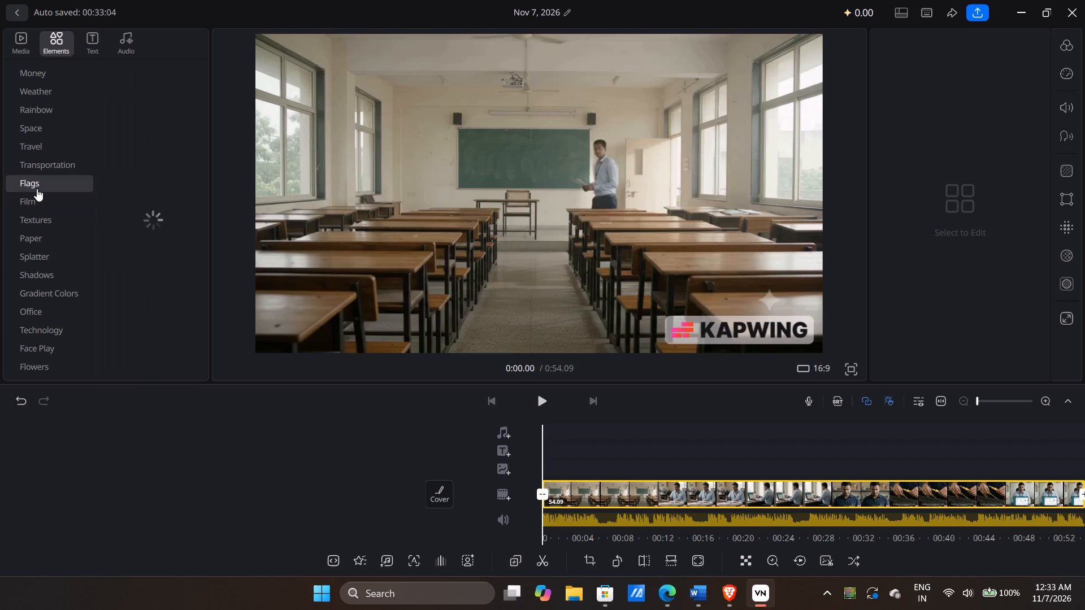
pyautogui.click(40, 203)
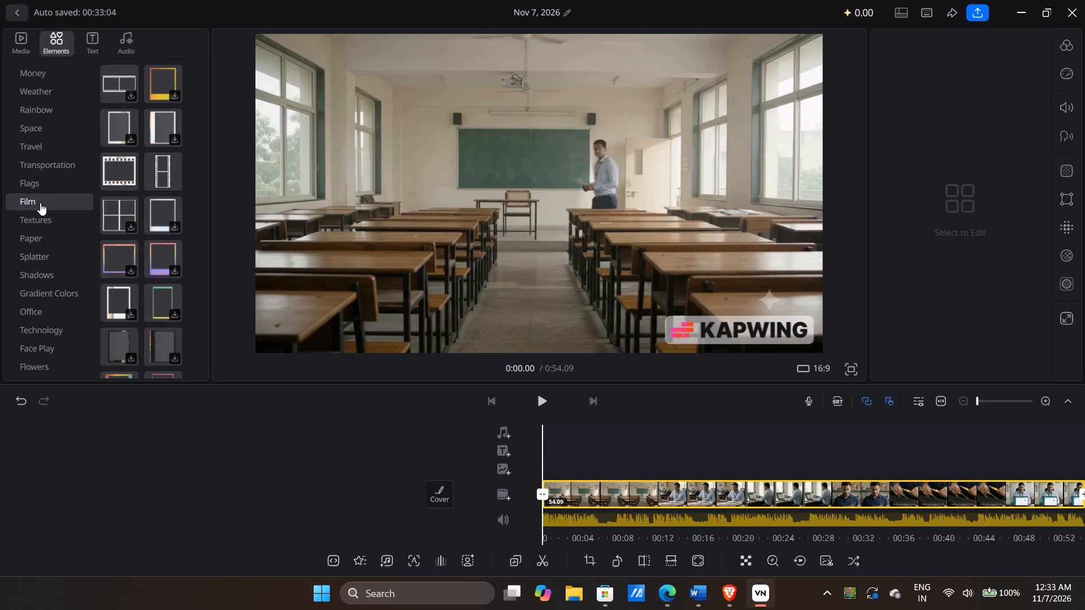
pyautogui.click(39, 160)
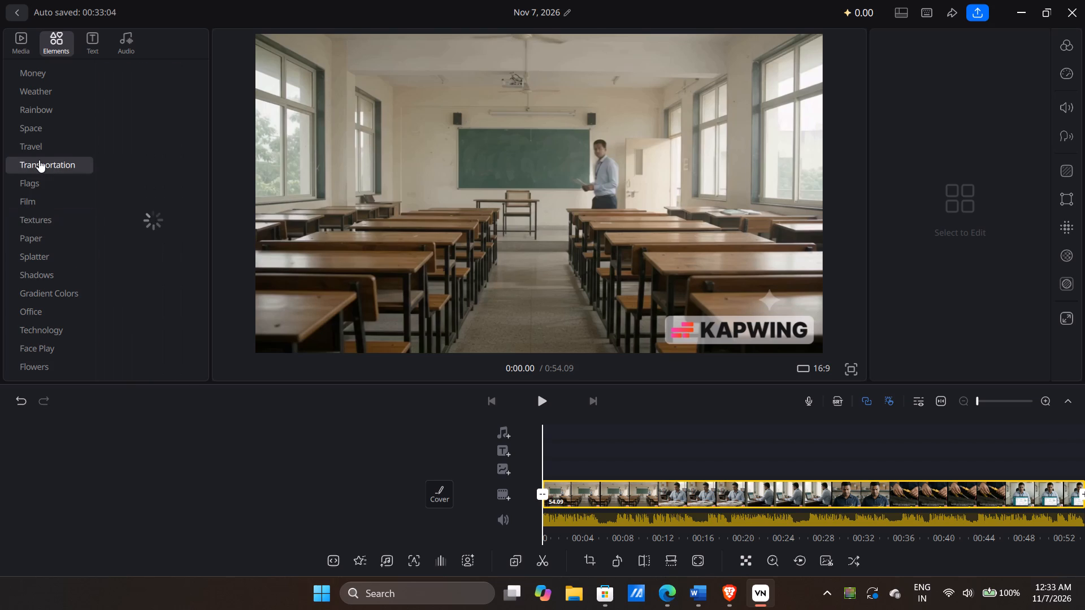
pyautogui.click(41, 151)
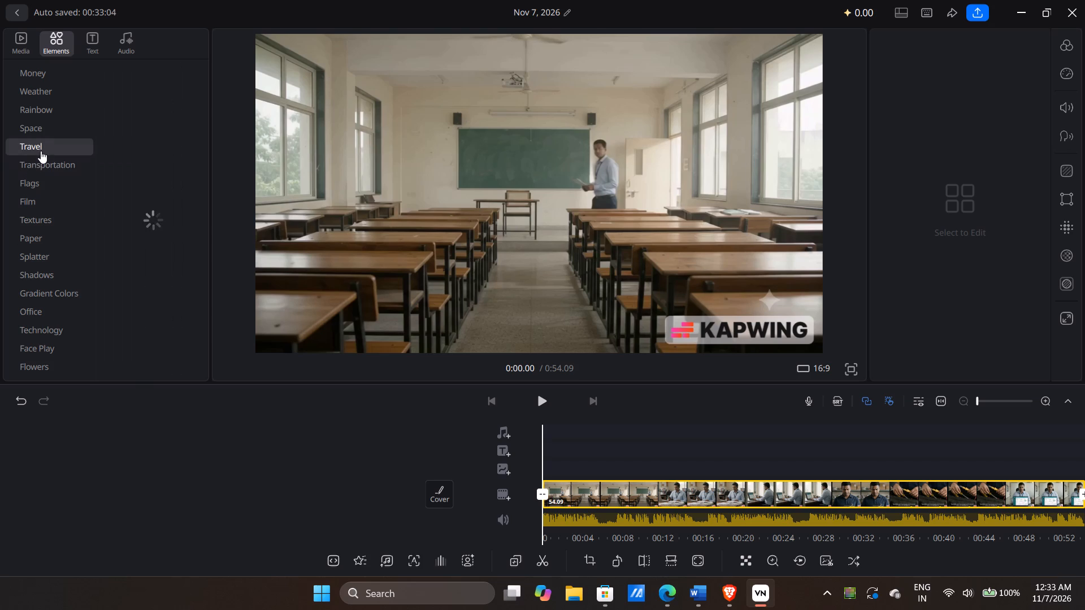
pyautogui.scroll(6, 57, 193)
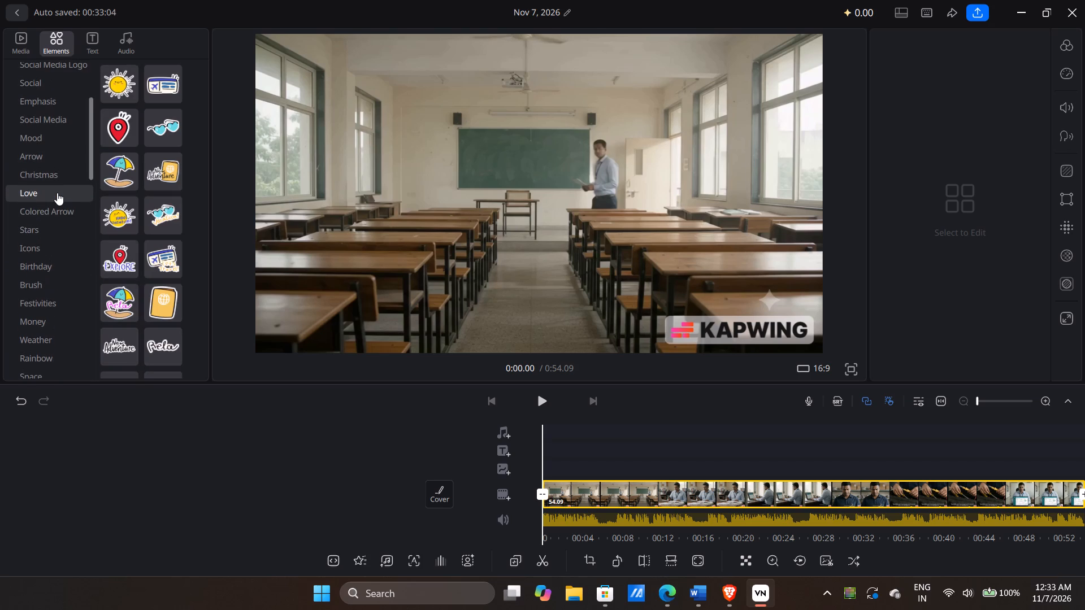
pyautogui.scroll(12, 46, 247)
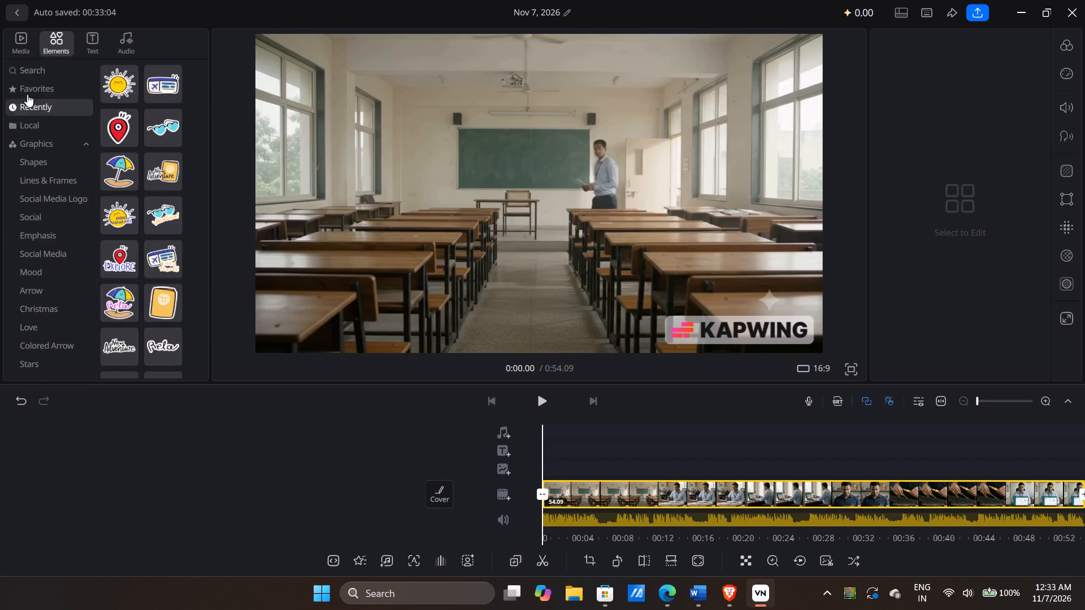
# Search the elements for "blur" and look through the results for a soft rectangle that could cover the watermark.
pyautogui.click(40, 73)
pyautogui.click(139, 69)
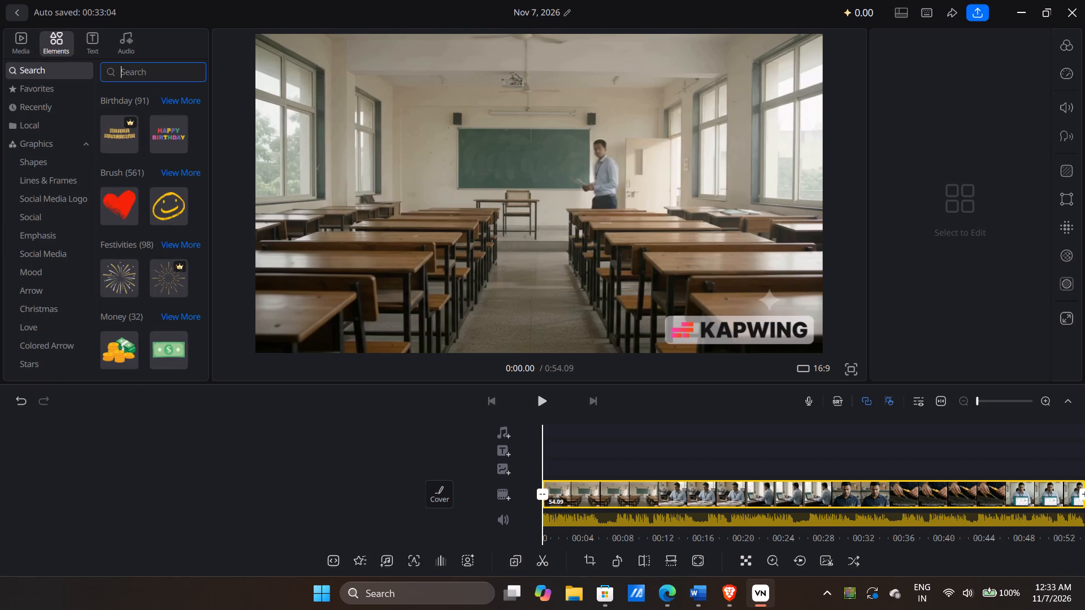
pyautogui.write('blur')
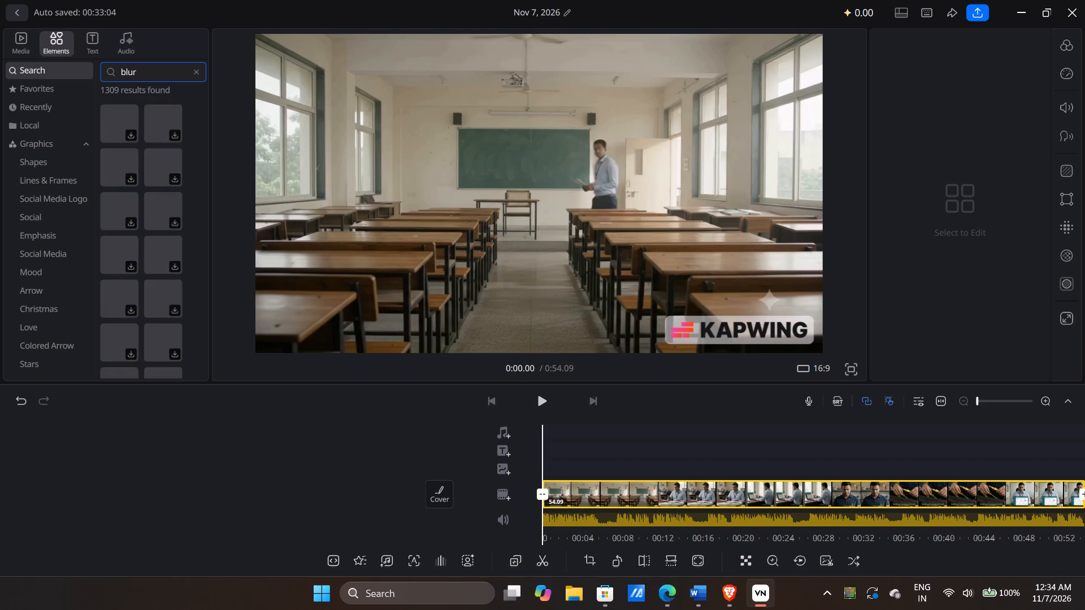
pyautogui.scroll(-11, 149, 192)
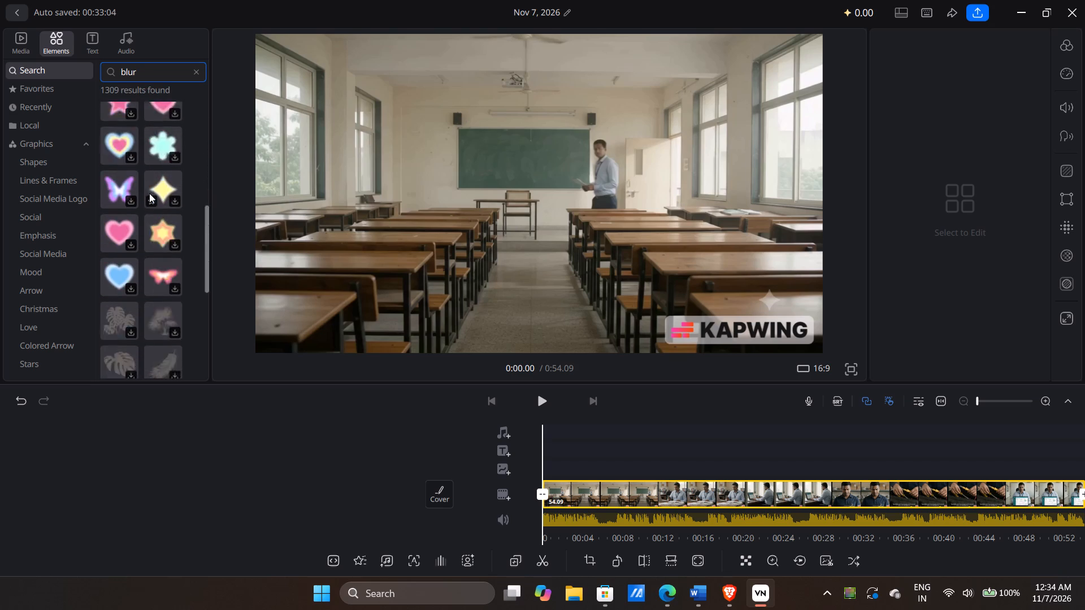
pyautogui.scroll(-11, 149, 193)
pyautogui.scroll(1, 149, 193)
pyautogui.scroll(-2, 149, 193)
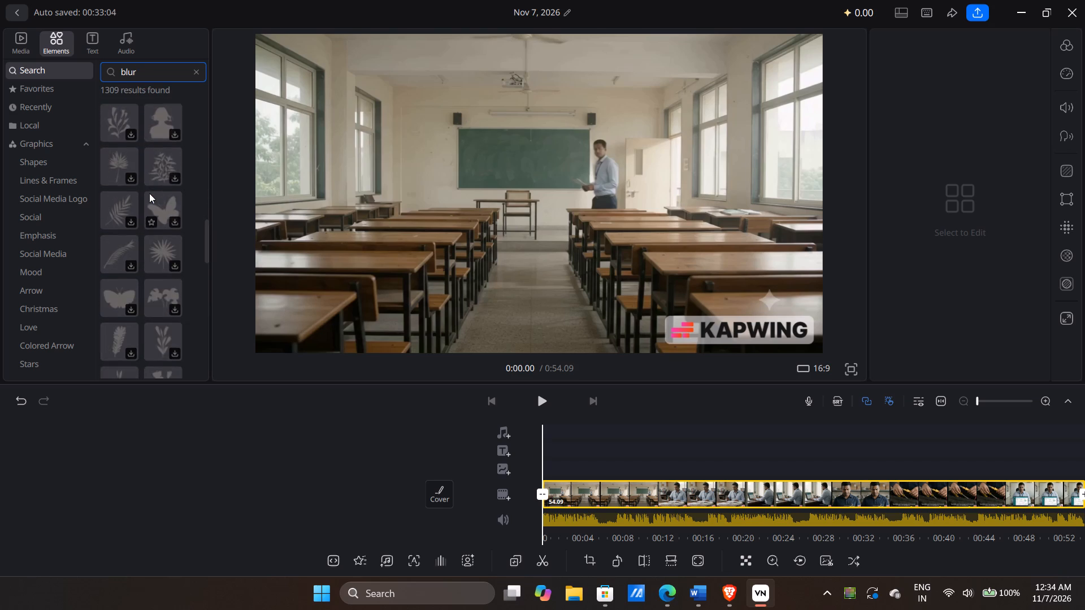
pyautogui.scroll(-15, 149, 193)
pyautogui.scroll(1, 149, 193)
pyautogui.scroll(-3, 149, 193)
pyautogui.scroll(1, 149, 193)
pyautogui.scroll(-12, 149, 193)
pyautogui.scroll(1, 149, 193)
pyautogui.scroll(-6, 149, 193)
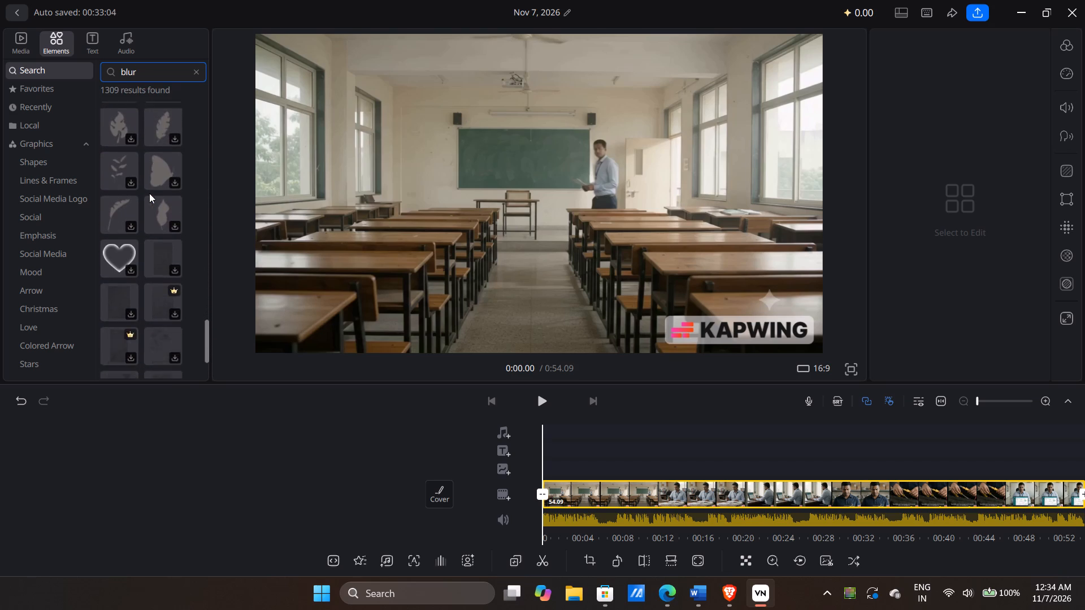
pyautogui.scroll(-17, 149, 193)
pyautogui.scroll(1, 141, 203)
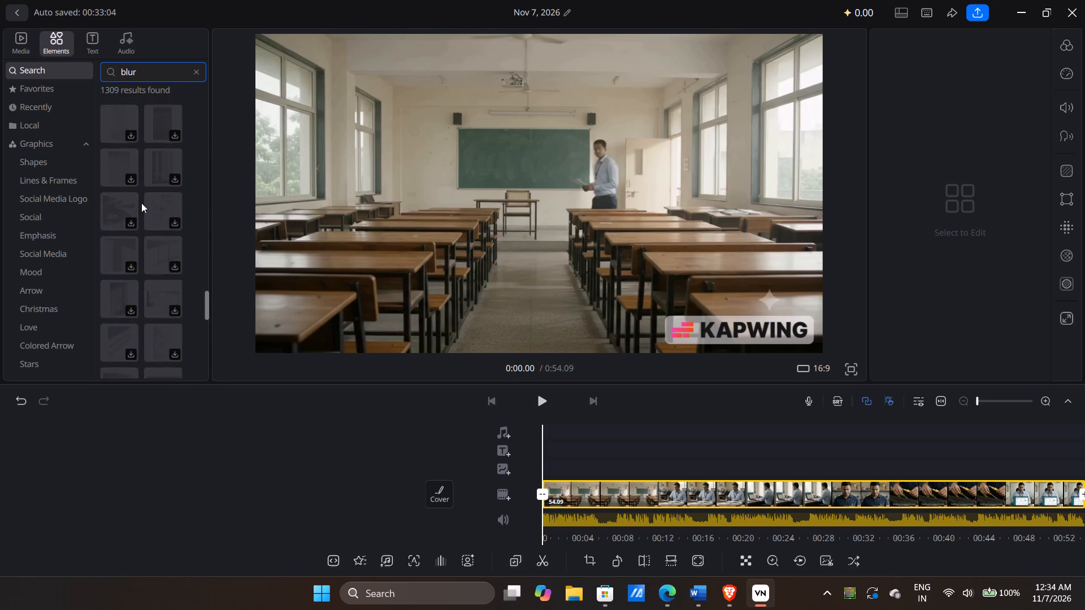
pyautogui.scroll(-7, 141, 203)
pyautogui.scroll(1, 141, 203)
pyautogui.scroll(-3, 141, 203)
pyautogui.scroll(1, 141, 203)
pyautogui.scroll(-20, 141, 203)
pyautogui.scroll(-5, 141, 203)
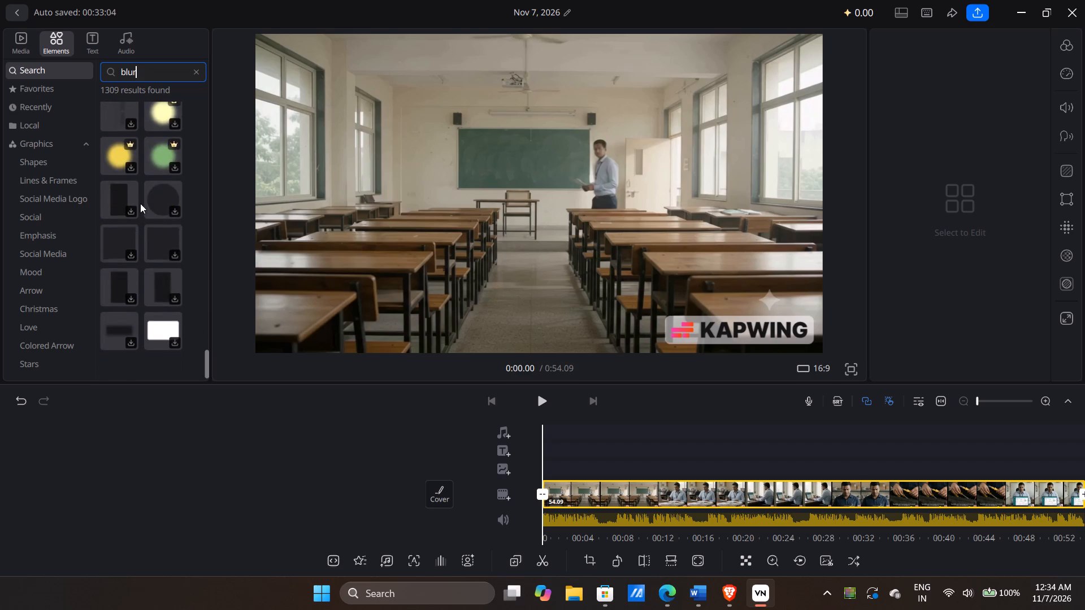
pyautogui.scroll(-5, 140, 203)
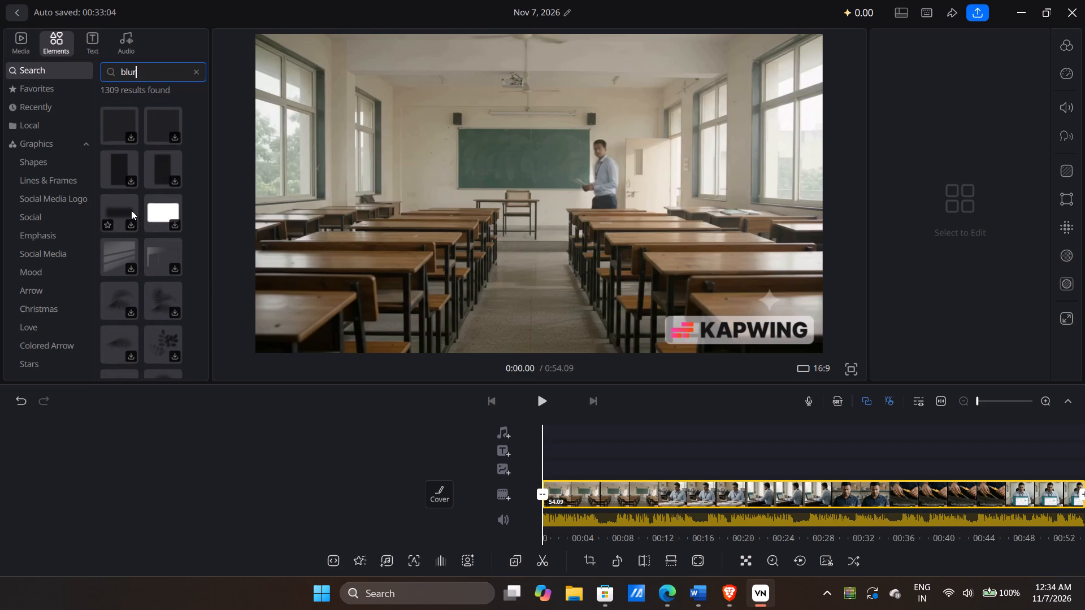
# Add the dark blurred rectangle element at the start of the video and enlarge it towards the KAPWING watermark.
pyautogui.click(128, 211)
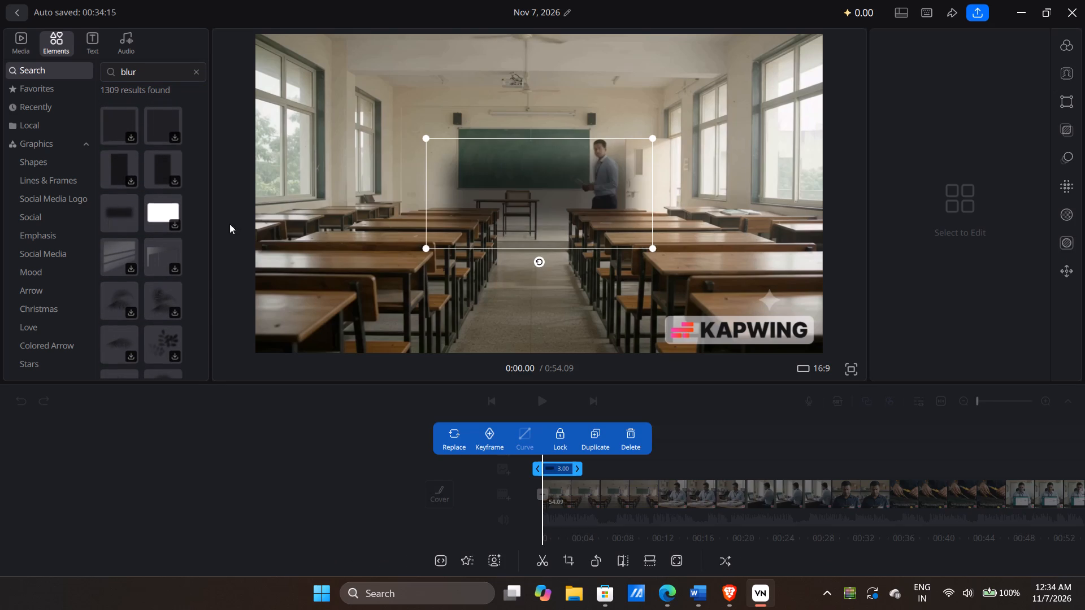
pyautogui.moveTo(653, 249); pyautogui.dragTo(763, 314)
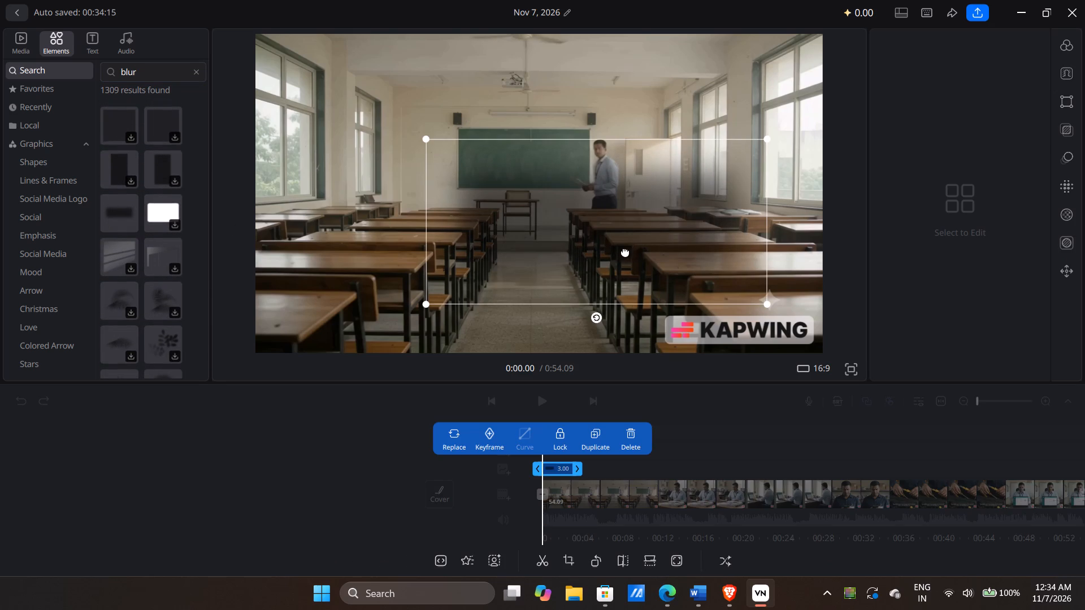
pyautogui.click(625, 251)
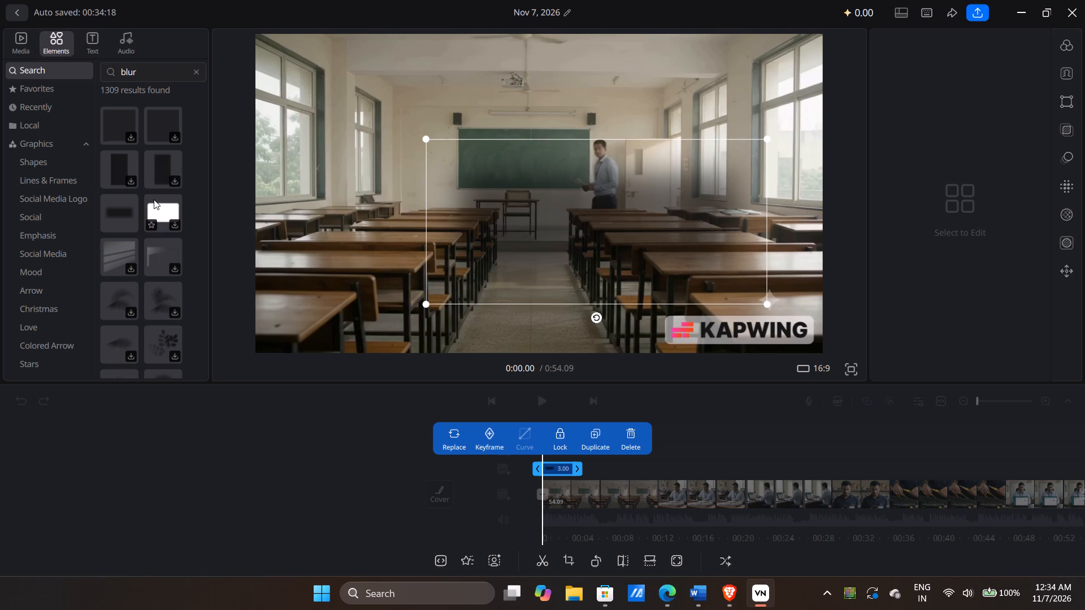
# Add the white soft-edged rectangle element and move it to the lower-left part of the video frame.
pyautogui.click(157, 204)
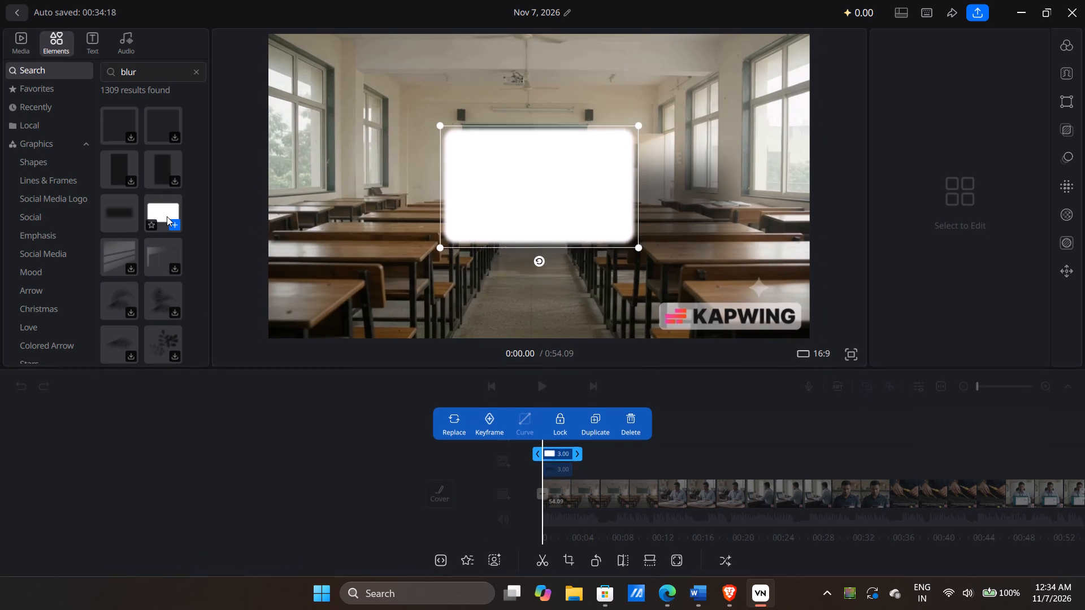
pyautogui.moveTo(544, 202); pyautogui.dragTo(413, 247)
# Delete the dark blurred rectangle element from the video.
pyautogui.click(644, 191)
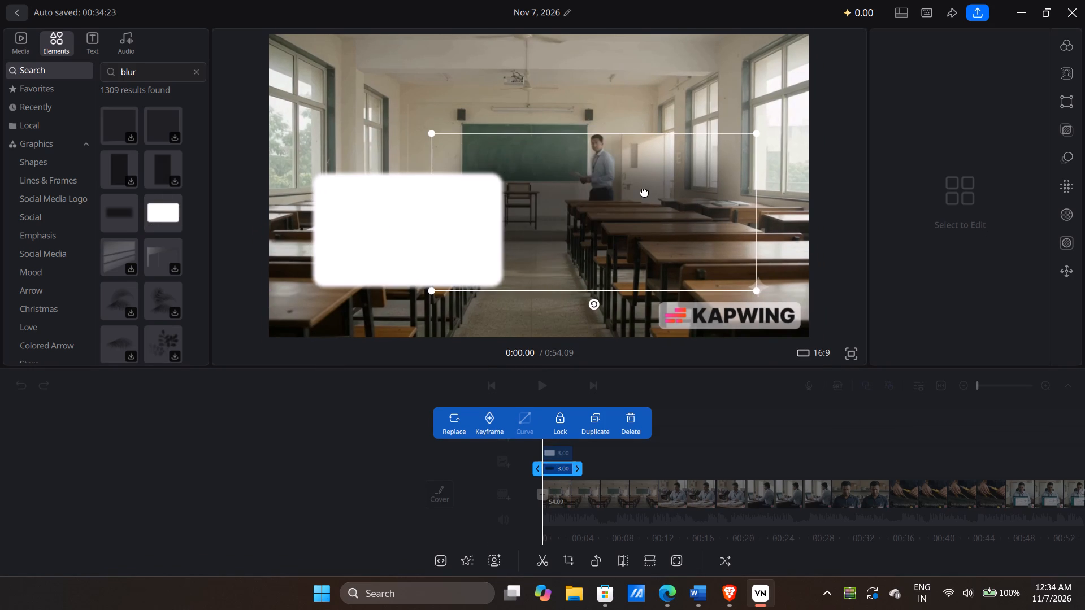
pyautogui.press('Delete')
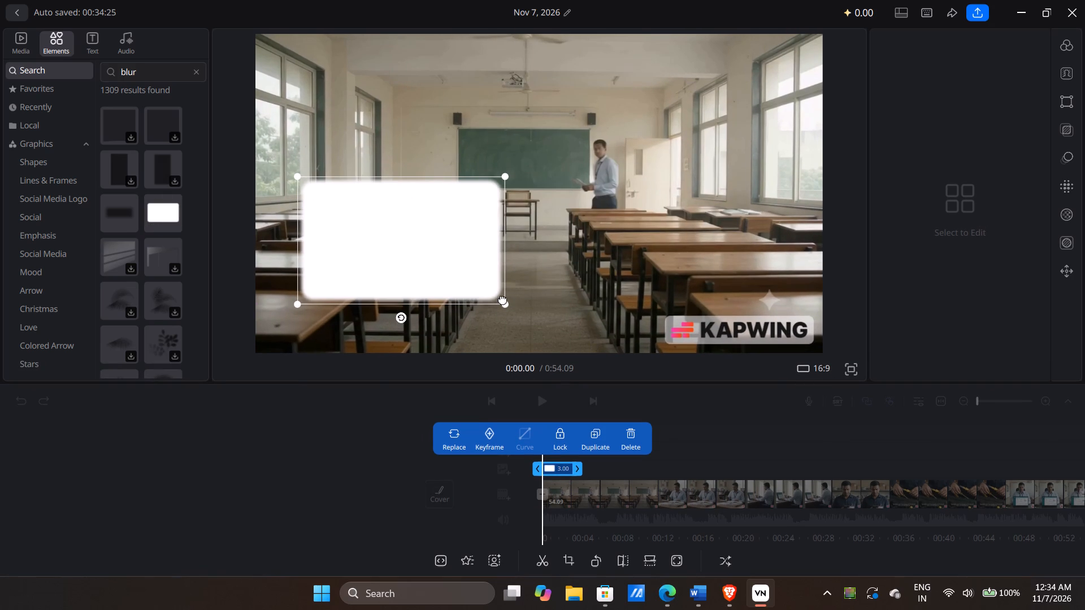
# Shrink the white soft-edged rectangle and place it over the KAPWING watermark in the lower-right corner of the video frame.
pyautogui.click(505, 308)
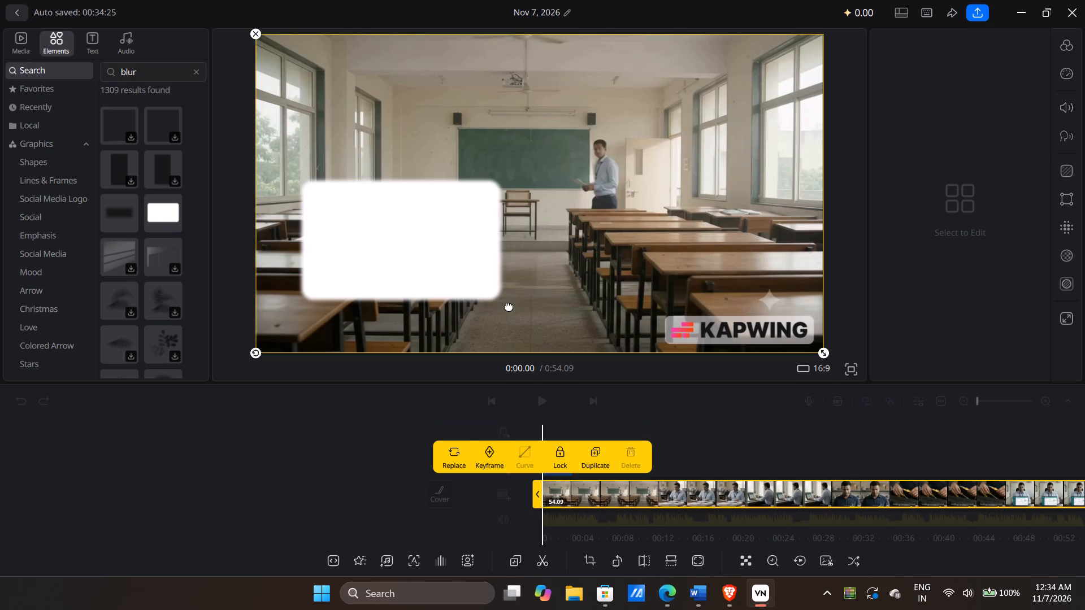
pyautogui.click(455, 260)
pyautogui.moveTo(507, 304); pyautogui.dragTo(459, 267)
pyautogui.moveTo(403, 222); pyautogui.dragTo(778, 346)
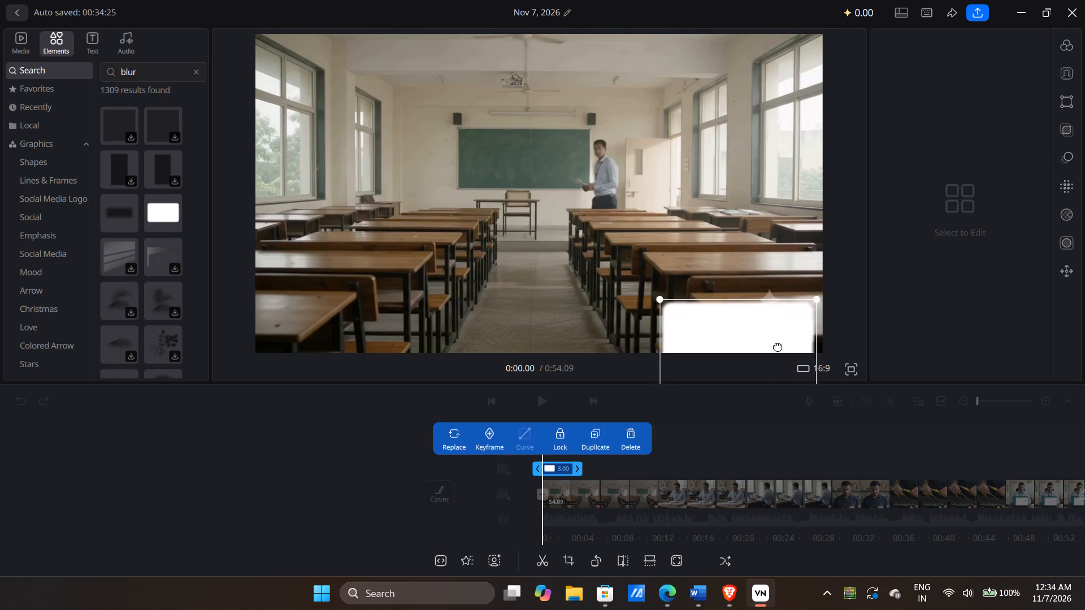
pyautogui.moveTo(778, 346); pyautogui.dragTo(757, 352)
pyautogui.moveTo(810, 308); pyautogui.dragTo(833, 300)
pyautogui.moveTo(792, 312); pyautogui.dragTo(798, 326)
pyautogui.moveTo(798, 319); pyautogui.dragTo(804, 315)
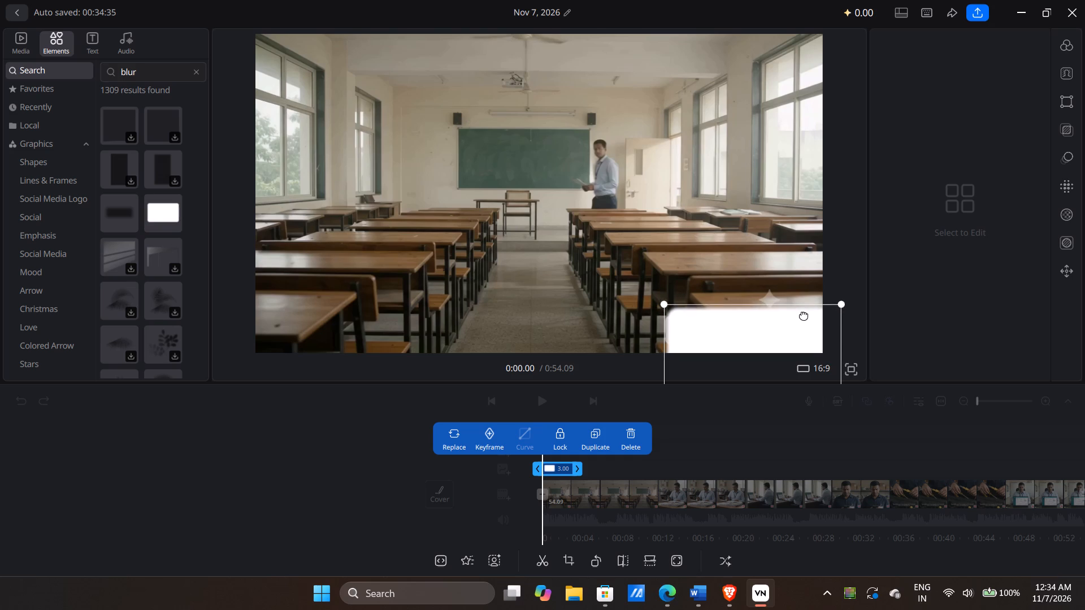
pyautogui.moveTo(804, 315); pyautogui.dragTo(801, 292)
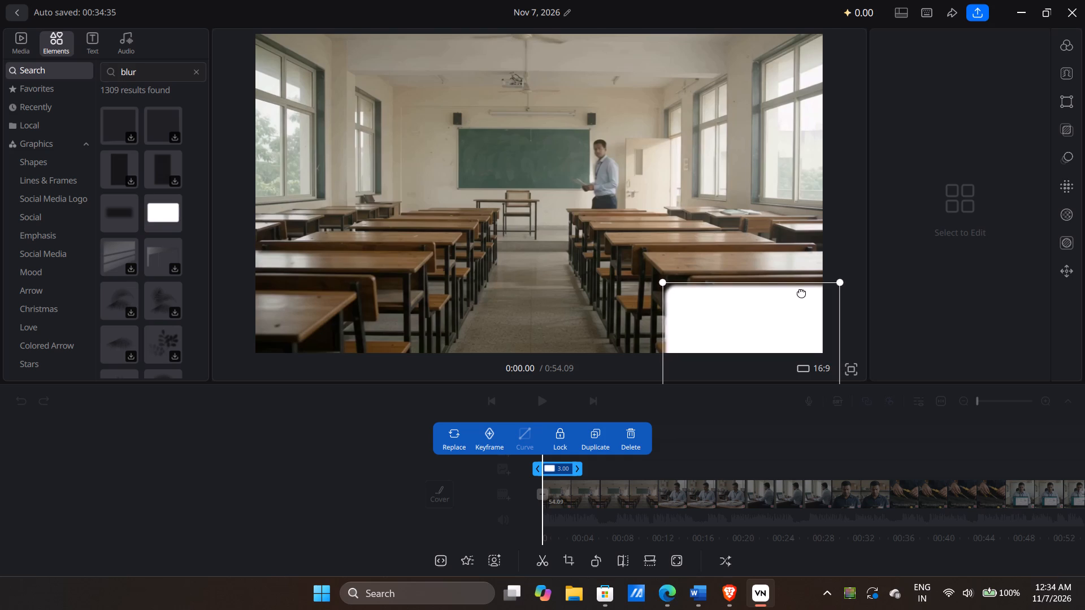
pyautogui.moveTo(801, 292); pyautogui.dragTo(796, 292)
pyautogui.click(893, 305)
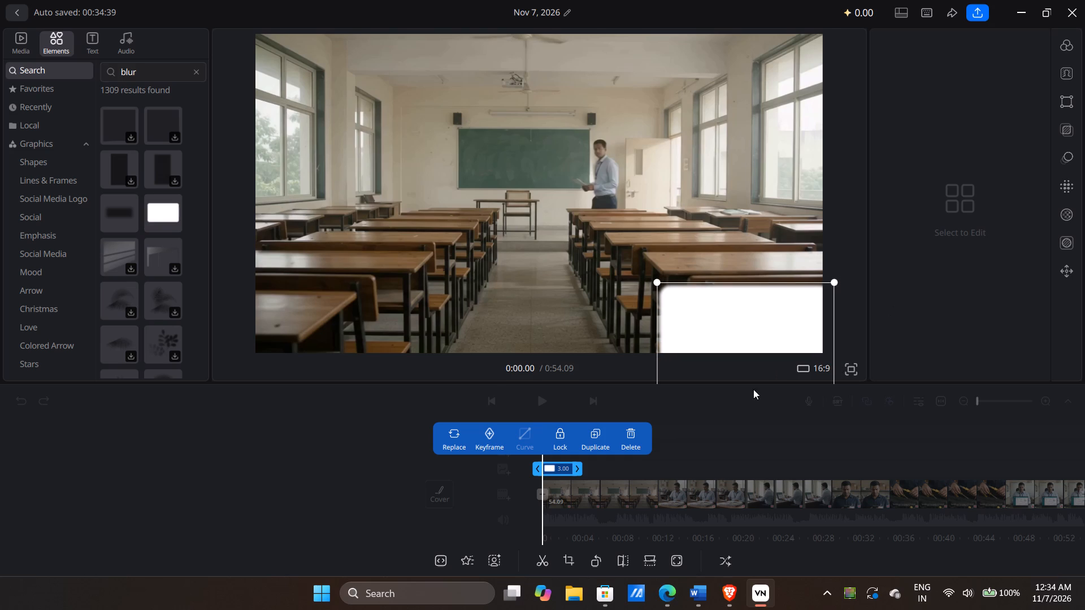
# Play the first seconds of the video to check how the white rectangle covers the watermark.
pyautogui.click(444, 410)
pyautogui.click(710, 311)
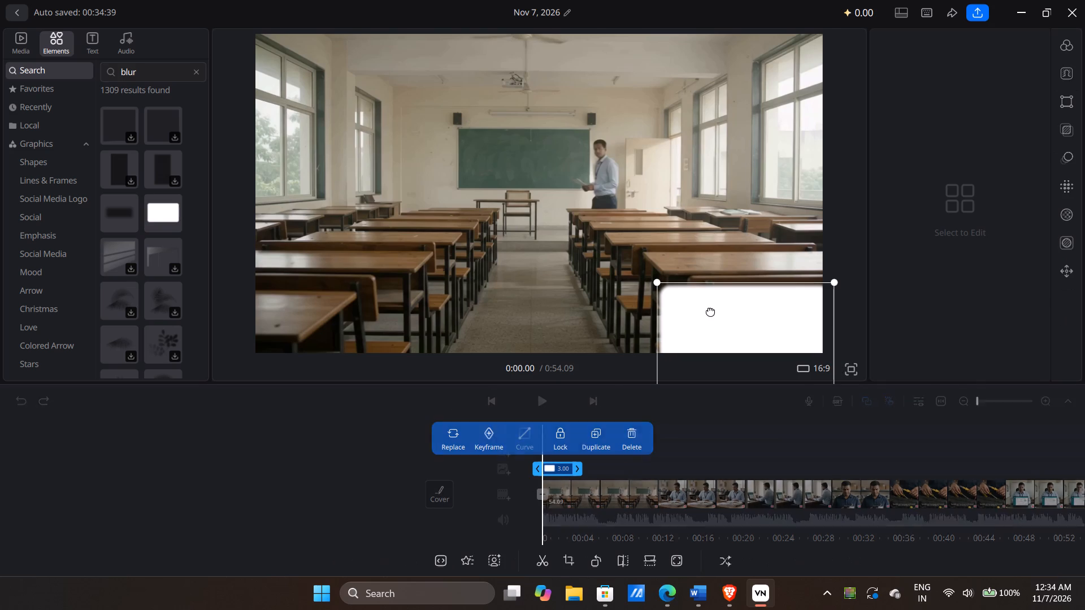
pyautogui.click(343, 409)
pyautogui.click(537, 400)
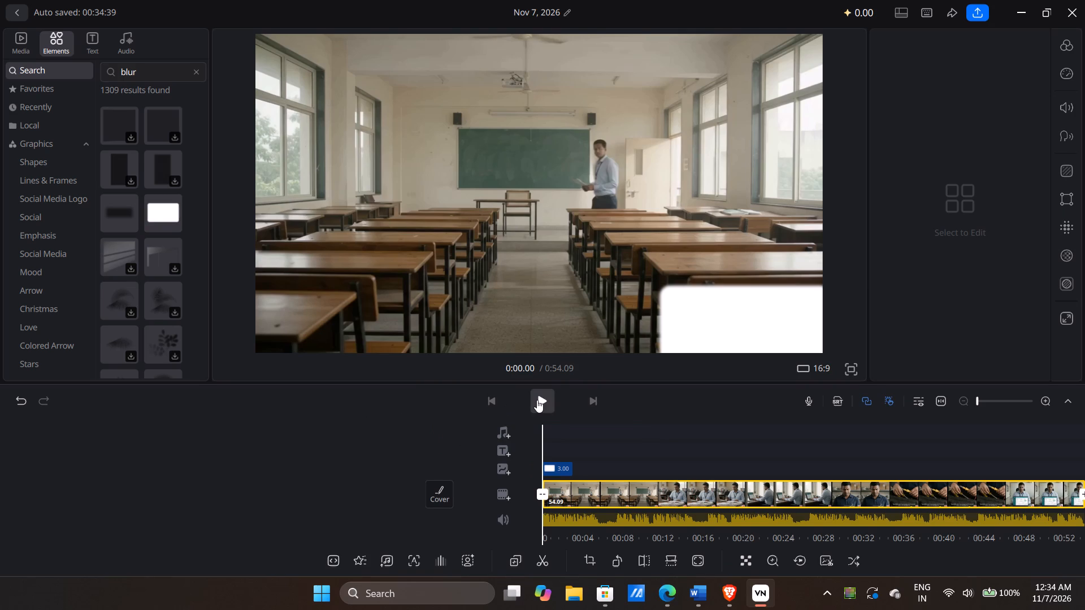
pyautogui.click(537, 400)
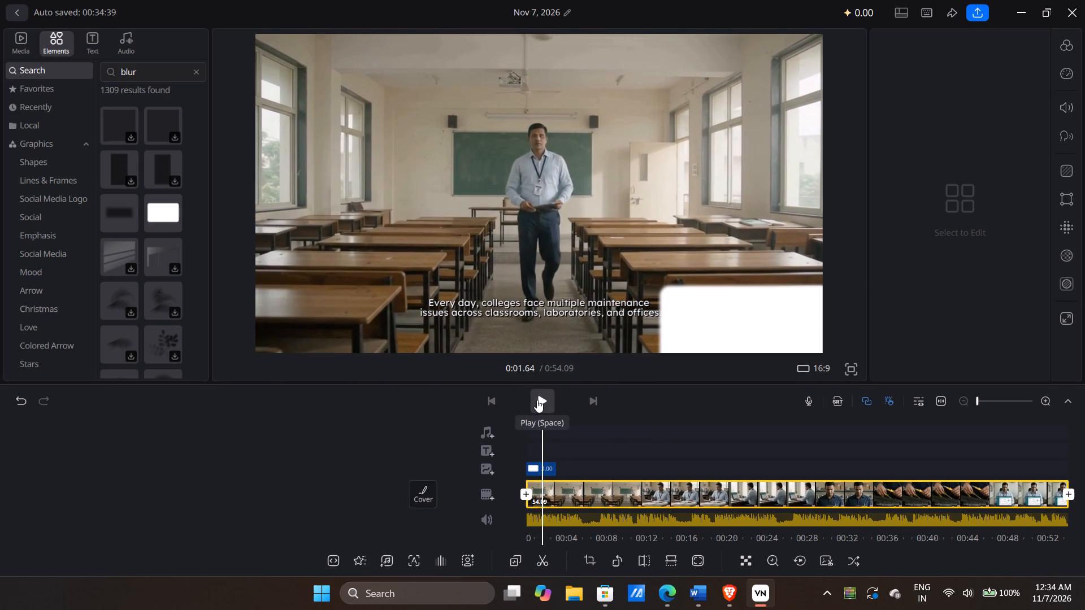
# Delete the white soft-edged rectangle from the video and return the playhead to 0:00.00.
pyautogui.click(784, 290)
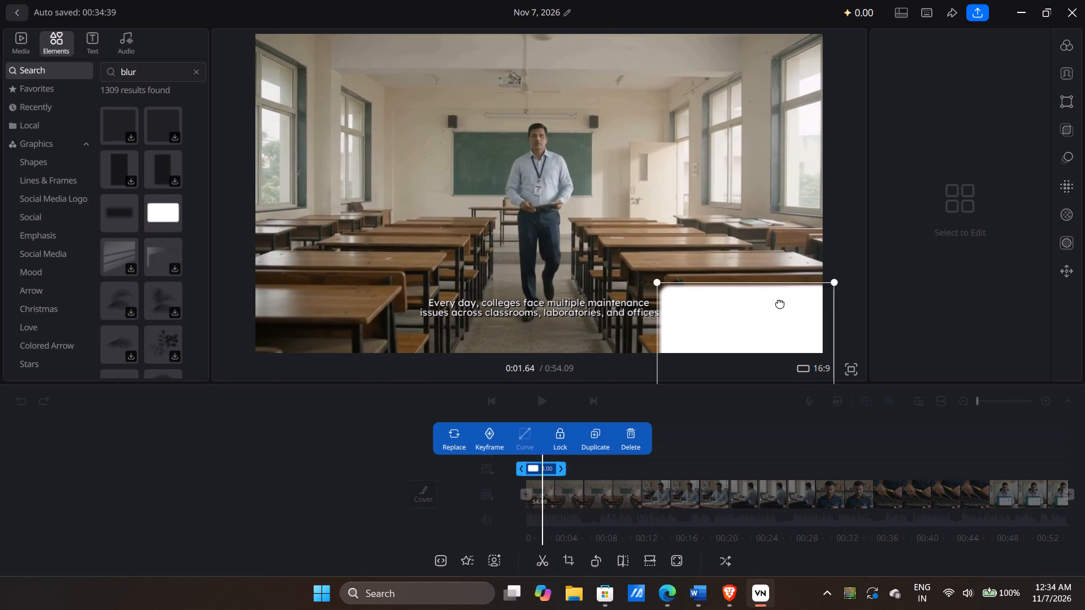
pyautogui.press('Delete')
pyautogui.click(902, 303)
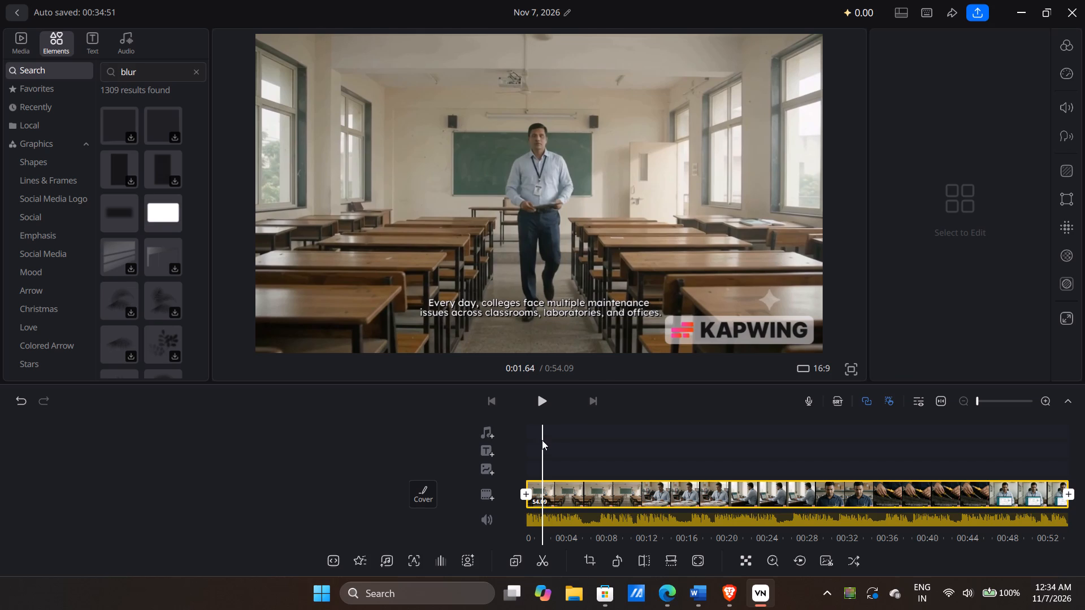
pyautogui.moveTo(544, 455); pyautogui.dragTo(504, 455)
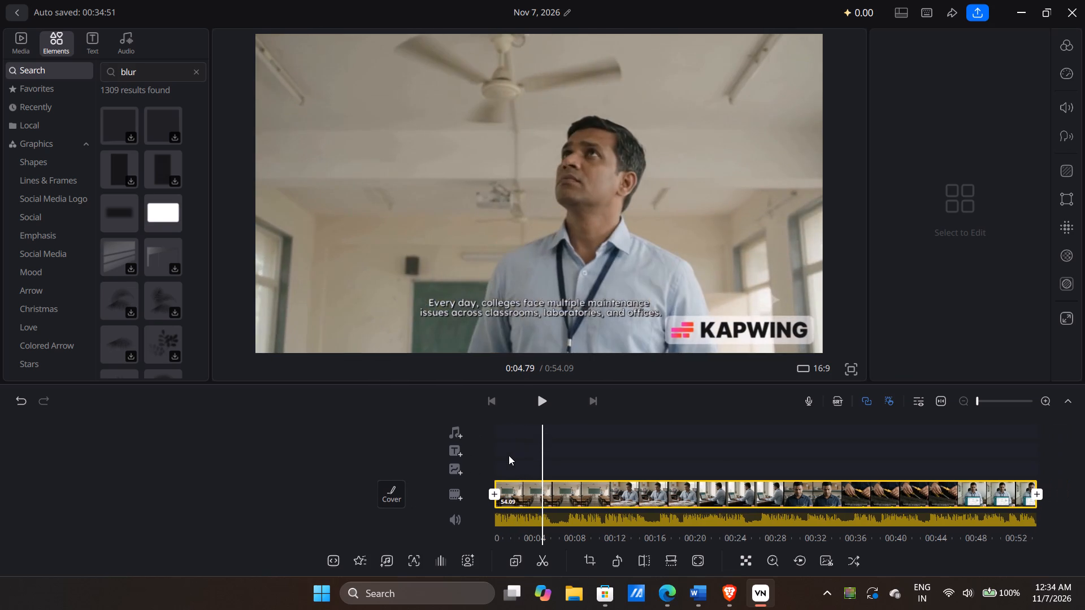
pyautogui.moveTo(509, 455); pyautogui.dragTo(585, 460)
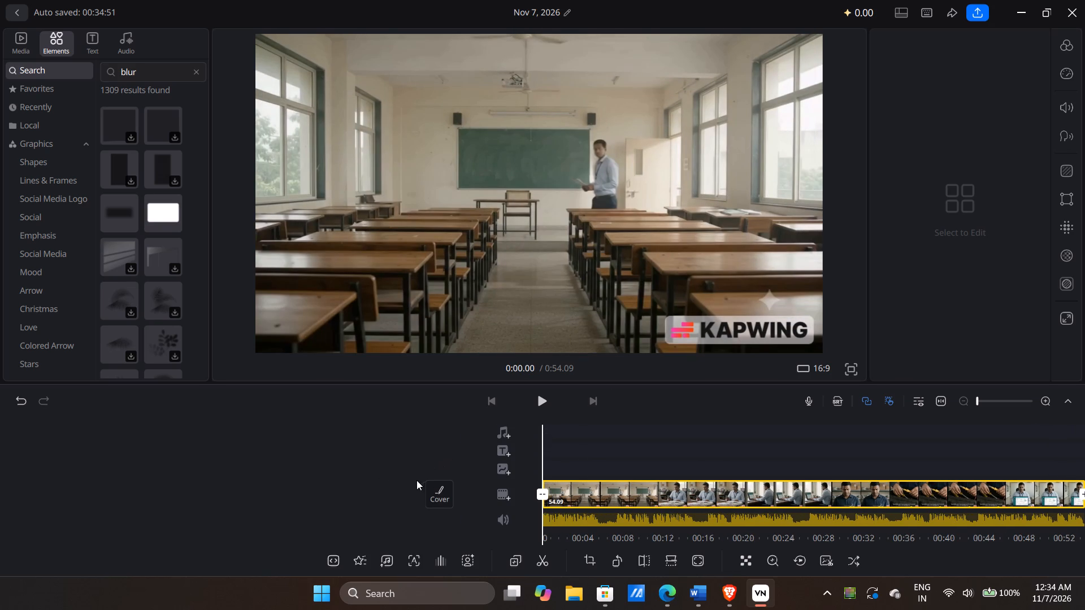
# Look through the Shapes, Lines & Frames, Social Media Logo, Social and Emphasis graphics for a suitable cover element.
pyautogui.click(666, 594)
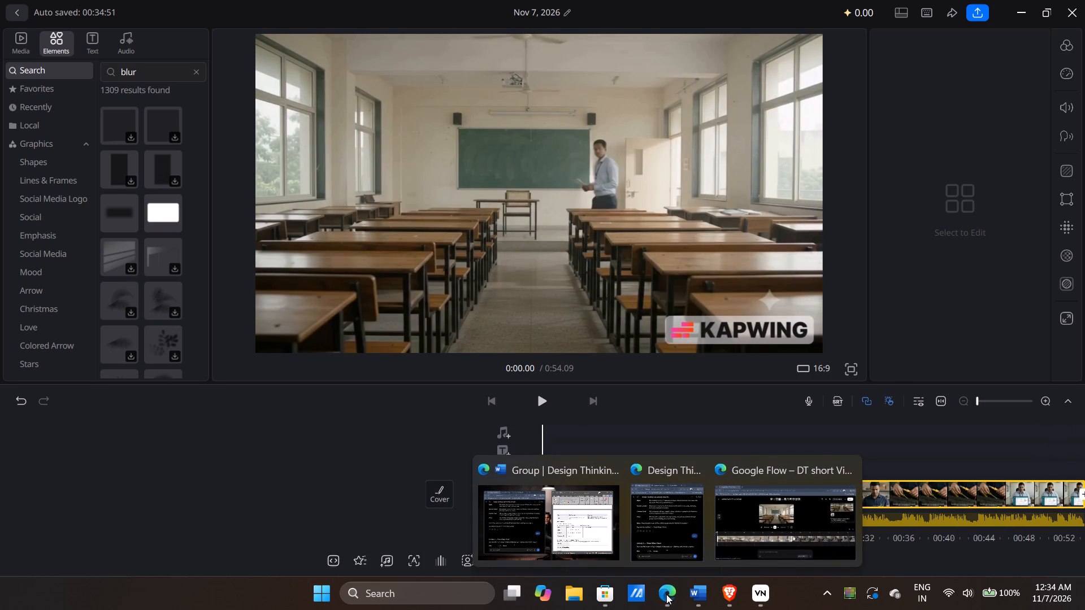
pyautogui.click(290, 523)
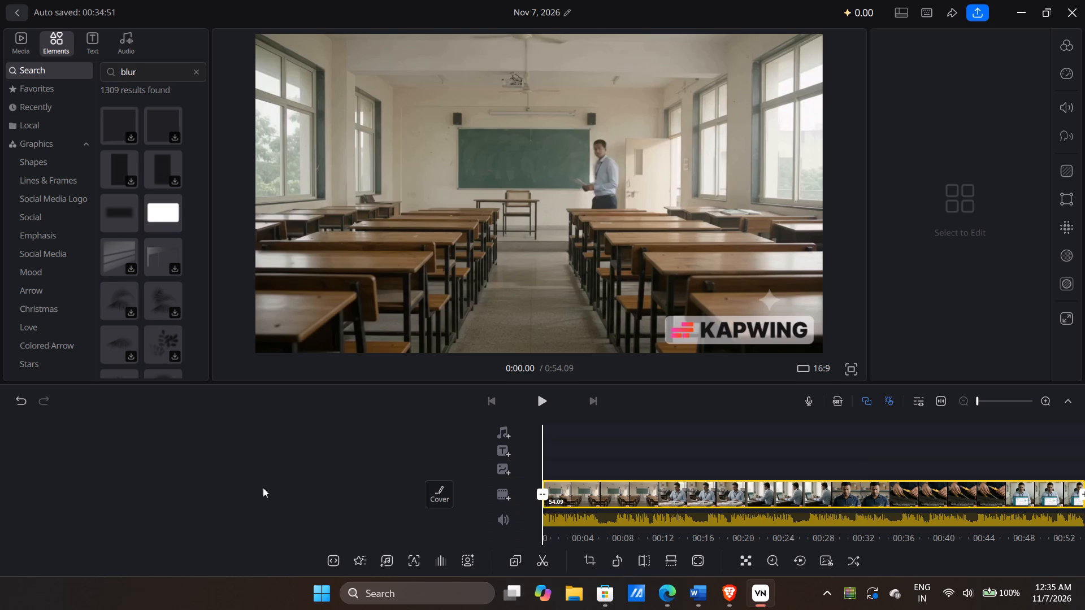
pyautogui.scroll(1, 113, 316)
pyautogui.scroll(3, 46, 221)
pyautogui.click(24, 161)
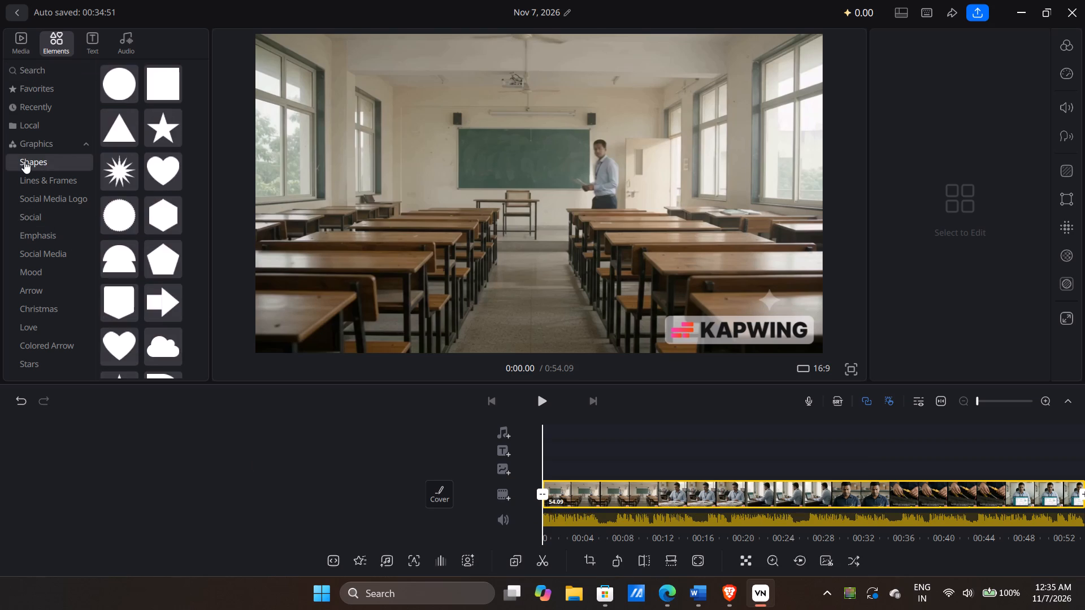
pyautogui.click(31, 177)
pyautogui.click(34, 194)
pyautogui.click(38, 209)
pyautogui.click(42, 227)
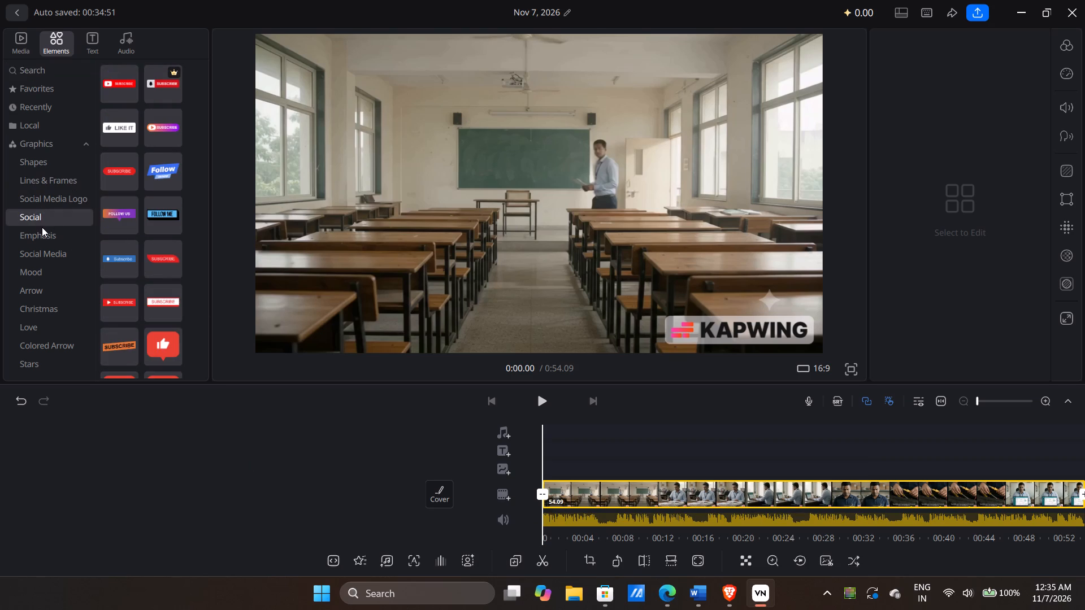
pyautogui.click(44, 235)
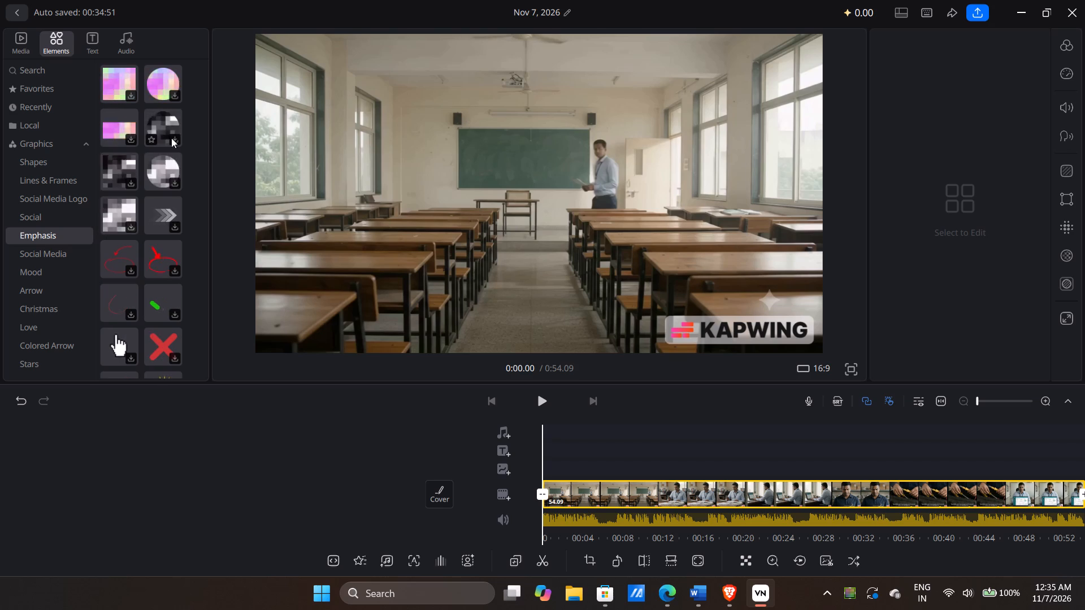
pyautogui.scroll(-1, 148, 194)
pyautogui.scroll(1, 148, 194)
pyautogui.scroll(-5, 148, 194)
pyautogui.scroll(1, 148, 194)
pyautogui.scroll(-2, 148, 194)
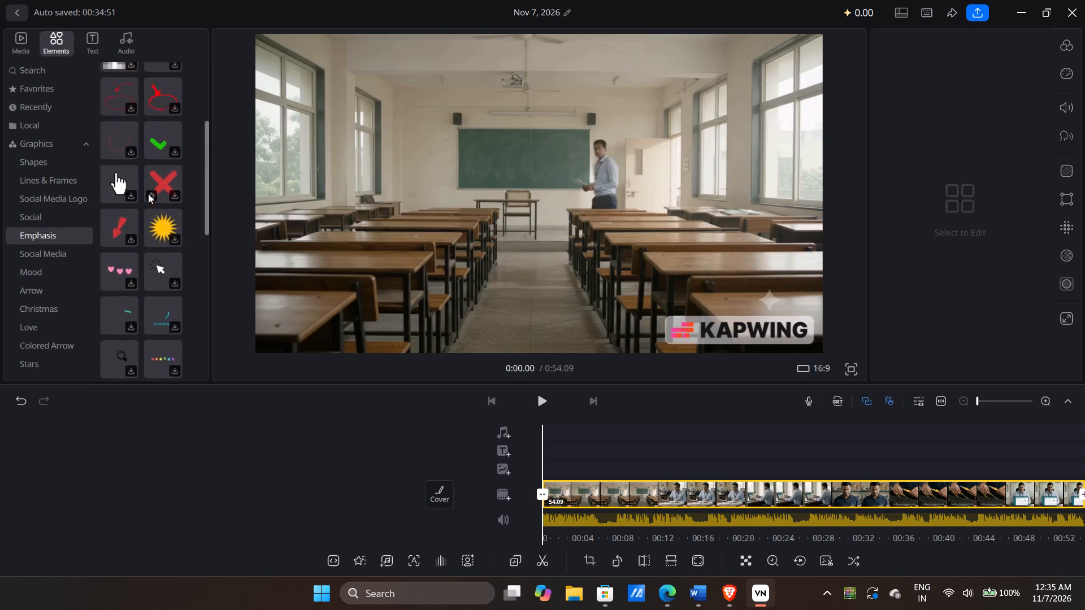
pyautogui.scroll(9, 148, 194)
pyautogui.scroll(-16, 148, 194)
pyautogui.scroll(1, 148, 194)
pyautogui.scroll(-2, 148, 194)
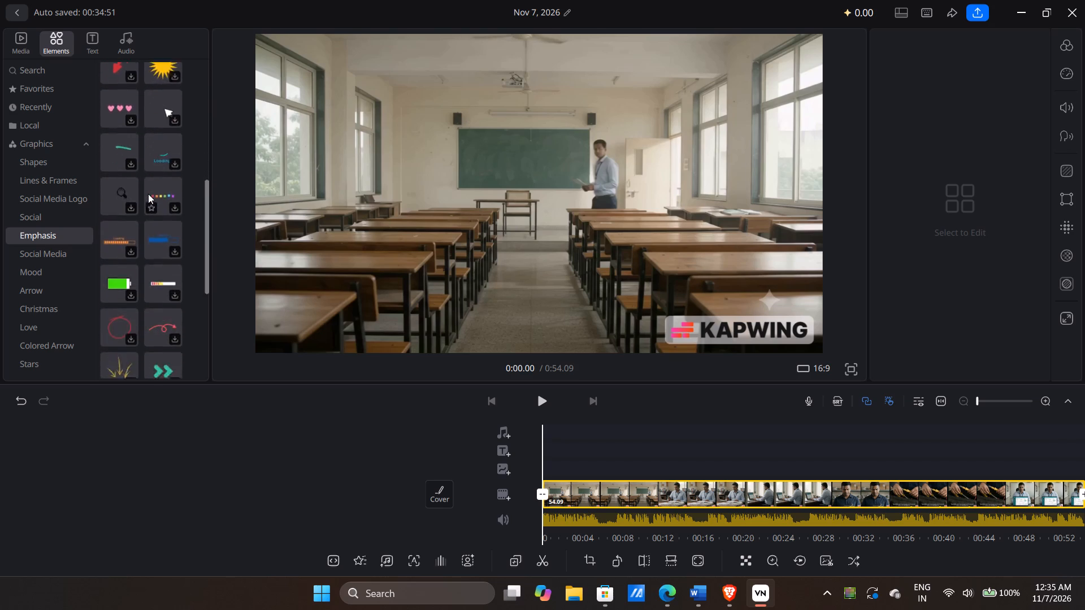
pyautogui.scroll(-9, 148, 194)
pyautogui.scroll(2, 148, 194)
pyautogui.scroll(-8, 148, 194)
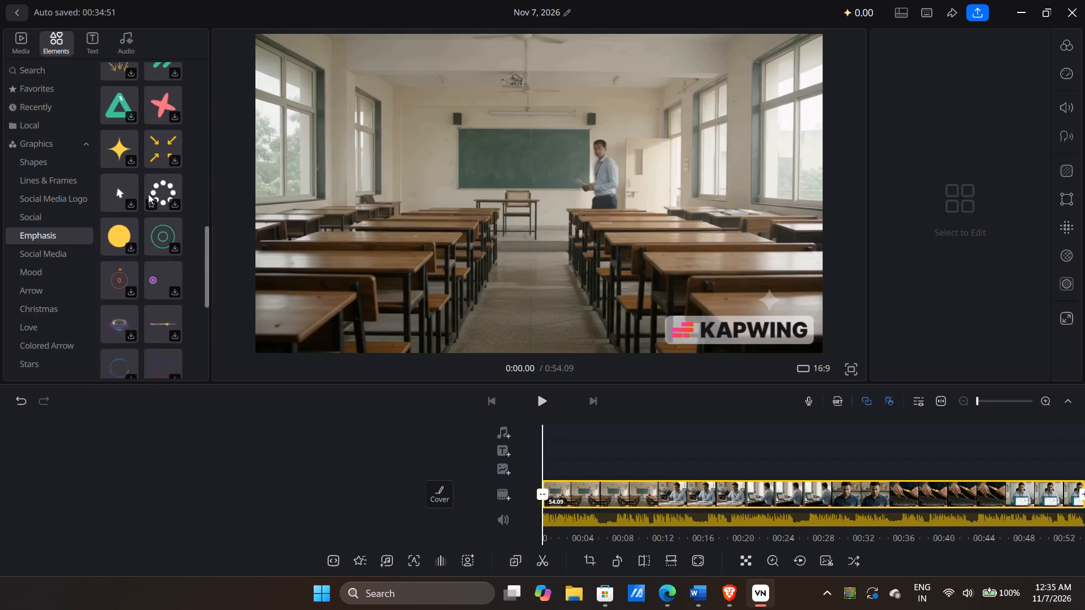
pyautogui.scroll(-4, 148, 194)
pyautogui.scroll(1, 148, 194)
pyautogui.scroll(-12, 148, 194)
pyautogui.scroll(1, 148, 194)
pyautogui.scroll(-10, 148, 194)
pyautogui.scroll(1, 148, 194)
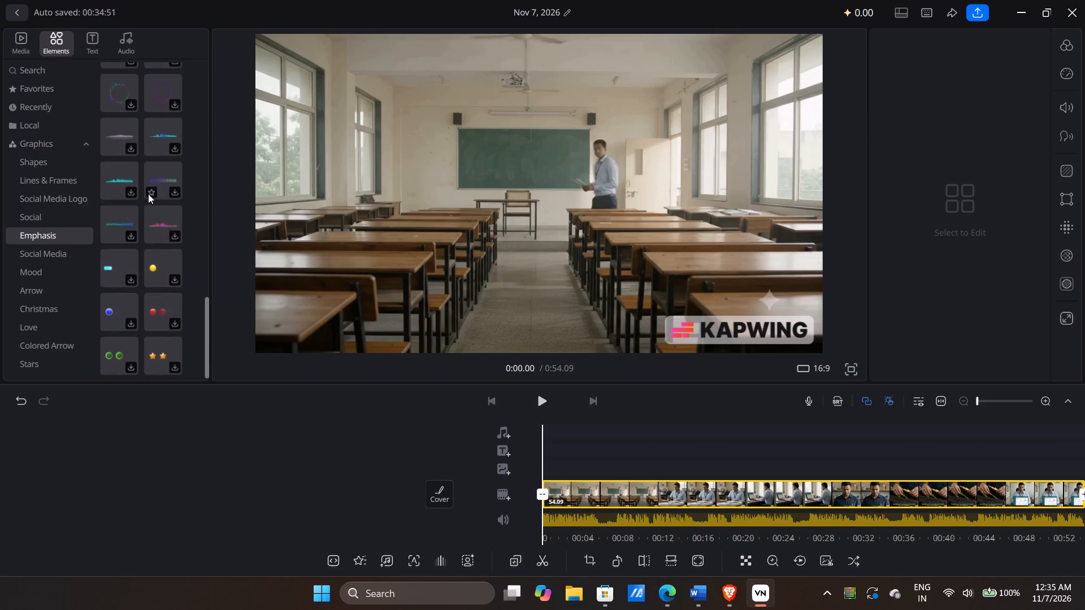
pyautogui.click(348, 416)
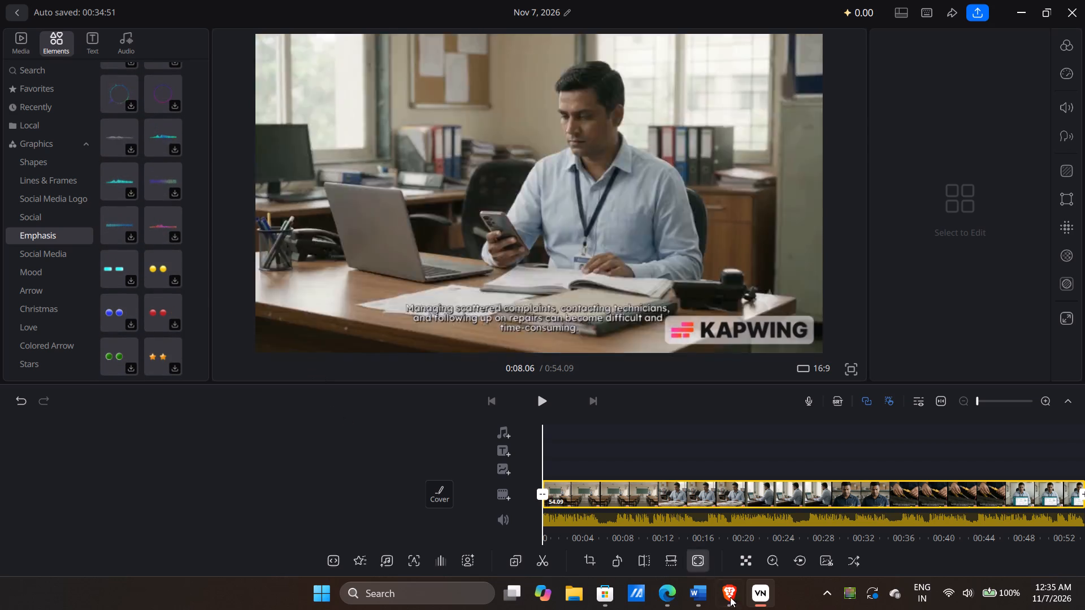
pyautogui.click(681, 599)
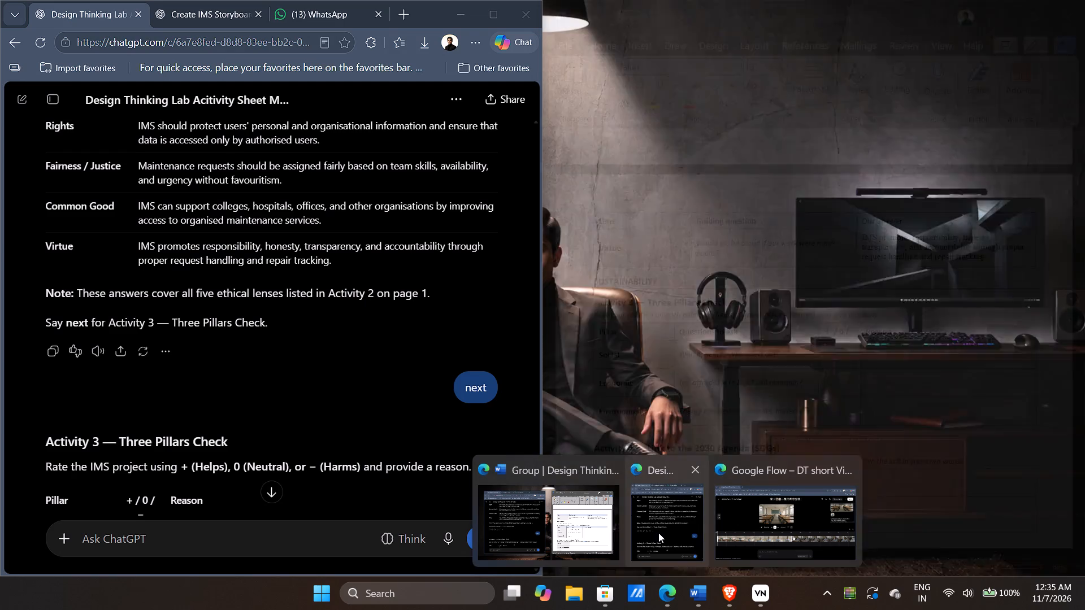
pyautogui.click(754, 541)
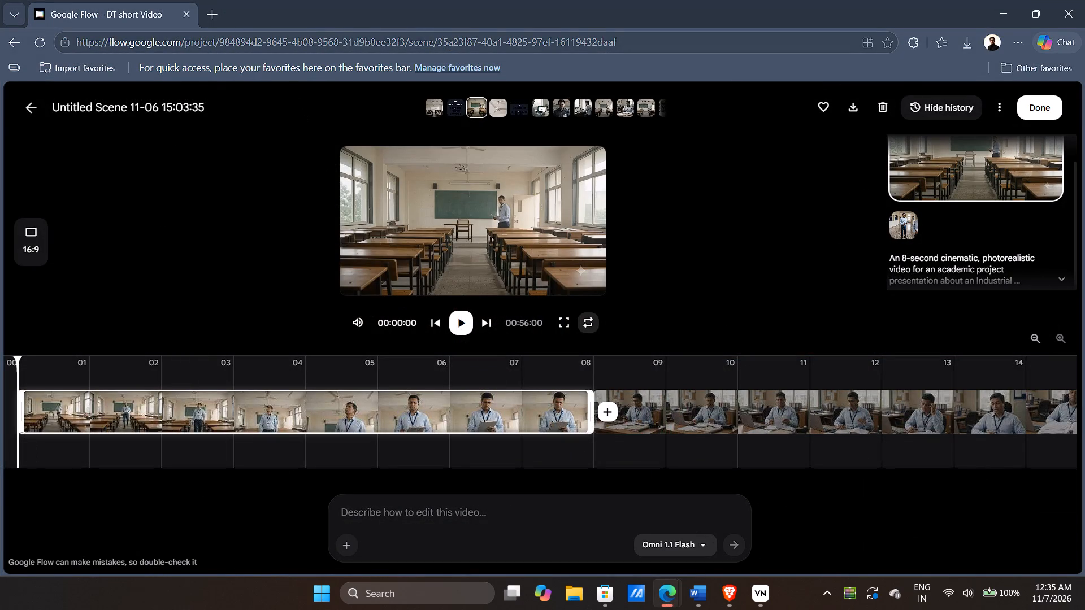
pyautogui.hotkey('ctrl', 'shift', 't')
pyautogui.hotkey('ctrl', 'shift', 't')
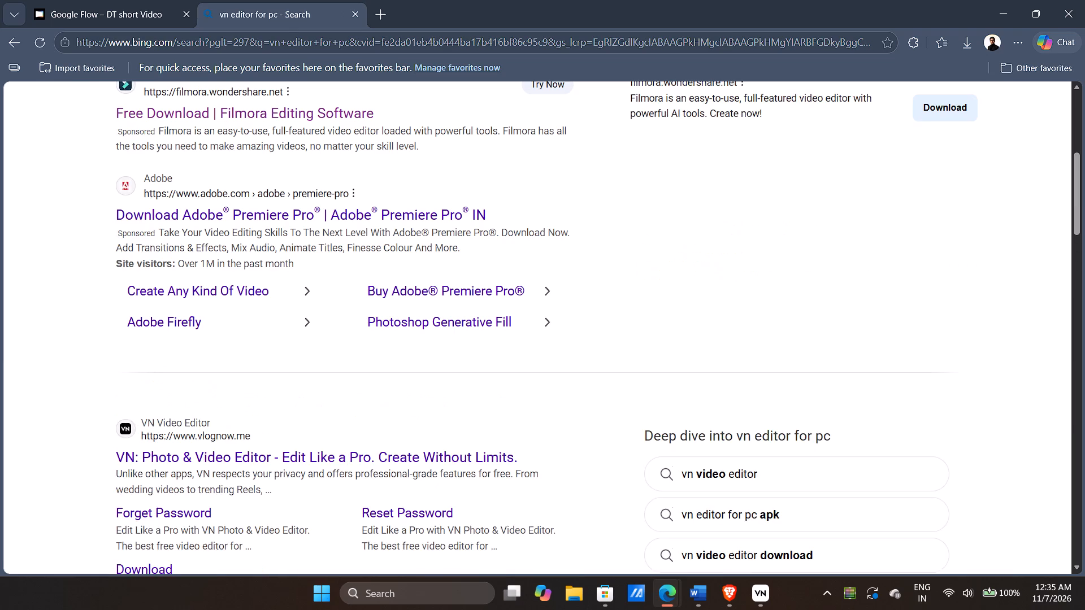
pyautogui.hotkey('ctrl', 'shift', 't')
pyautogui.hotkey('ctrl', 'shift', 't')
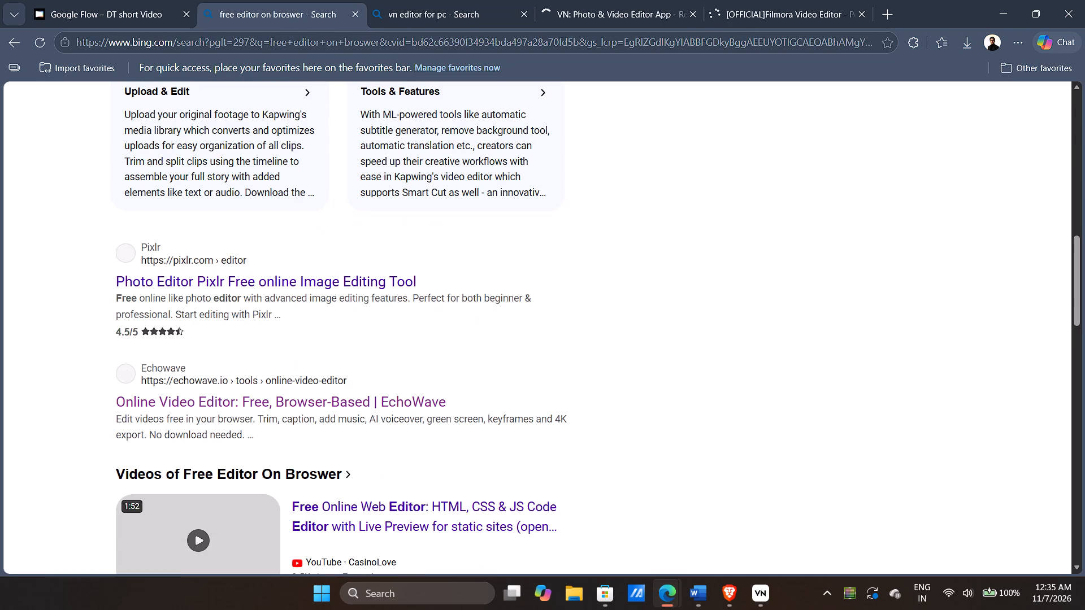
pyautogui.hotkey('ctrl', 'shift', 't')
pyautogui.hotkey('ctrl', 'shift', 't')
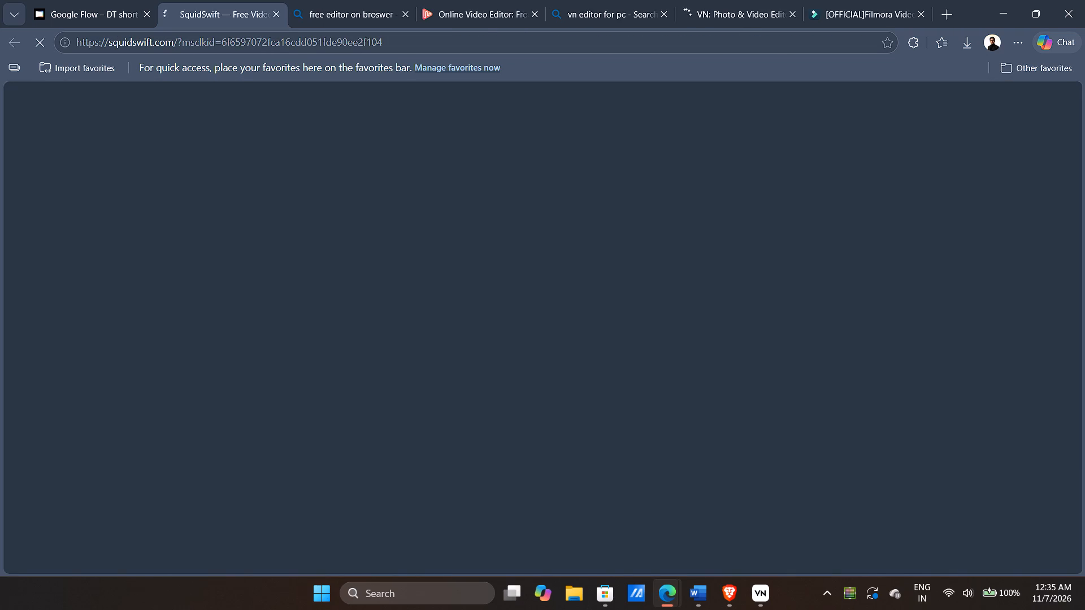
pyautogui.hotkey('ctrl', 'shift', 't')
pyautogui.hotkey('ctrl', 'shift', 't')
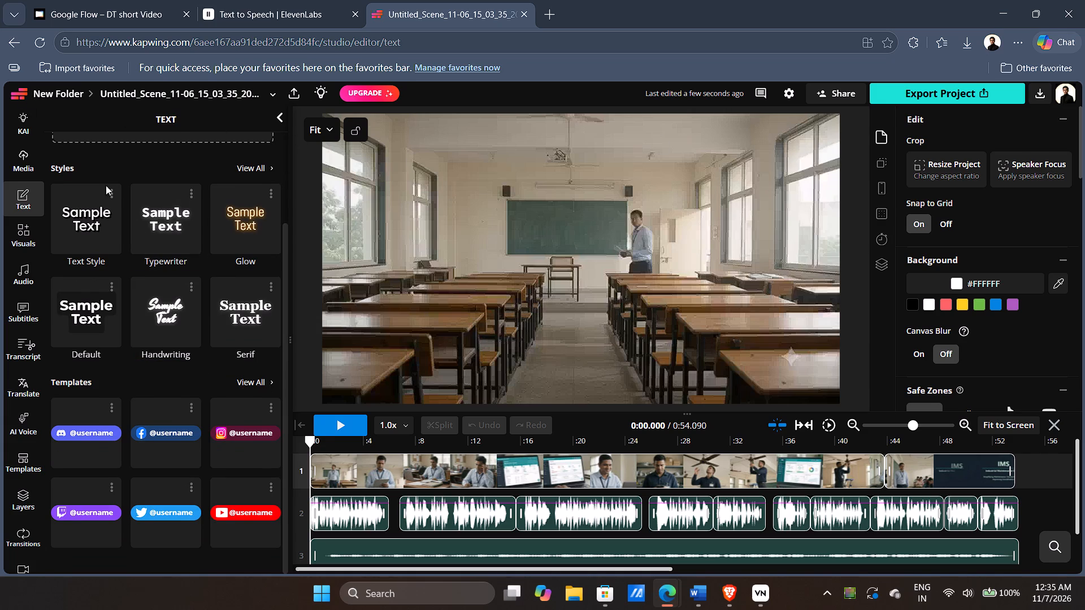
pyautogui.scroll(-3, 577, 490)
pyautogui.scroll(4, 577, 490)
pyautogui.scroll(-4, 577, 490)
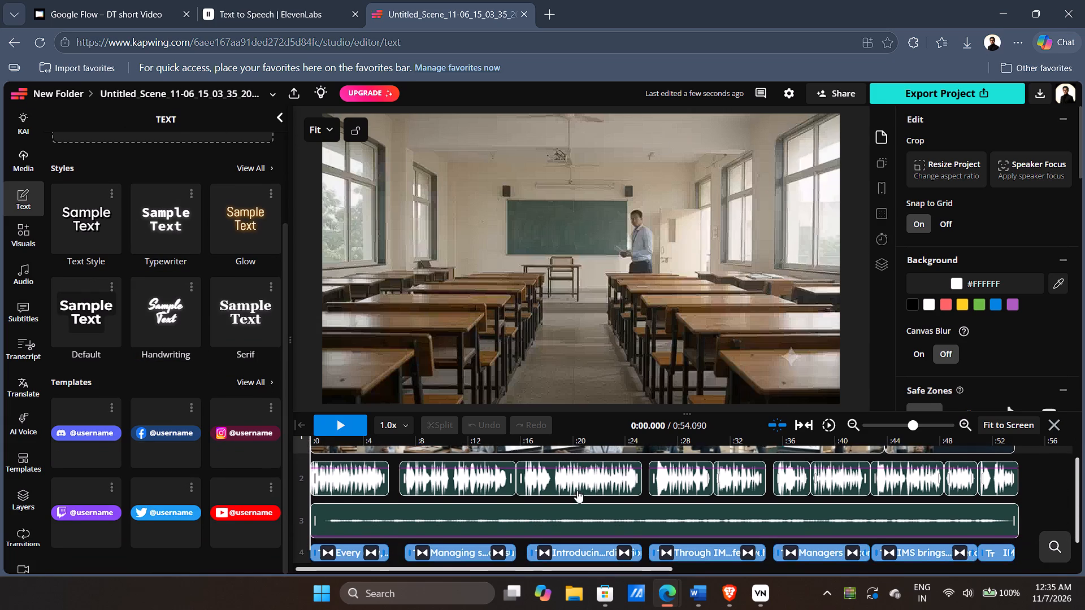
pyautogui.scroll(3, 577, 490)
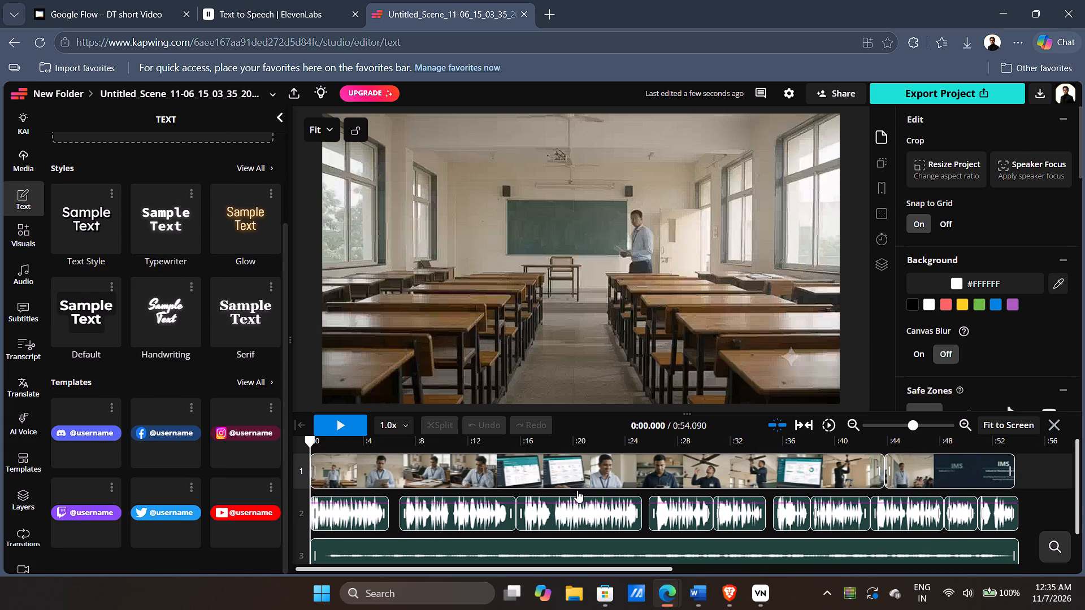
# Switch to the VN editor and import the 56-second Untitled_Scene_11-06 classroom video from Downloads into the media library.
pyautogui.click(756, 602)
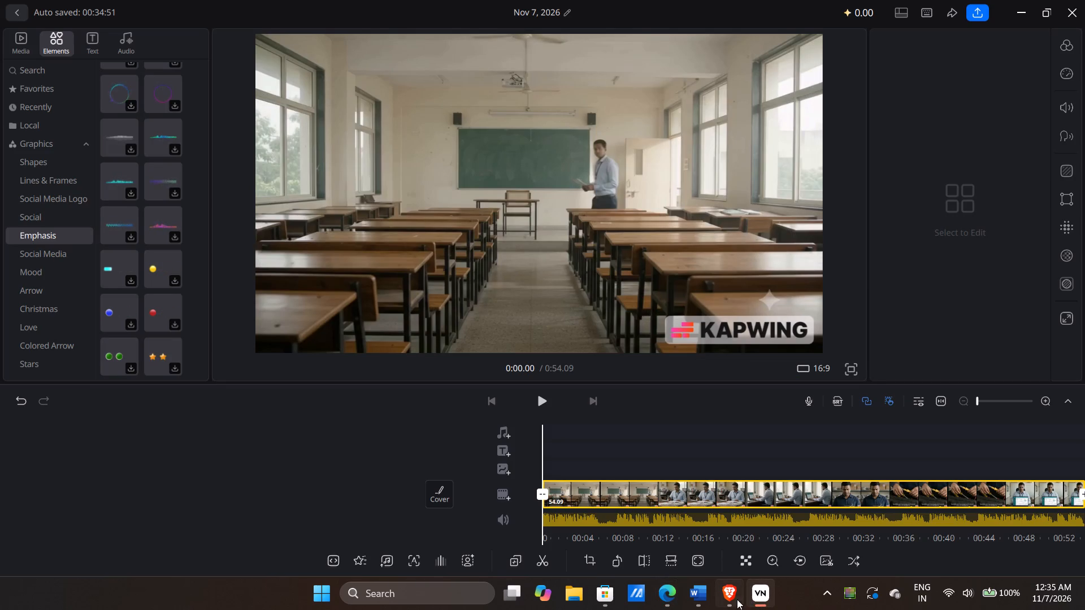
pyautogui.scroll(10, 99, 317)
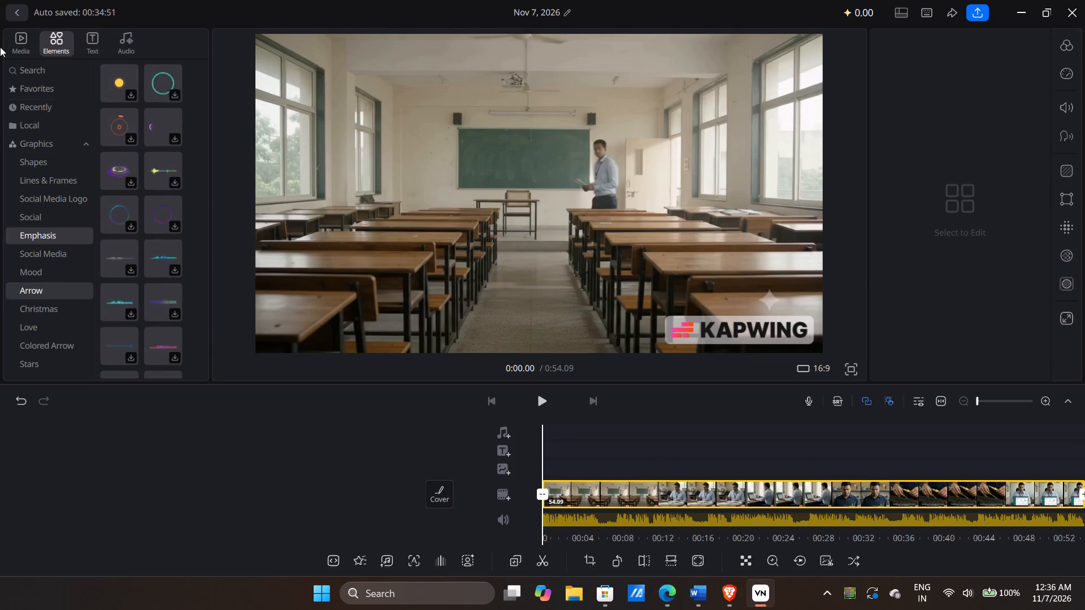
pyautogui.click(15, 50)
pyautogui.click(142, 66)
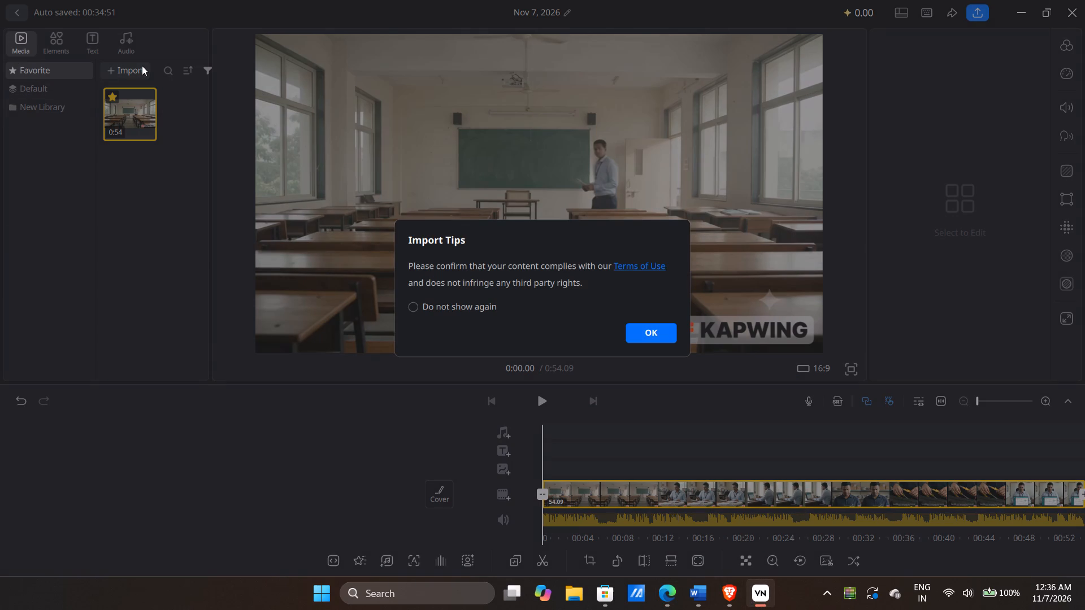
pyautogui.click(656, 330)
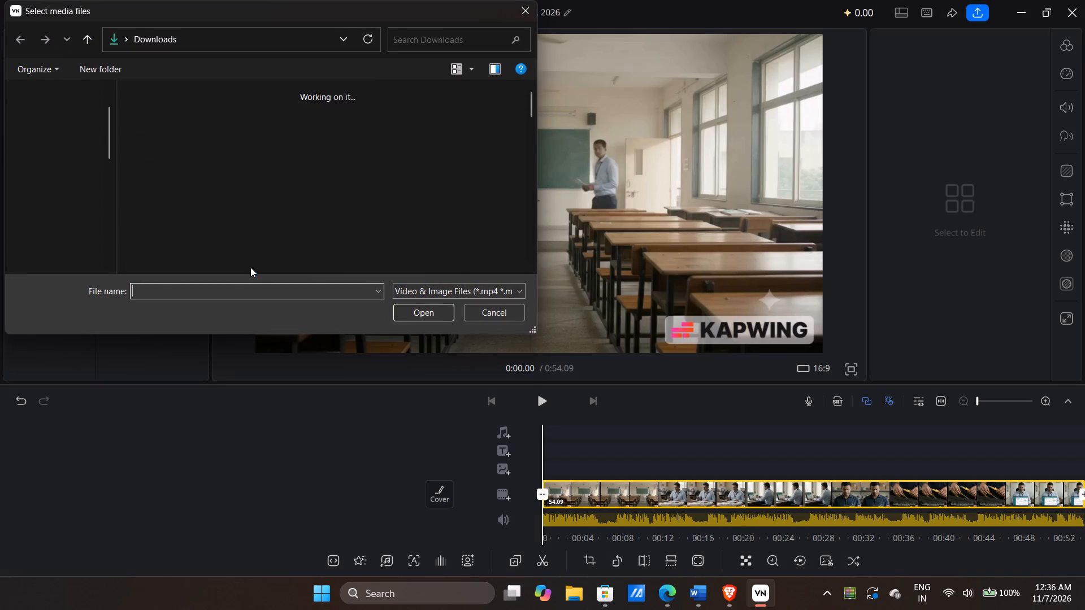
pyautogui.click(198, 172)
pyautogui.click(416, 315)
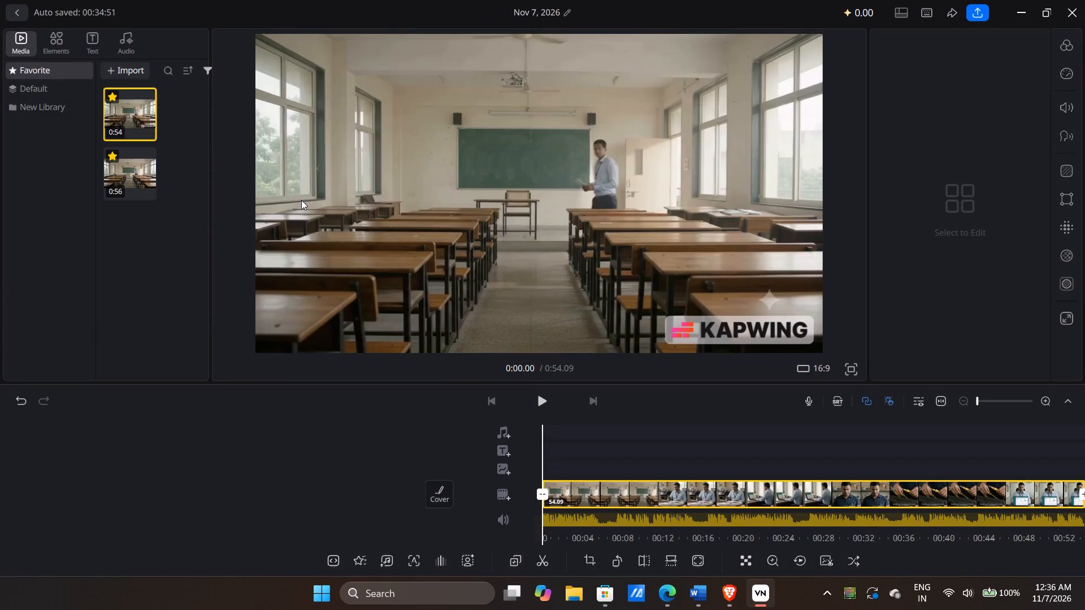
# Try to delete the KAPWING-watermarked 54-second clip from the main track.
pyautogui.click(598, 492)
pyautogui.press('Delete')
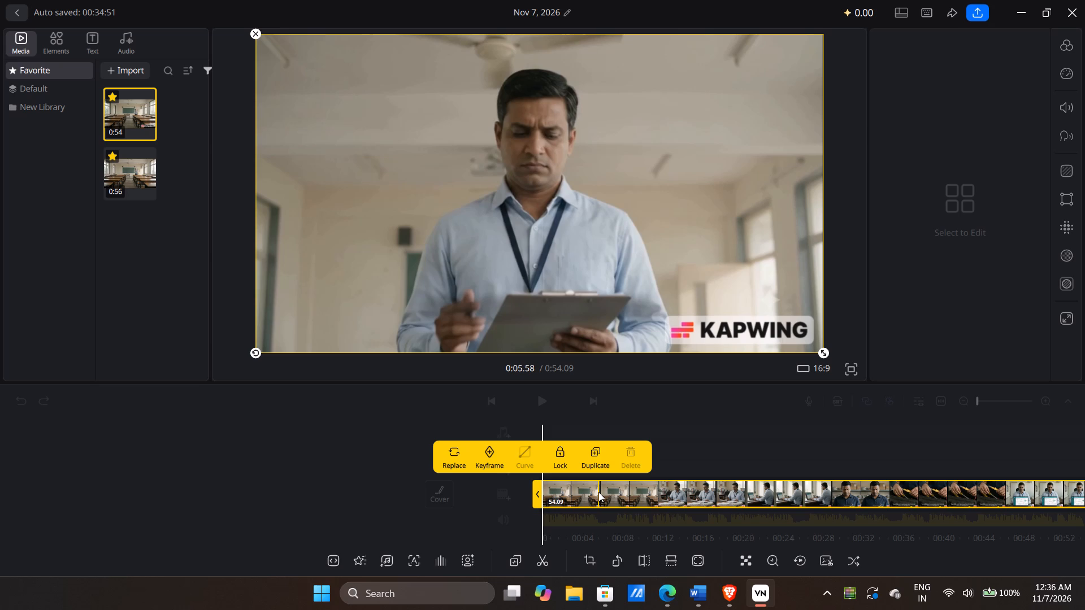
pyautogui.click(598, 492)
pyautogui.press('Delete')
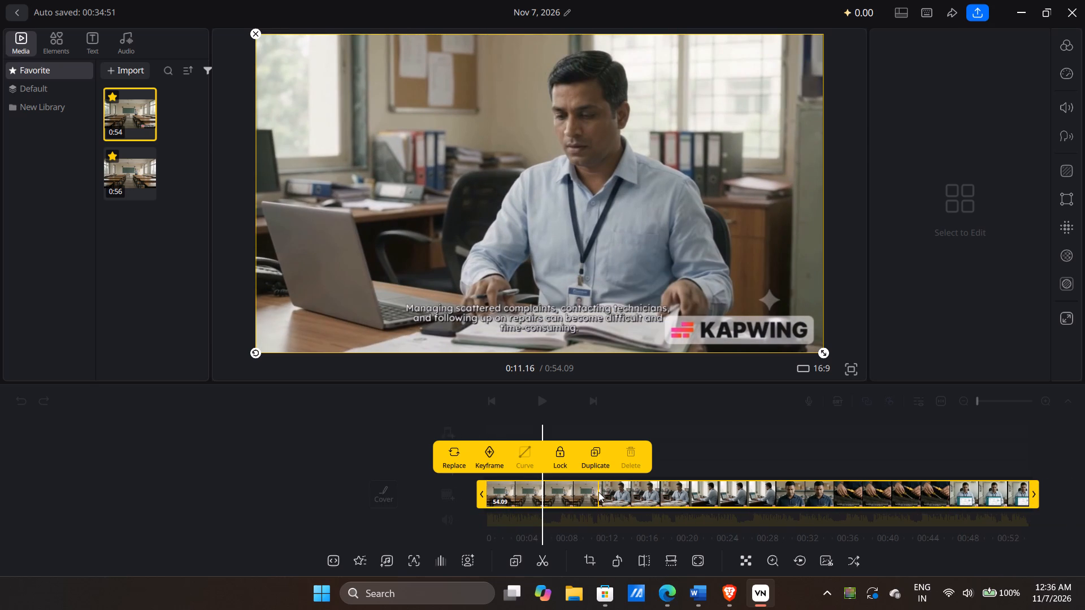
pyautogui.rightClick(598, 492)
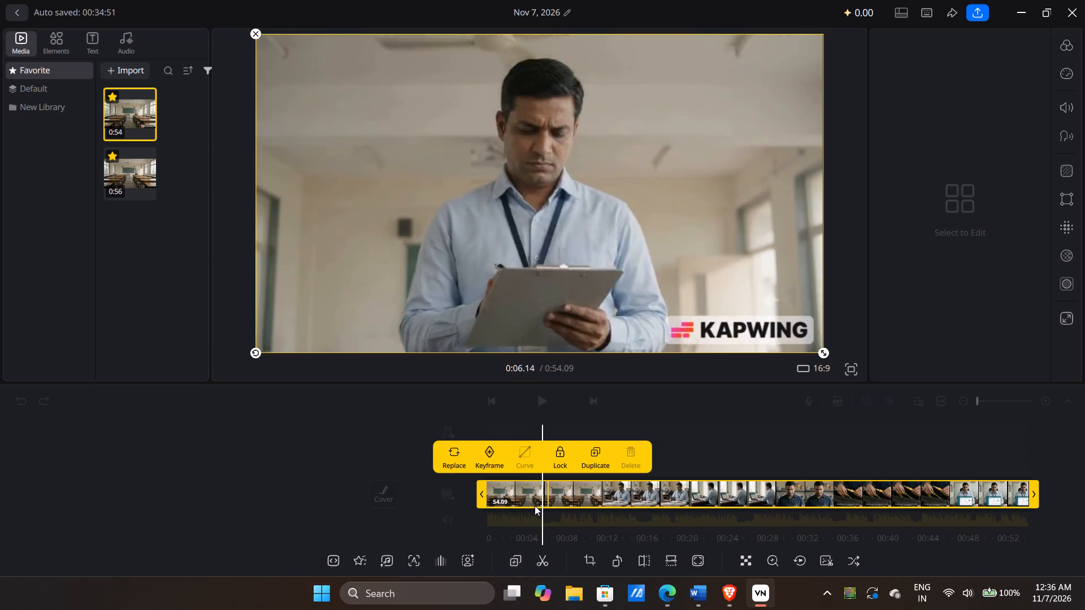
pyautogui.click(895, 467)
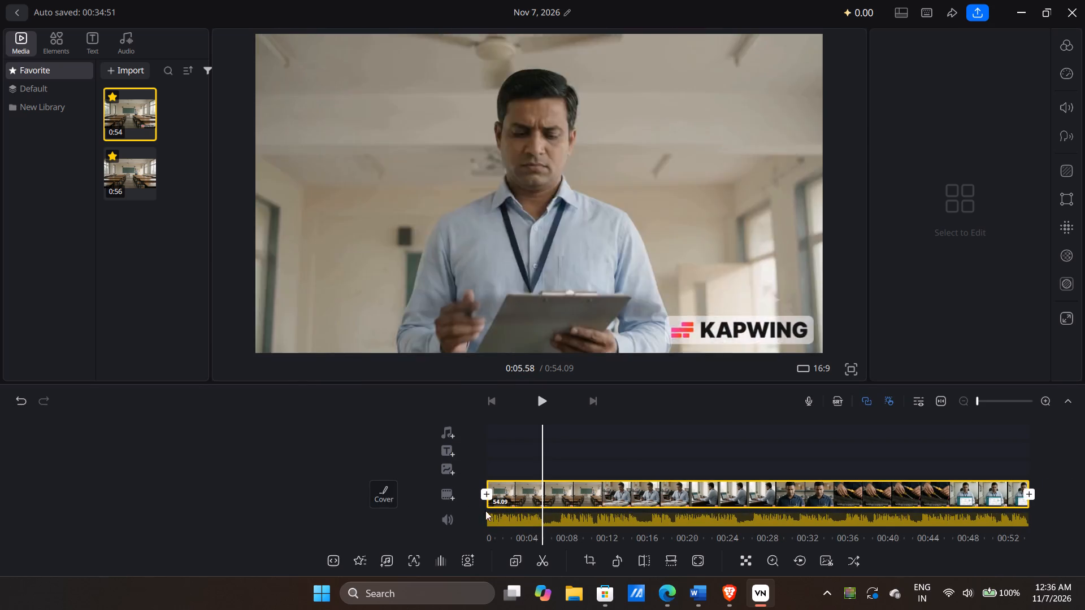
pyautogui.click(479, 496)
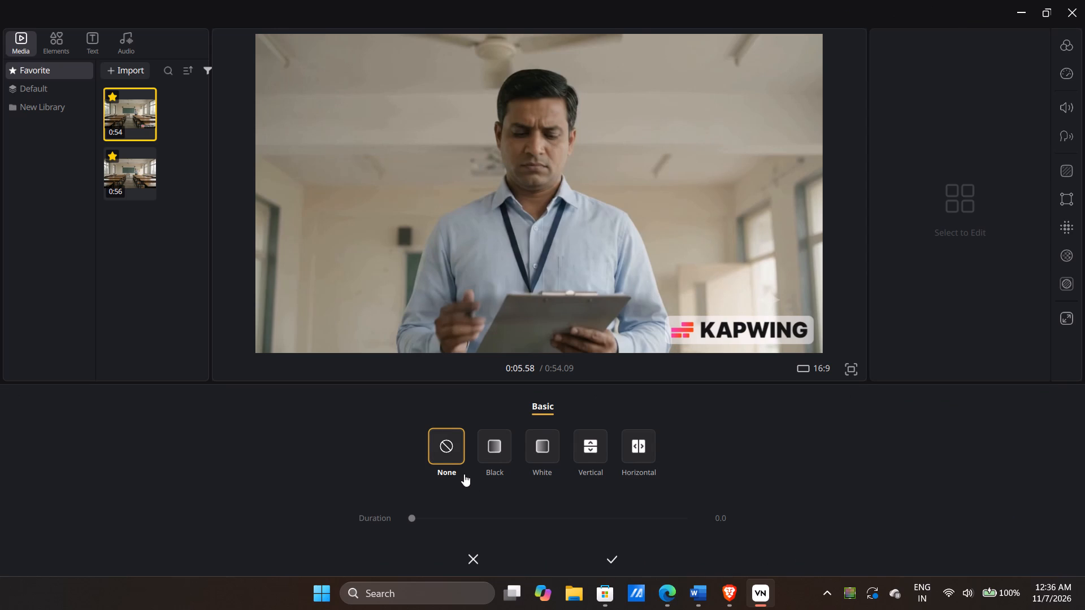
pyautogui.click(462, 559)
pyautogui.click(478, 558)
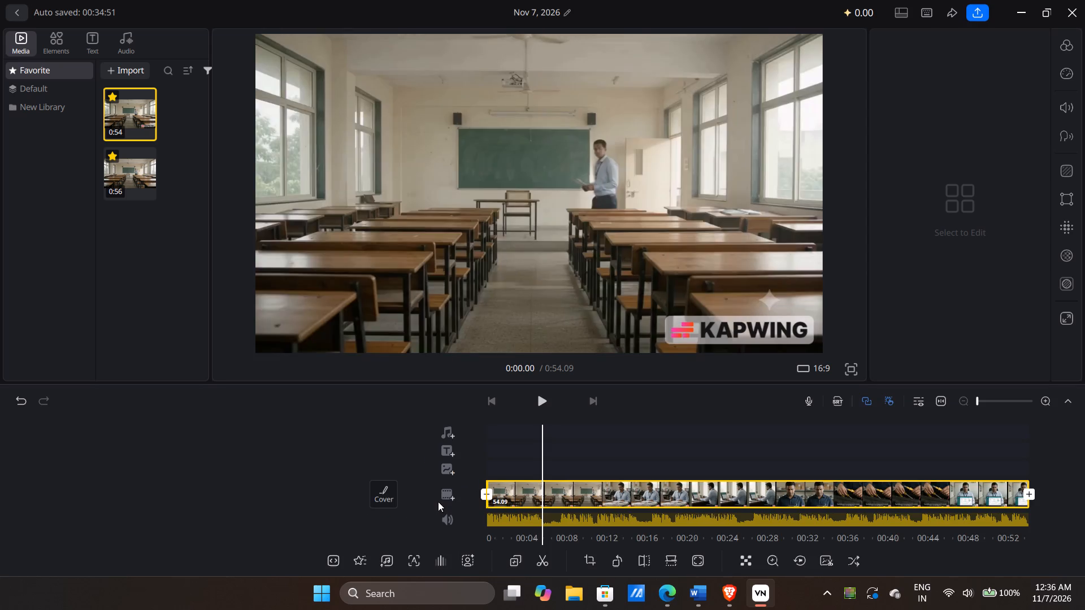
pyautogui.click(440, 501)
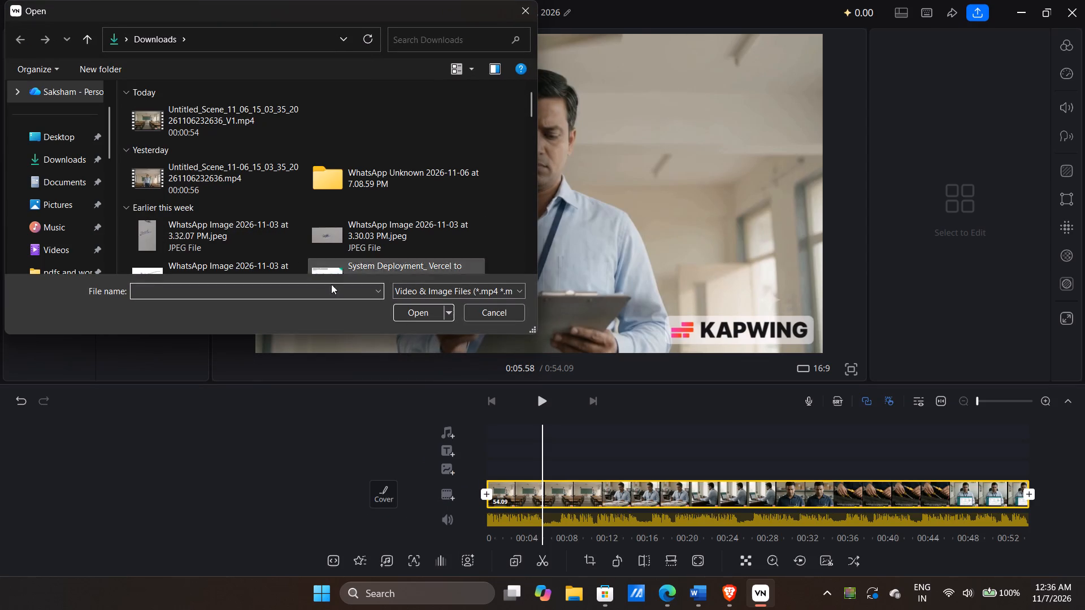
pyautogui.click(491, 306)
# Insert the 56-second classroom video at the start of the main track, ahead of the watermarked clip.
pyautogui.moveTo(120, 177); pyautogui.dragTo(502, 343)
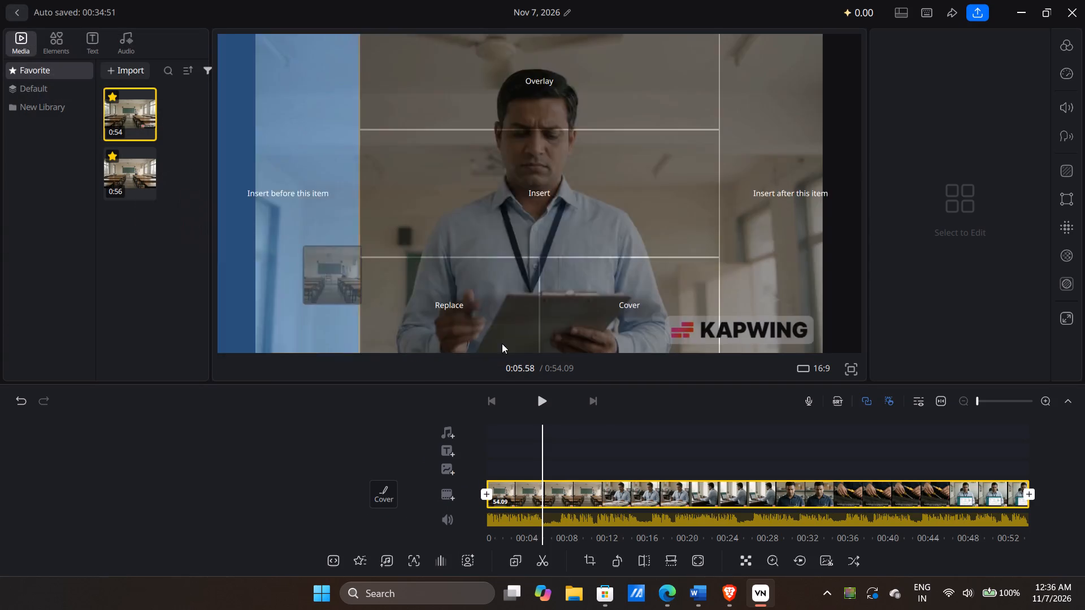
pyautogui.moveTo(502, 343); pyautogui.dragTo(488, 490)
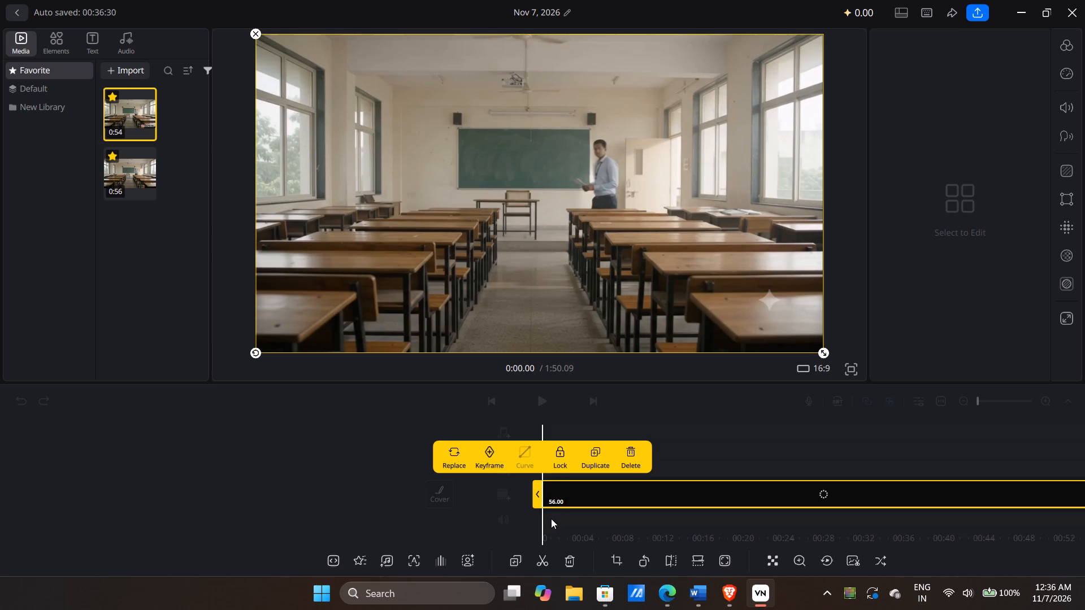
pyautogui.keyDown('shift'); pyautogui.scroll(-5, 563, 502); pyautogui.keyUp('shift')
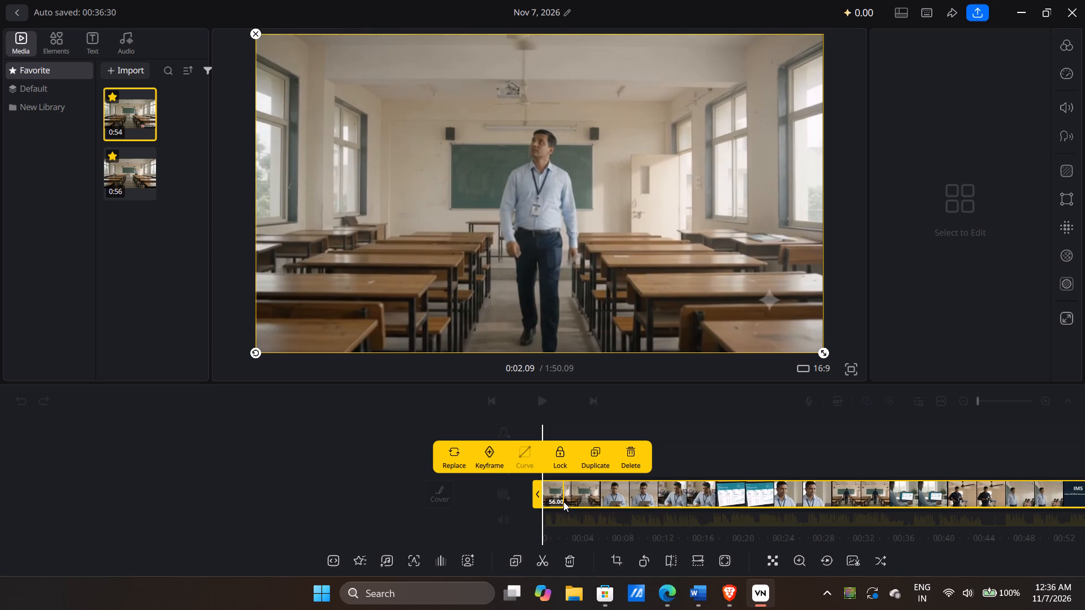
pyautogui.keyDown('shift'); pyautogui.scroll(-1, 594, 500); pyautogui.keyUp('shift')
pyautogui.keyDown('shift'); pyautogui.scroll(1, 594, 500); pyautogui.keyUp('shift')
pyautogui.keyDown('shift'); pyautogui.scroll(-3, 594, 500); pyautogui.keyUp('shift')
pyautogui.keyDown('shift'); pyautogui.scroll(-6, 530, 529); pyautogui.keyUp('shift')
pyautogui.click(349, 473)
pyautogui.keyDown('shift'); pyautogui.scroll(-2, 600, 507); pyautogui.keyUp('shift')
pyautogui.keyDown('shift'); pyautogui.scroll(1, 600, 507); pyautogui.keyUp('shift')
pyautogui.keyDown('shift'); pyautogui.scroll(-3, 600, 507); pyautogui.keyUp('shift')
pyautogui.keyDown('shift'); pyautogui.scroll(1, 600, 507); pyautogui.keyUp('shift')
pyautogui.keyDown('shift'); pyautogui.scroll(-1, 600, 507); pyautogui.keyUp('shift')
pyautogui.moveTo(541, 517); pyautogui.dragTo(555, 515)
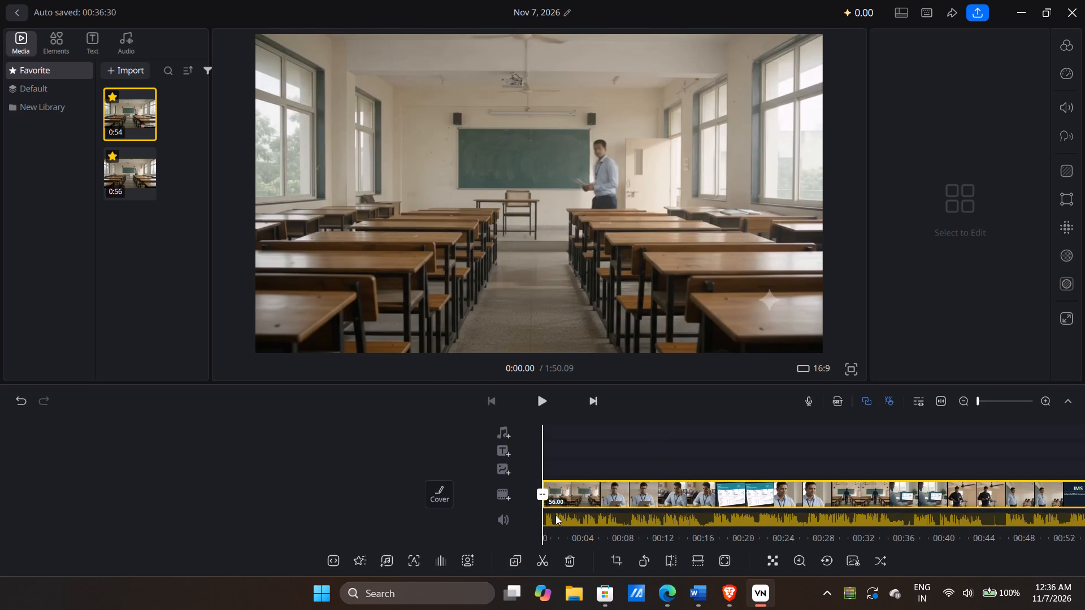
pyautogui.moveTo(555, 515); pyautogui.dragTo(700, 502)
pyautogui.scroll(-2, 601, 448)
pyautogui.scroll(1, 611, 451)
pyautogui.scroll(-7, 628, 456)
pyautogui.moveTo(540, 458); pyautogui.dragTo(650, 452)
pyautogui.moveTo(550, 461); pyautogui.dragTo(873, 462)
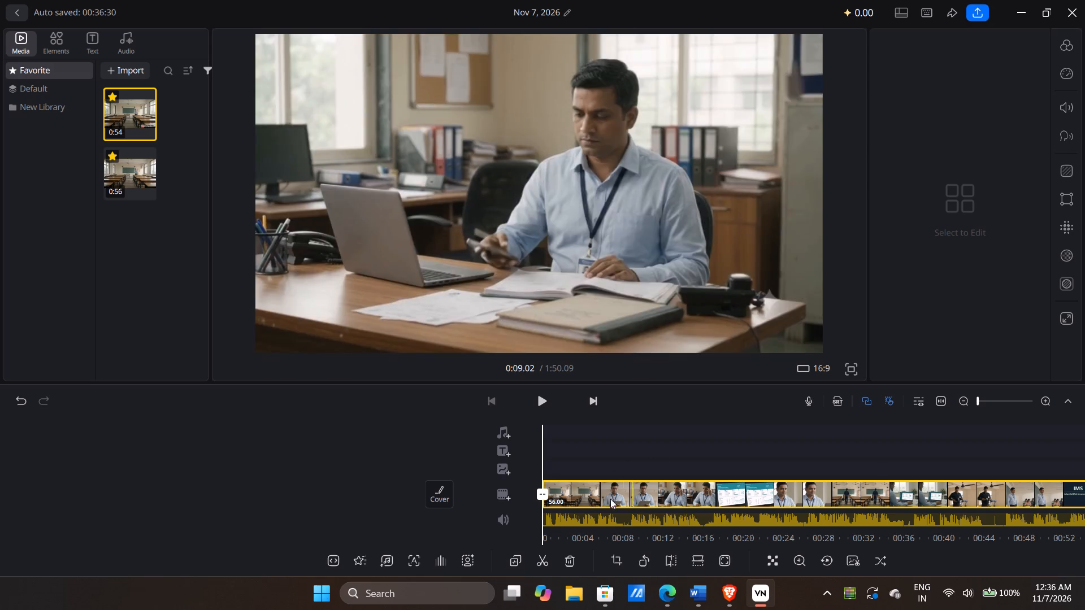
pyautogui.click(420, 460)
# Delete the KAPWING-watermarked 54-second clip that follows the 56-second clip on the main track.
pyautogui.doubleClick(615, 494)
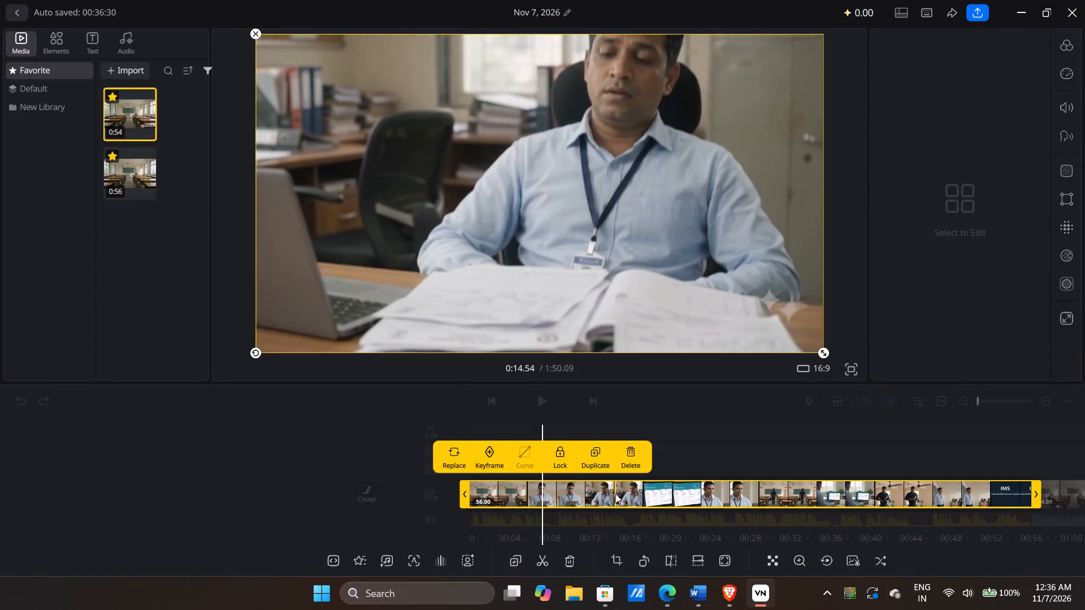
pyautogui.keyDown('shift'); pyautogui.scroll(-4, 615, 494); pyautogui.keyUp('shift')
pyautogui.keyDown('shift'); pyautogui.scroll(1, 615, 494); pyautogui.keyUp('shift')
pyautogui.moveTo(541, 514); pyautogui.dragTo(625, 515)
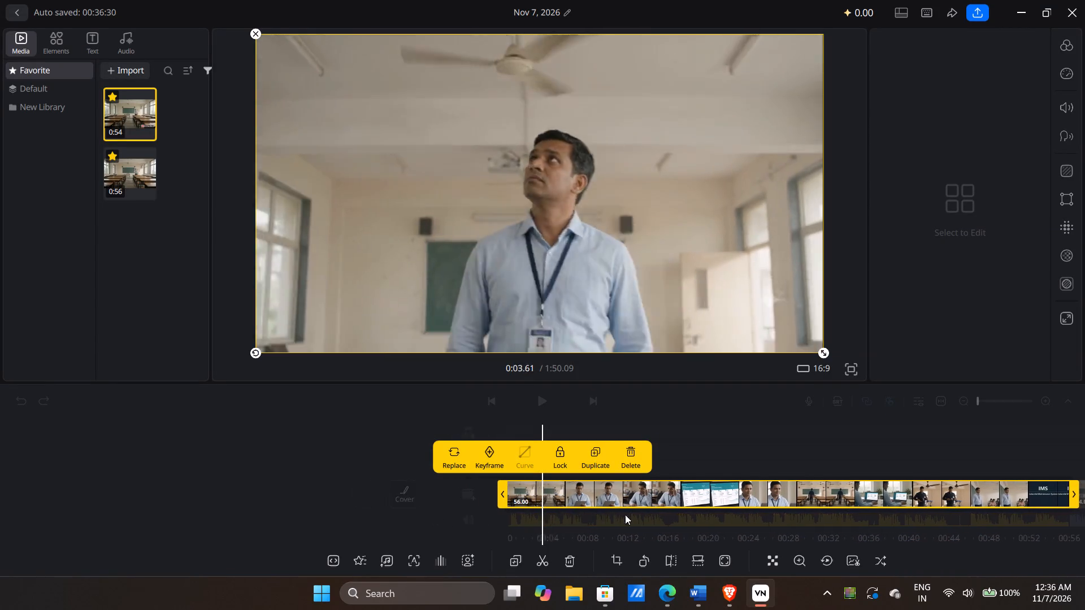
pyautogui.moveTo(625, 515); pyautogui.dragTo(426, 529)
pyautogui.moveTo(721, 485); pyautogui.dragTo(552, 507)
pyautogui.moveTo(726, 504); pyautogui.dragTo(614, 513)
pyautogui.moveTo(830, 493); pyautogui.dragTo(830, 493)
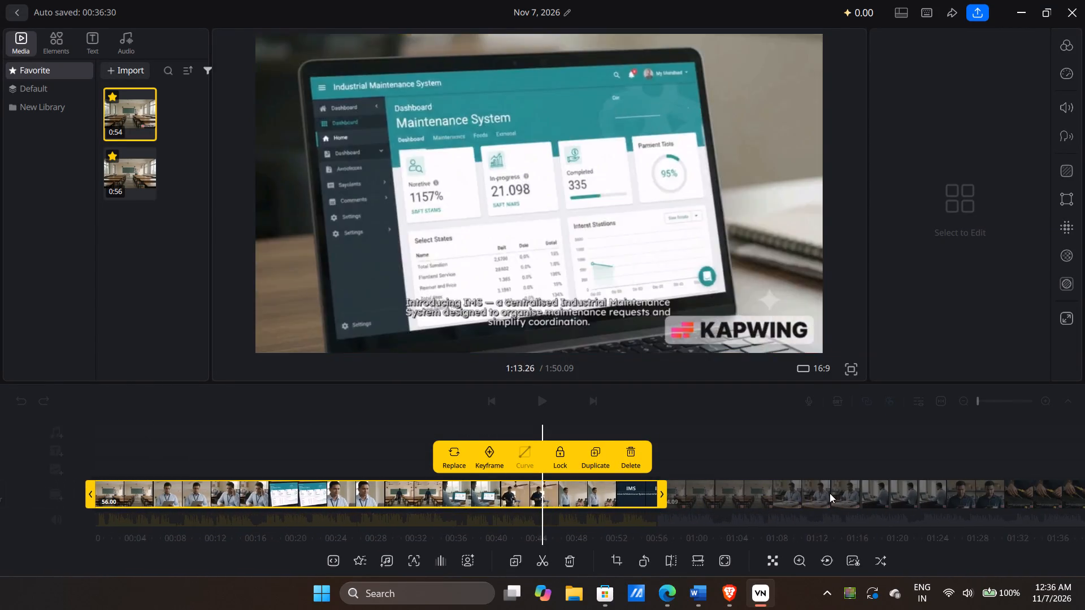
pyautogui.moveTo(830, 493); pyautogui.dragTo(697, 503)
pyautogui.click(793, 489)
pyautogui.press('Delete')
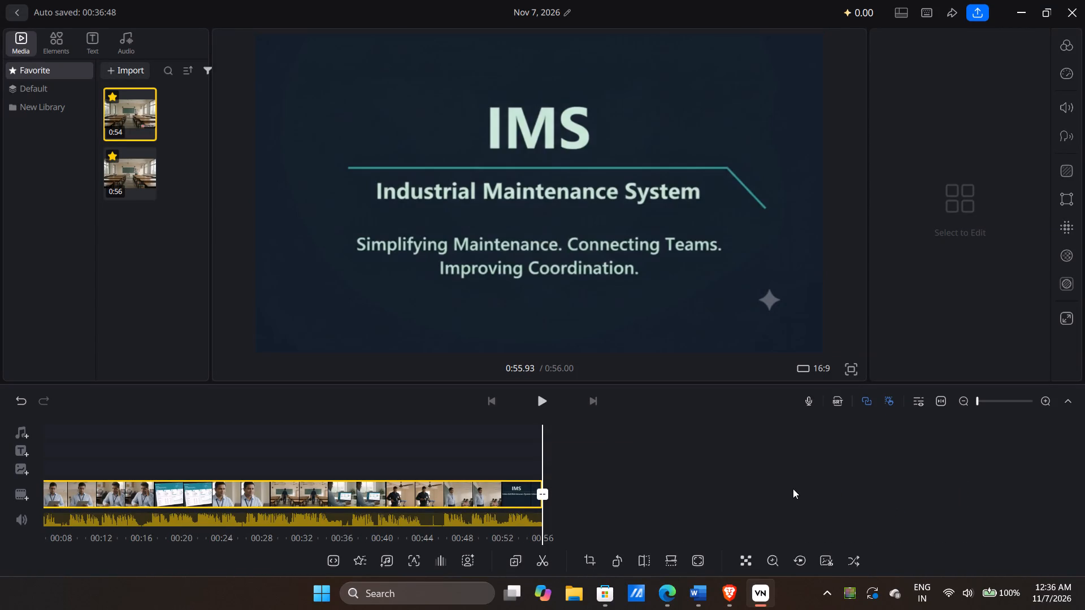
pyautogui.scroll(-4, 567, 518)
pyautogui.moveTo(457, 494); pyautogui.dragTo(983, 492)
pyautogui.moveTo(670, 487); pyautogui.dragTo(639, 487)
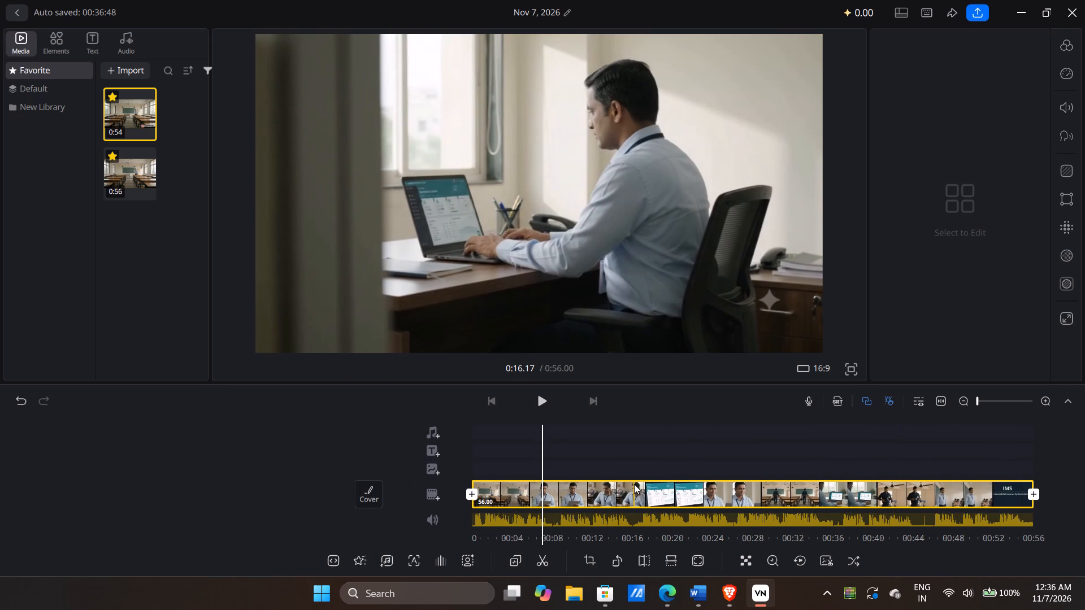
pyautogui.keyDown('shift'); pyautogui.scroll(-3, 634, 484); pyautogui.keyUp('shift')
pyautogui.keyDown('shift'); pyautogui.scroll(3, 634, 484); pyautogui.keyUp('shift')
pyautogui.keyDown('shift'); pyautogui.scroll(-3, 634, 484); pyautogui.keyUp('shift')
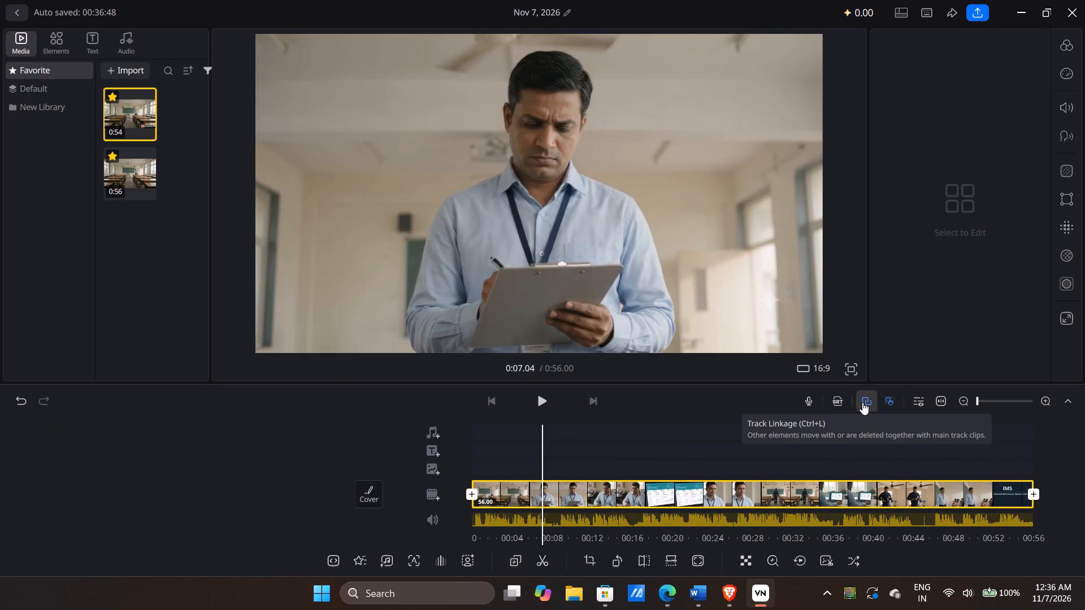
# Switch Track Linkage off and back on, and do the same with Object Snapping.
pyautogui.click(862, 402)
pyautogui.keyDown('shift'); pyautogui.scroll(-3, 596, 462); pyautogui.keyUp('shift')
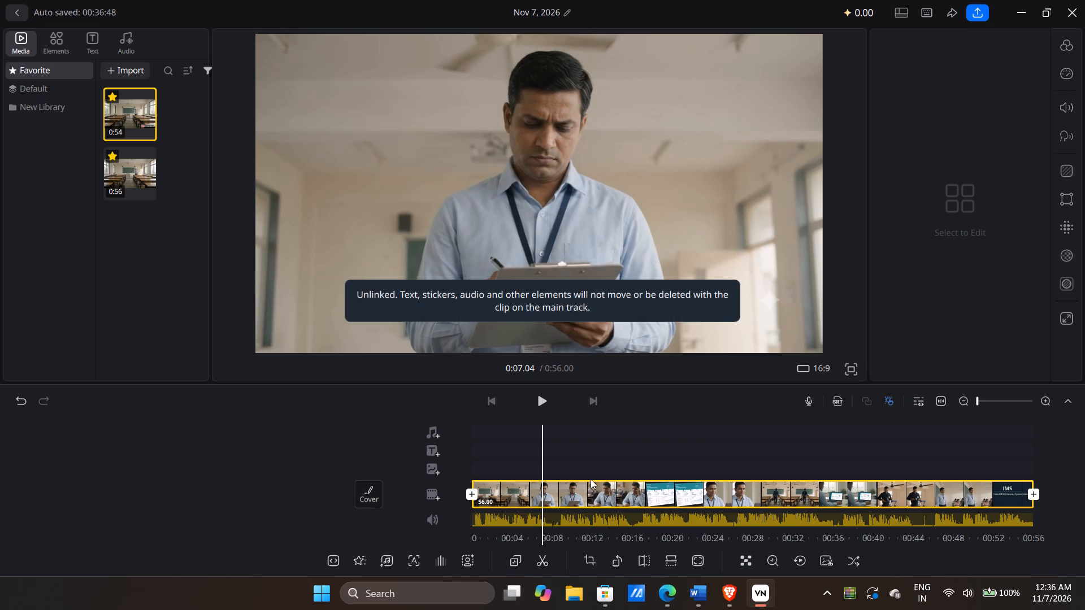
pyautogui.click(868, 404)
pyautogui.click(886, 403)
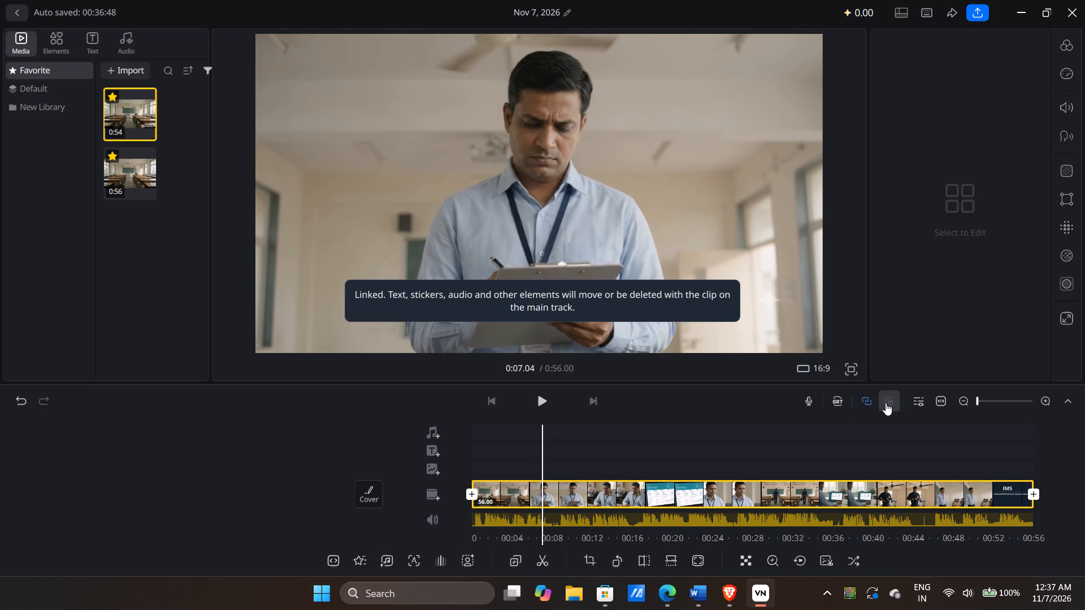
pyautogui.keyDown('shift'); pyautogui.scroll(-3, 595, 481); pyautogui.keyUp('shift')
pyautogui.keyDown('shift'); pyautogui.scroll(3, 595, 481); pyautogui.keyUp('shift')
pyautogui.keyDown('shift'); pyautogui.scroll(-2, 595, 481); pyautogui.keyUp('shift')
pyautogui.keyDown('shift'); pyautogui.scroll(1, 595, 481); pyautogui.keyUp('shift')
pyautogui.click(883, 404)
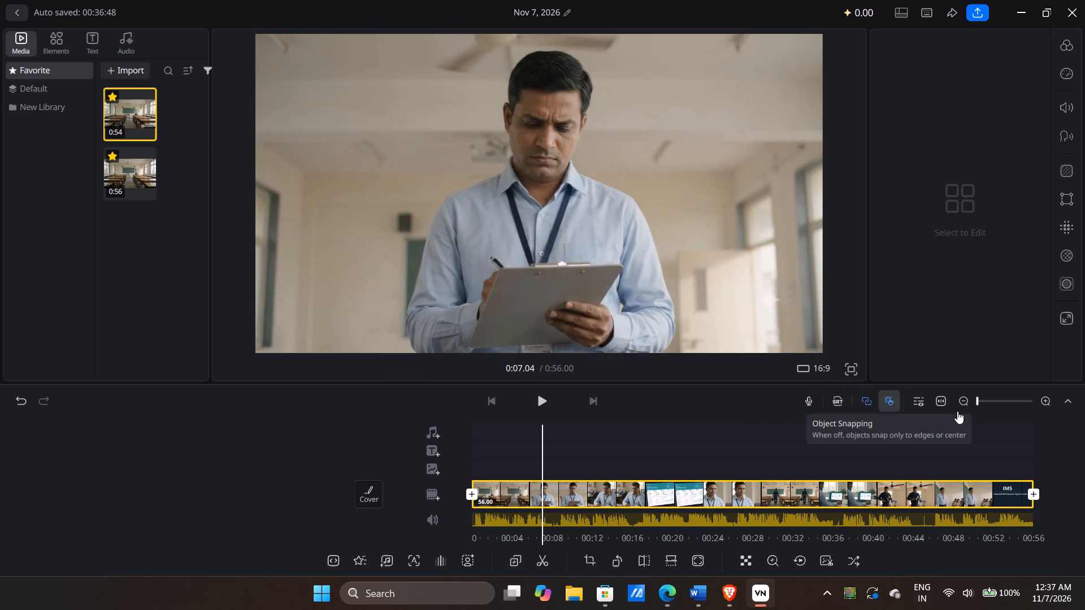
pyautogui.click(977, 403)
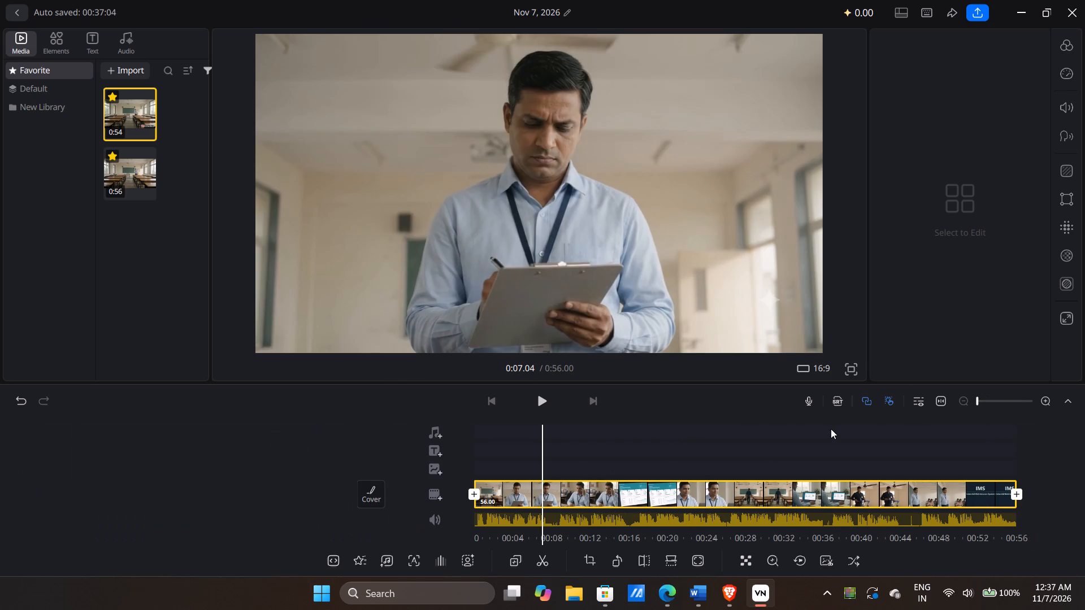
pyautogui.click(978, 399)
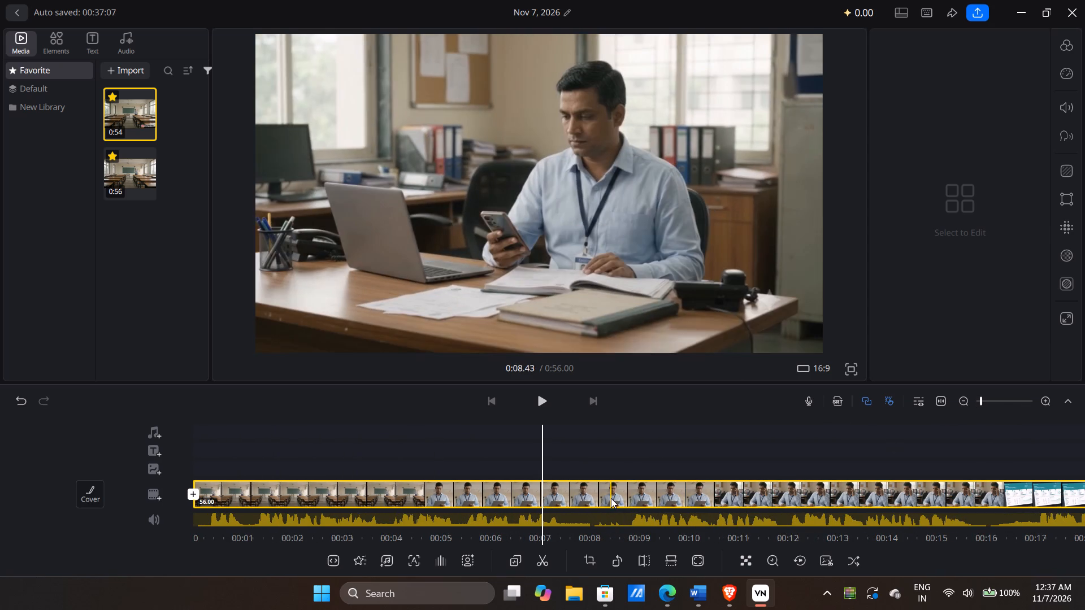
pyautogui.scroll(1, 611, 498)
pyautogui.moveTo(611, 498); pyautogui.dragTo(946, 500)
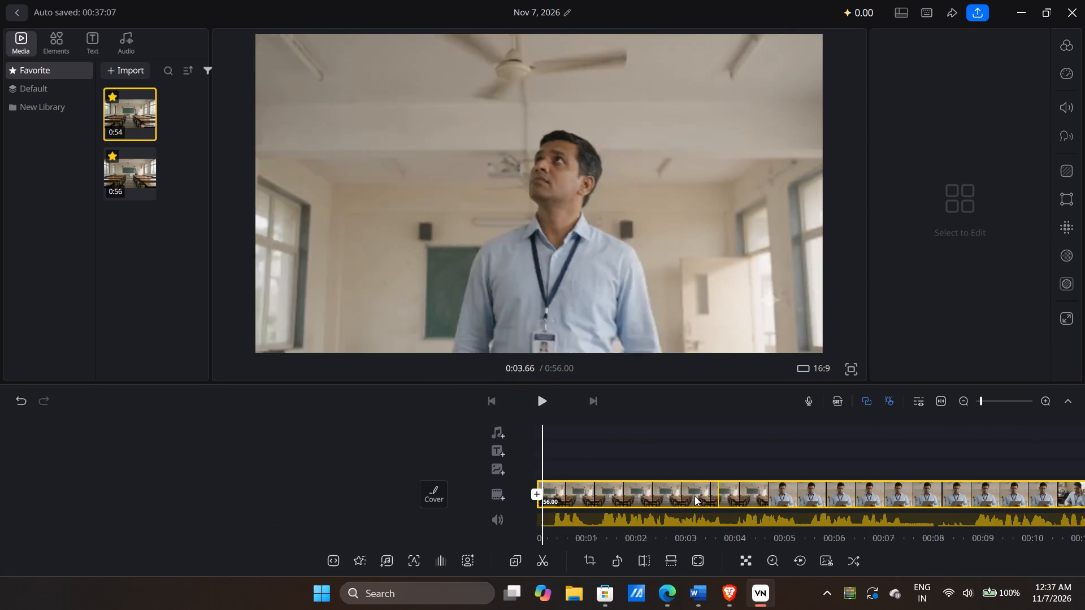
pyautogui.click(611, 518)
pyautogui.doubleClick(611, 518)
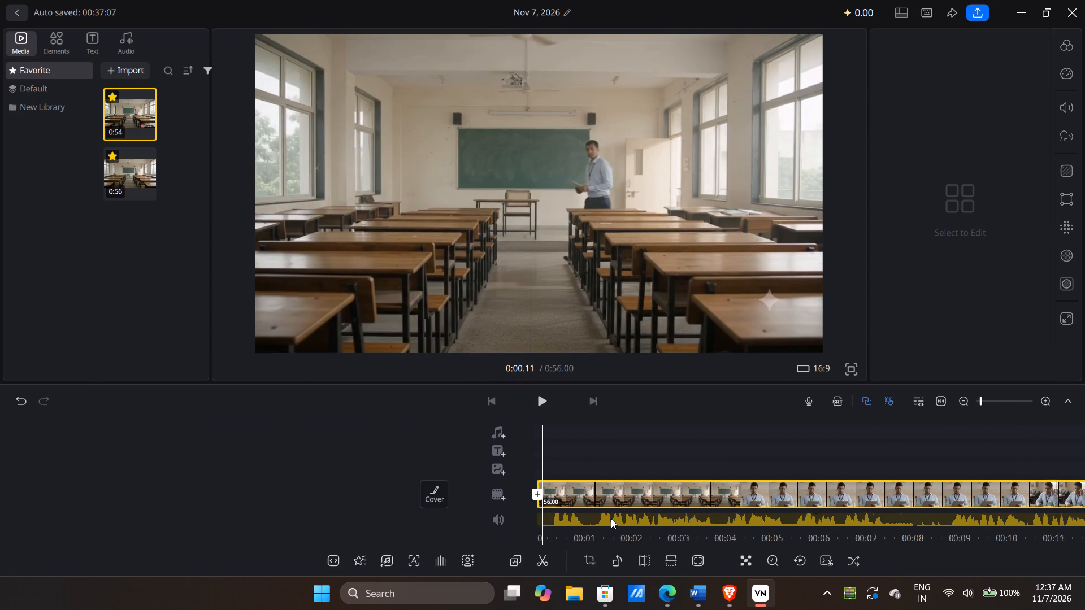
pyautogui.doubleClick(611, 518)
# Extract the audio from the 56-second main-track clip and delete the extracted audio track.
pyautogui.click(583, 489)
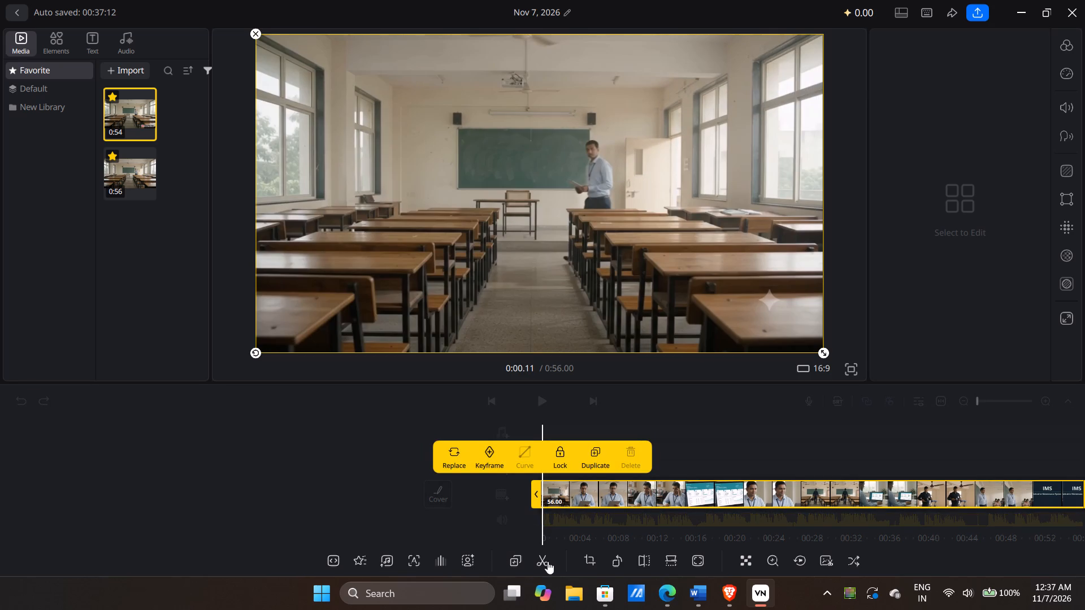
pyautogui.rightClick(682, 502)
pyautogui.click(636, 489)
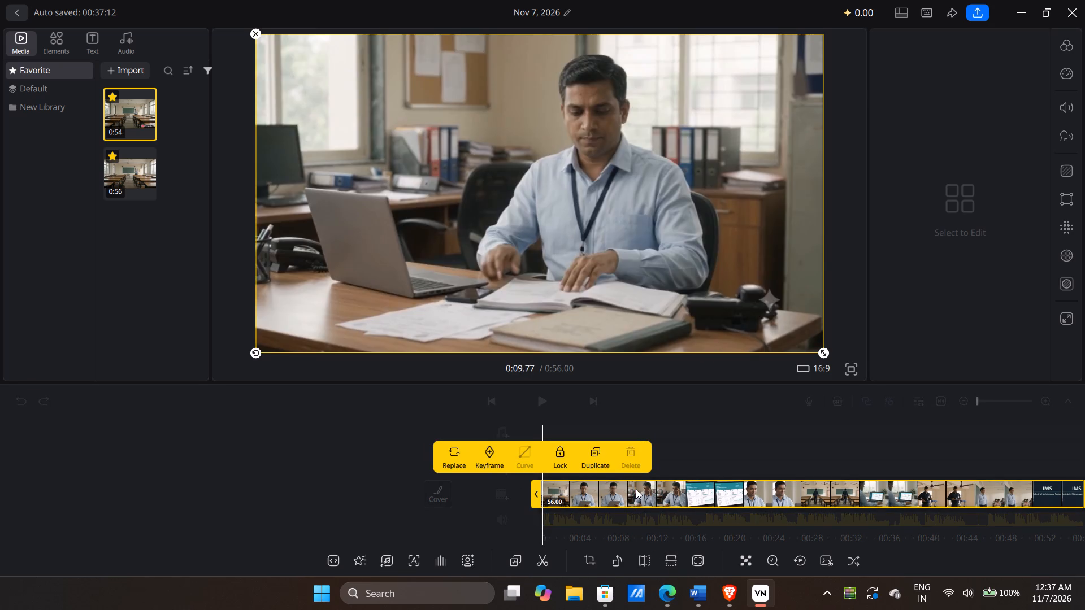
pyautogui.rightClick(569, 494)
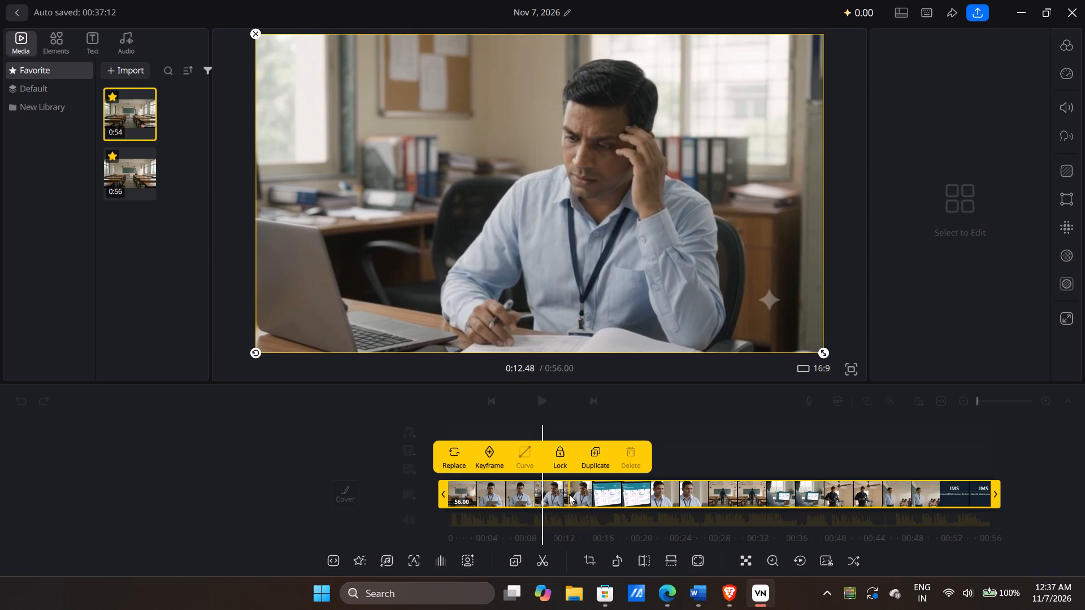
pyautogui.click(671, 491)
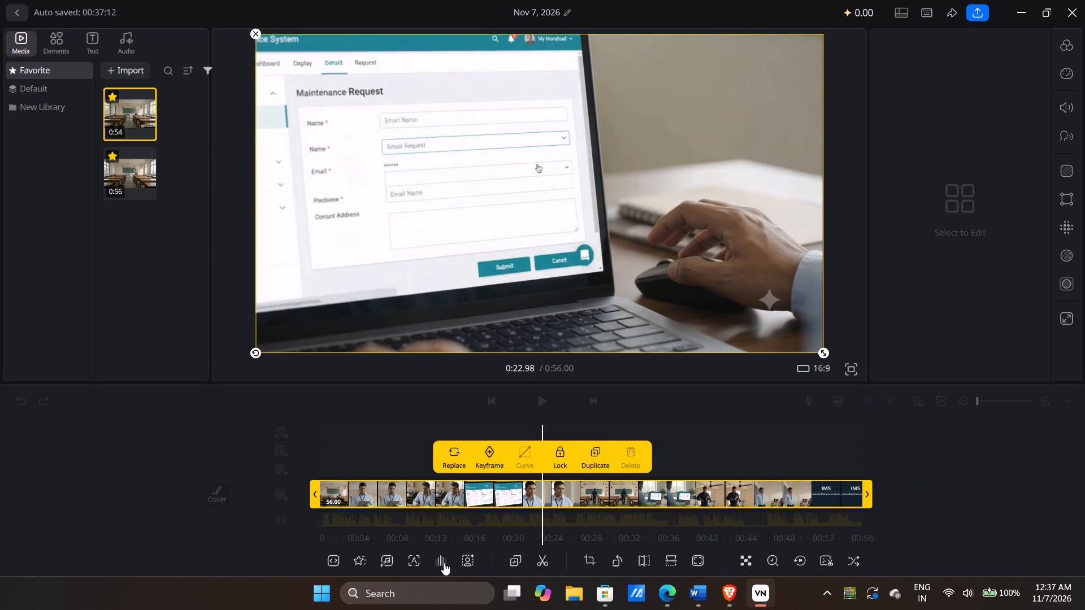
pyautogui.click(442, 561)
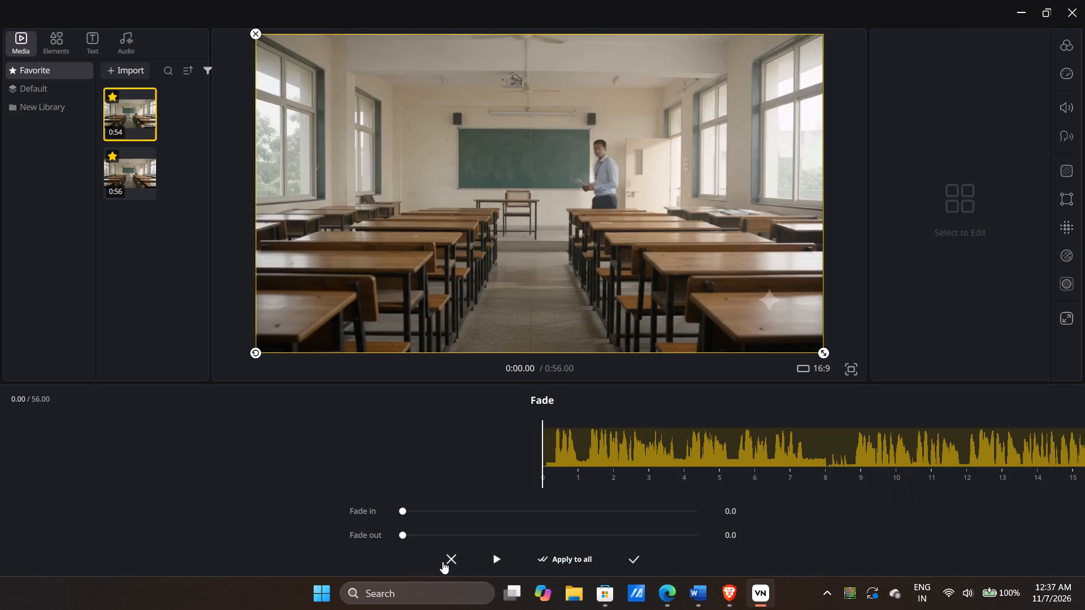
pyautogui.click(453, 557)
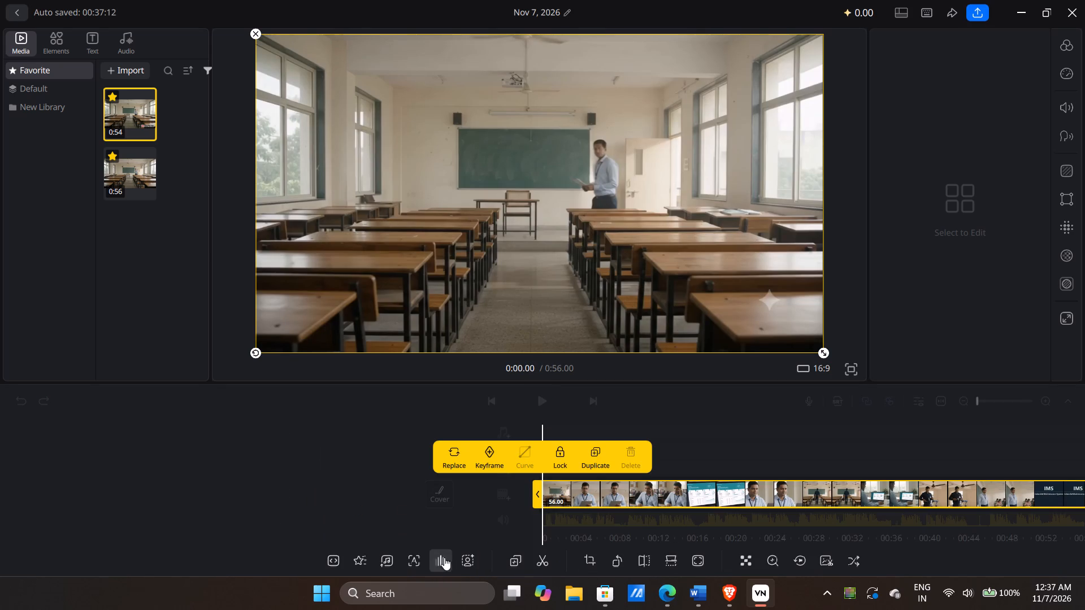
pyautogui.click(384, 561)
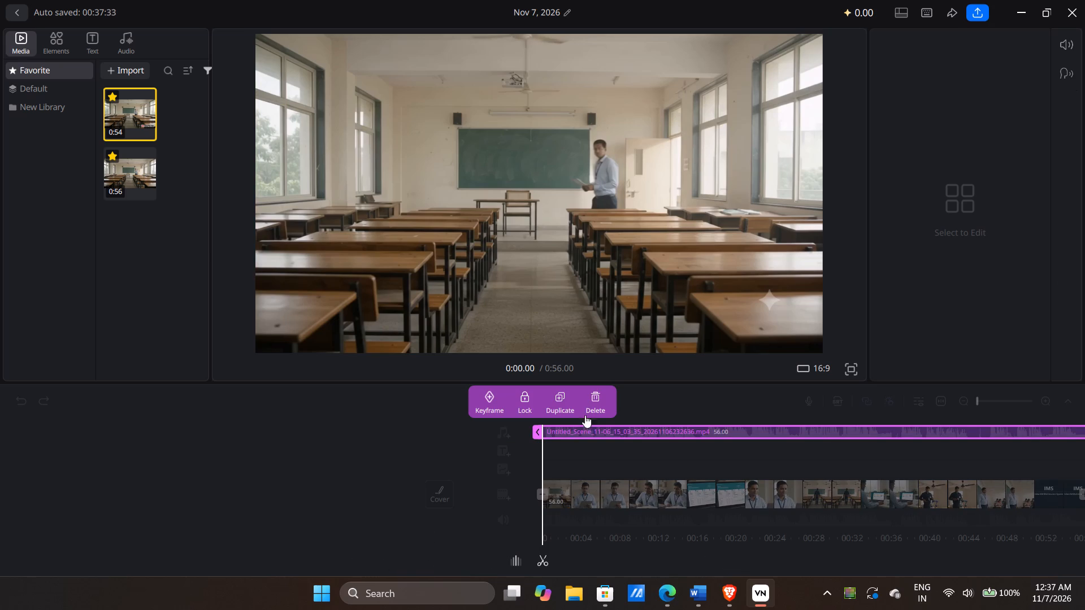
pyautogui.click(593, 407)
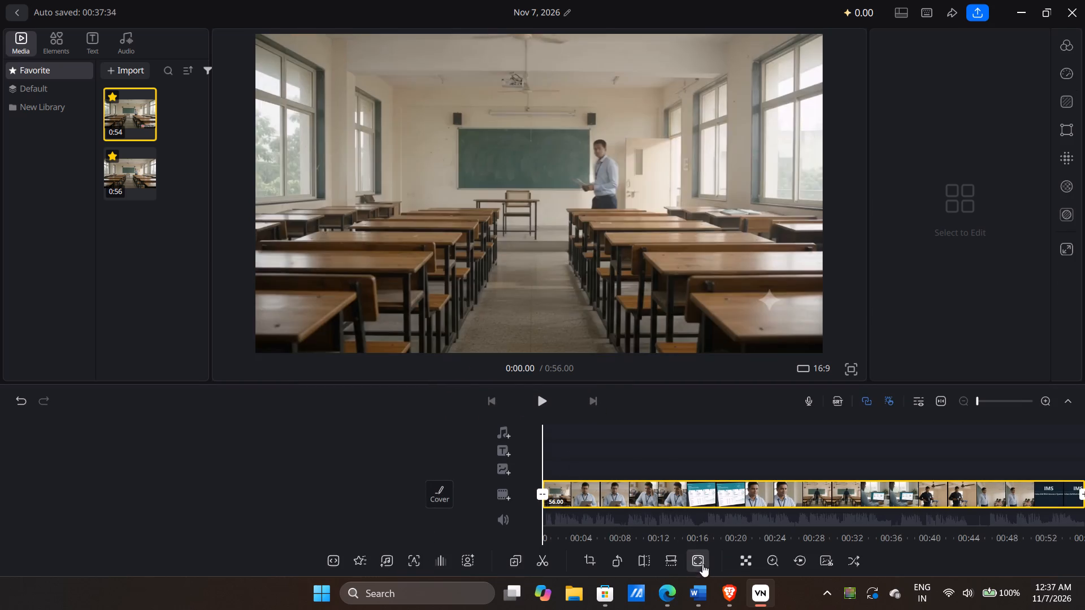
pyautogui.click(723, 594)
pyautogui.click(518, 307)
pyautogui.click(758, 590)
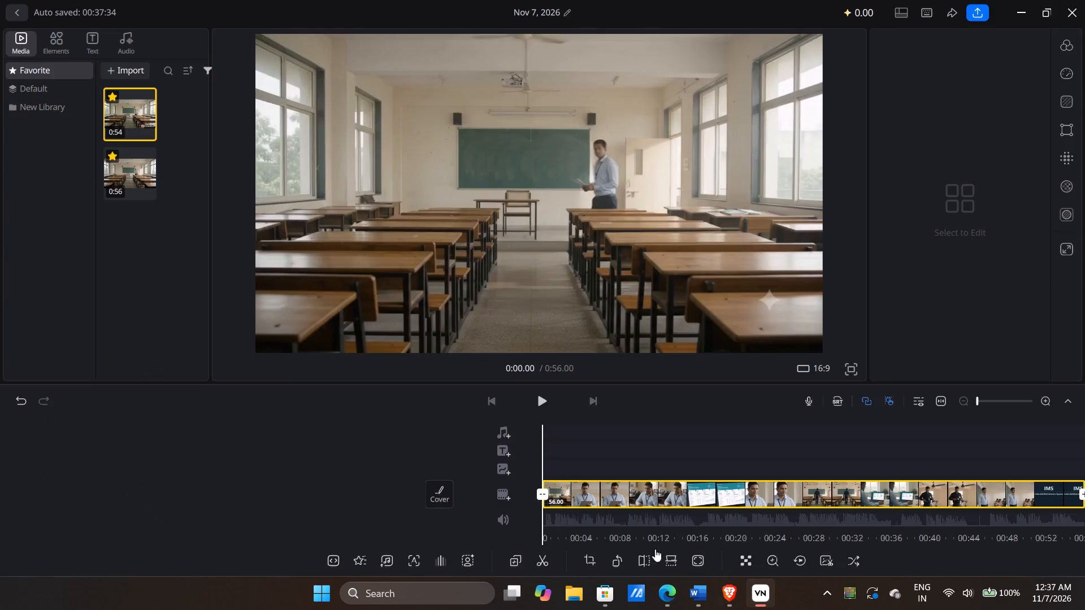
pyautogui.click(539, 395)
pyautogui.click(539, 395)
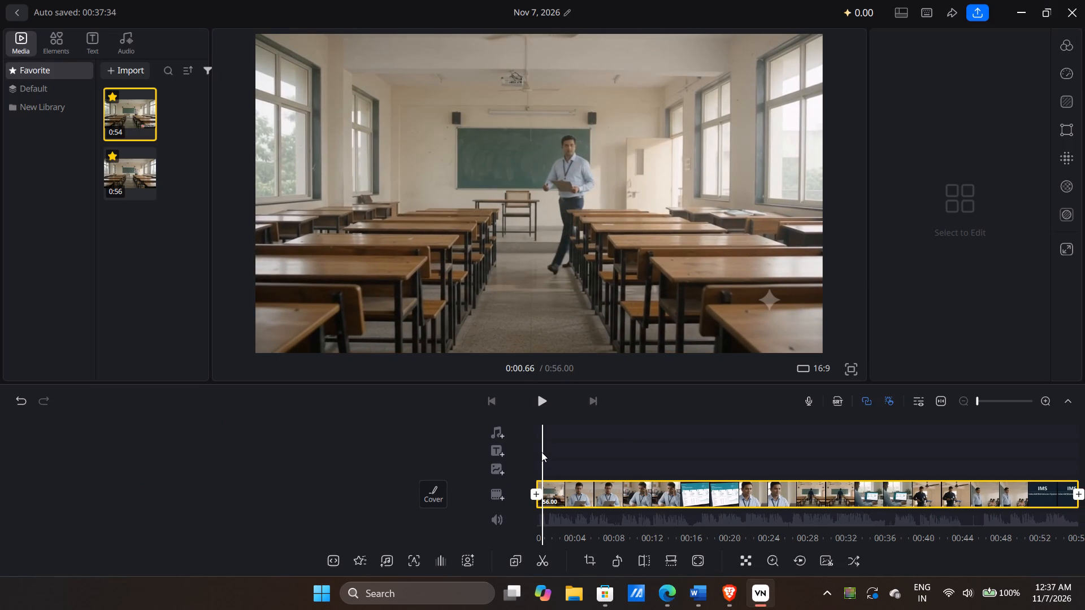
pyautogui.click(541, 452)
pyautogui.moveTo(578, 490); pyautogui.dragTo(611, 490)
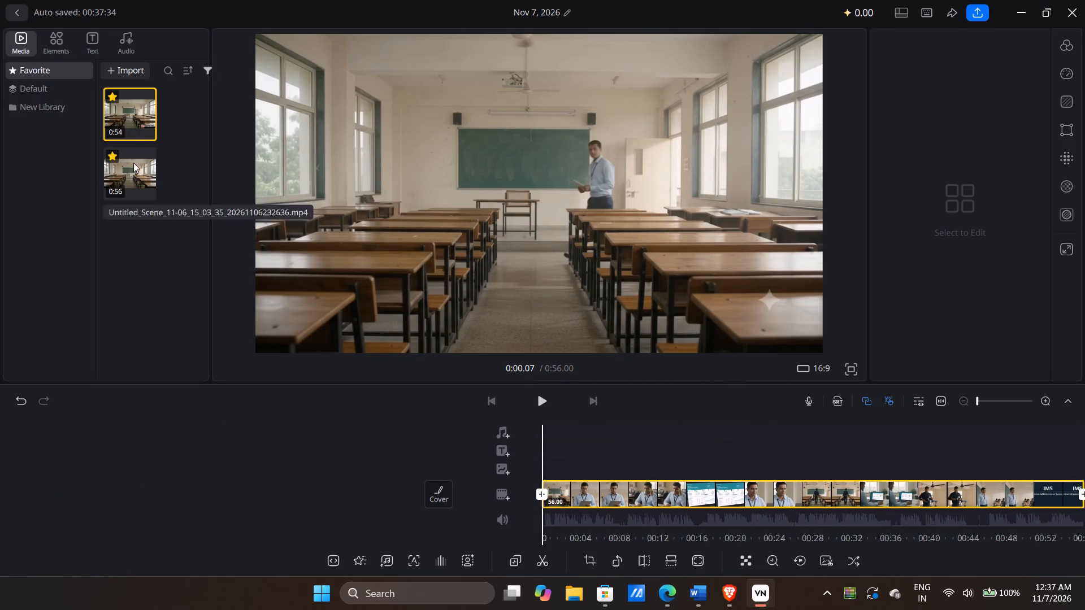
pyautogui.click(134, 197)
pyautogui.click(132, 115)
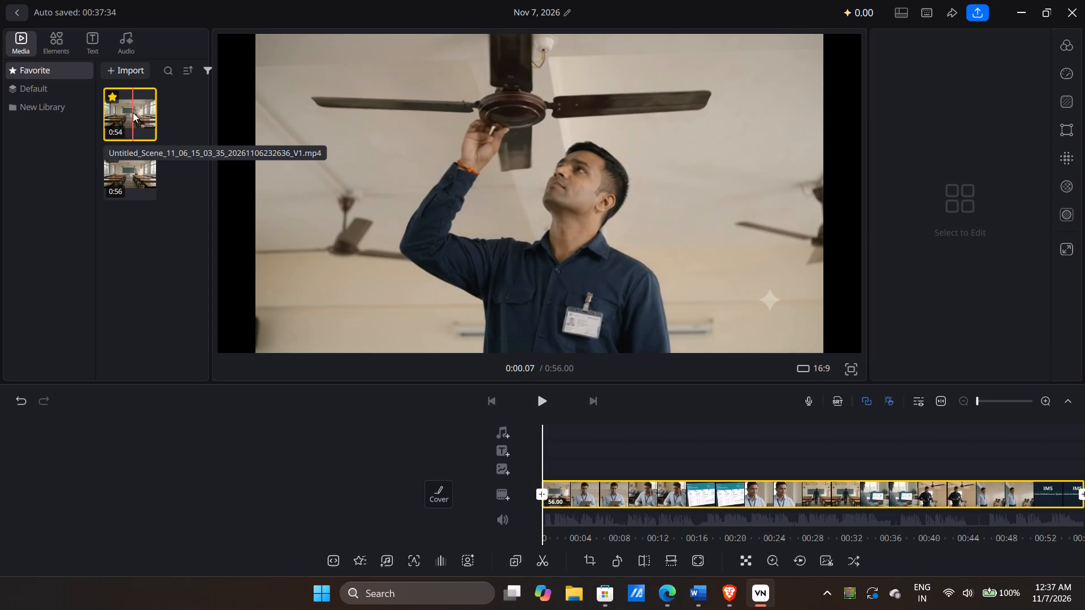
pyautogui.moveTo(133, 112); pyautogui.dragTo(536, 447)
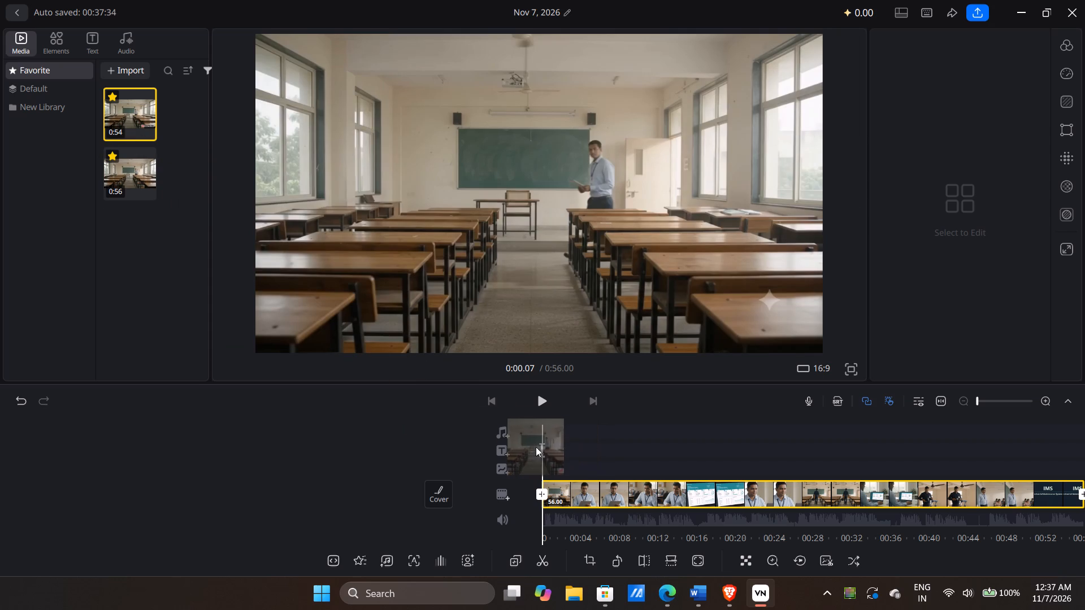
pyautogui.moveTo(536, 447); pyautogui.dragTo(563, 452)
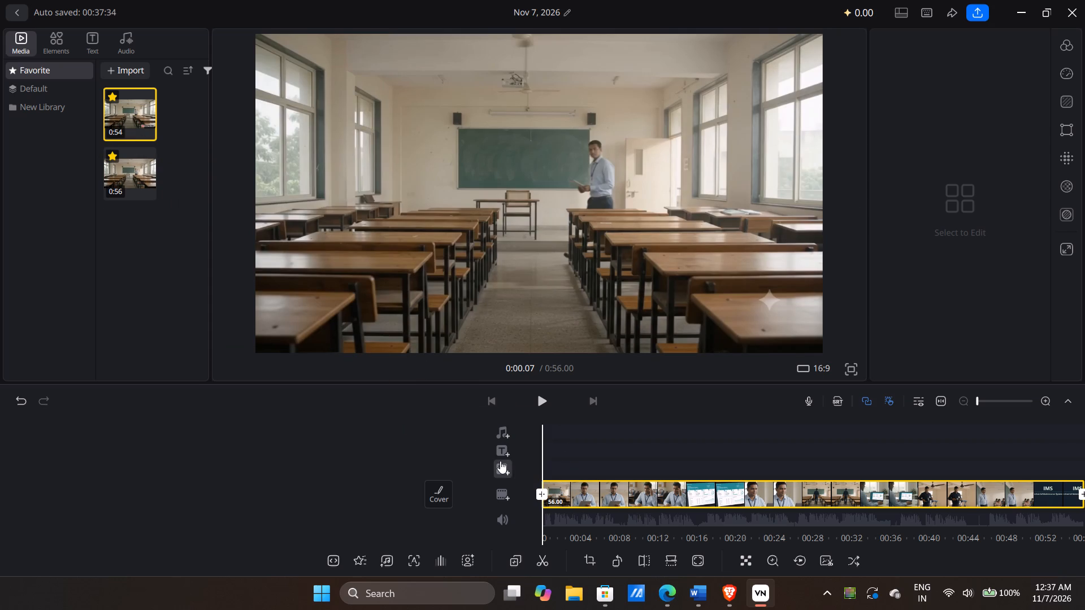
pyautogui.click(500, 461)
pyautogui.click(220, 130)
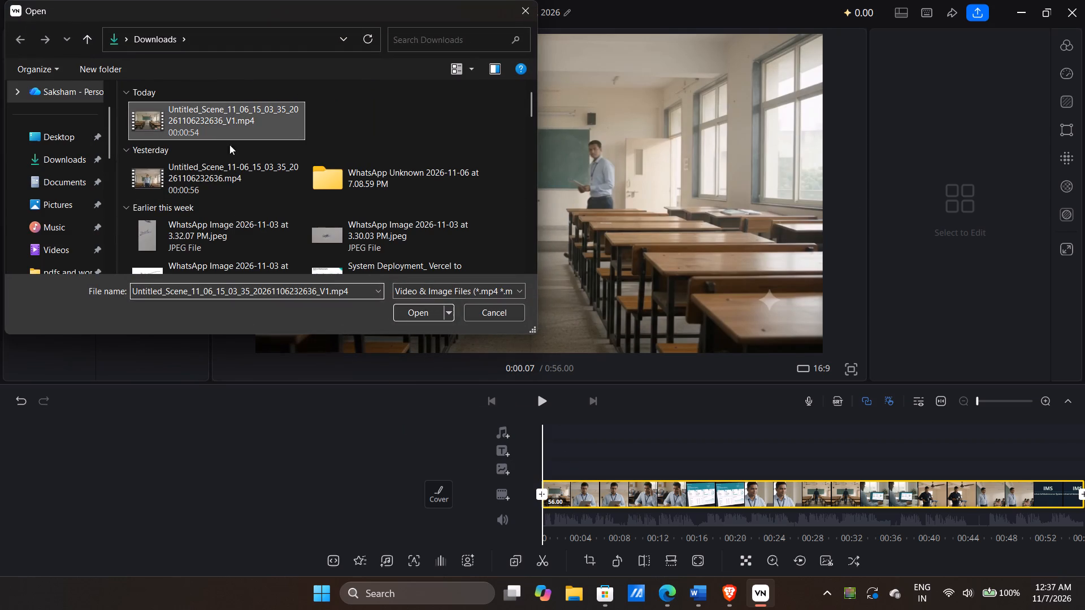
pyautogui.click(410, 315)
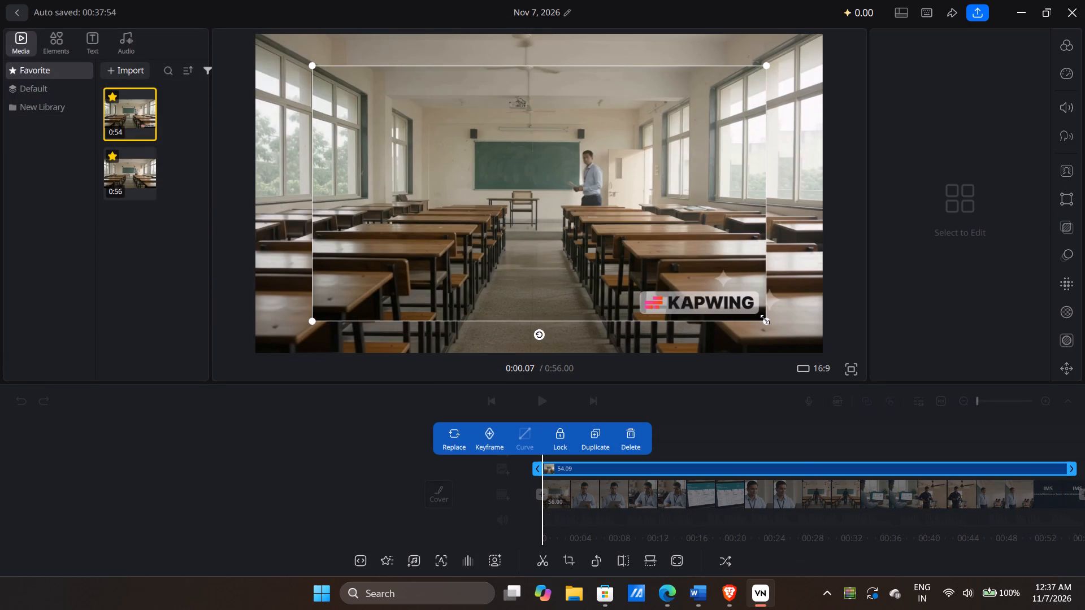
# Enlarge the KAPWING-watermarked overlay slightly and move it down completely out of the video frame.
pyautogui.moveTo(767, 324); pyautogui.dragTo(777, 330)
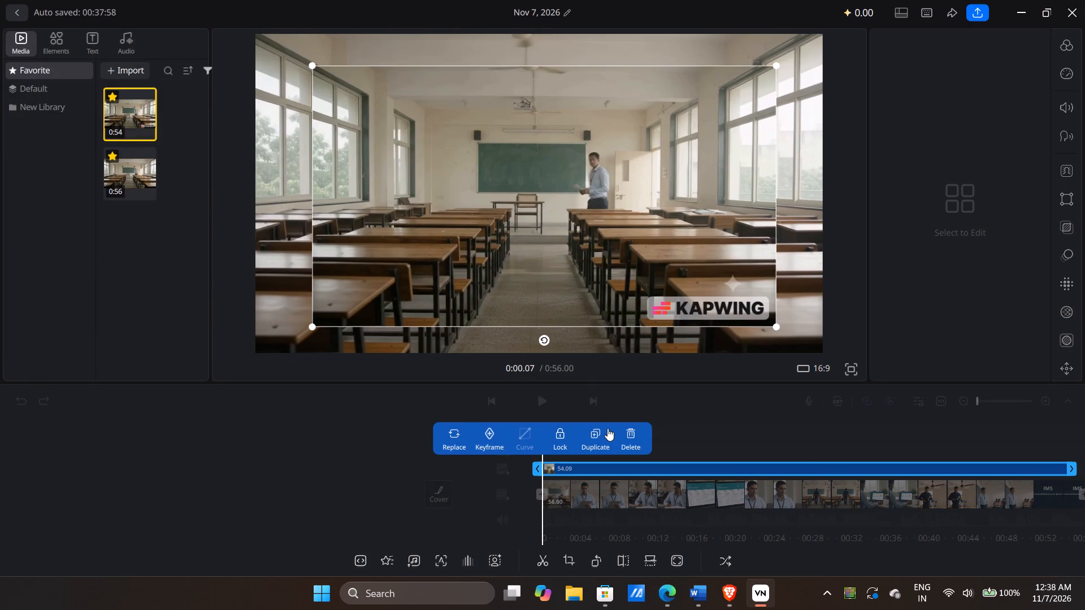
pyautogui.moveTo(558, 247); pyautogui.dragTo(498, 260)
pyautogui.moveTo(549, 246); pyautogui.dragTo(604, 236)
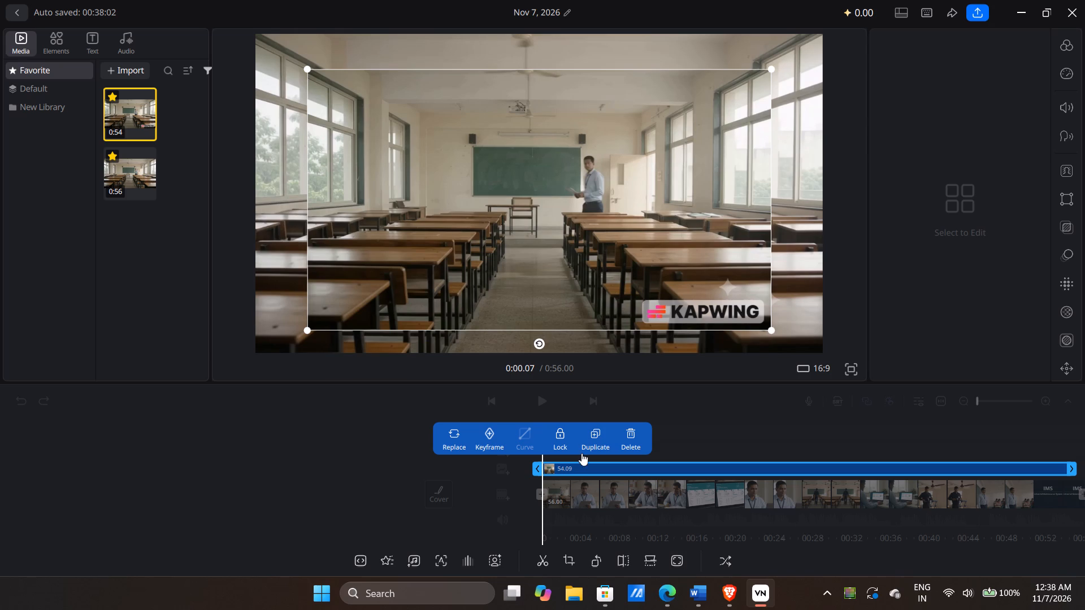
pyautogui.click(606, 493)
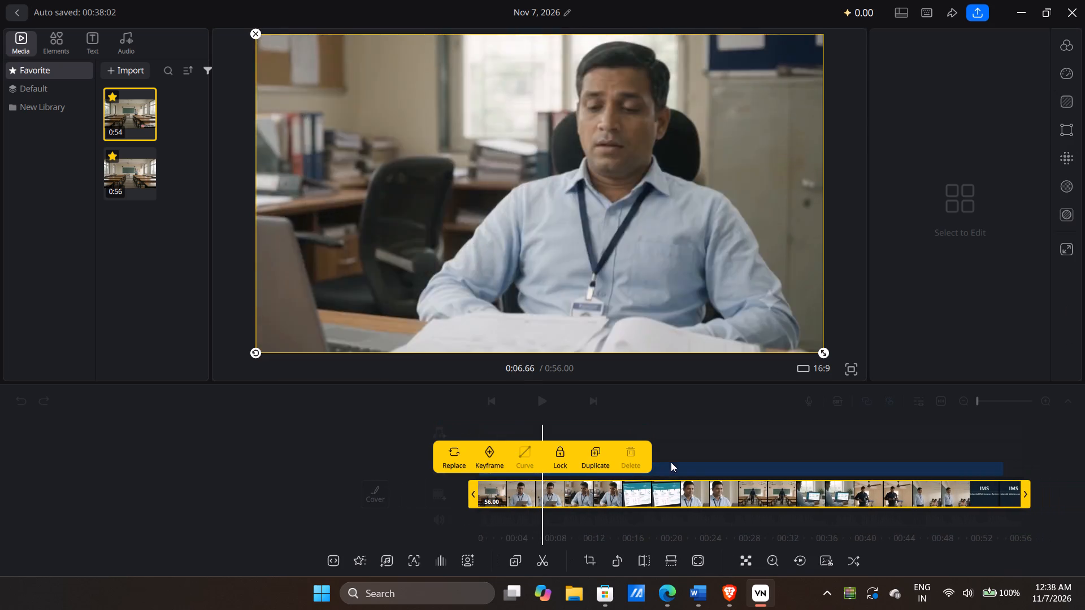
pyautogui.click(691, 468)
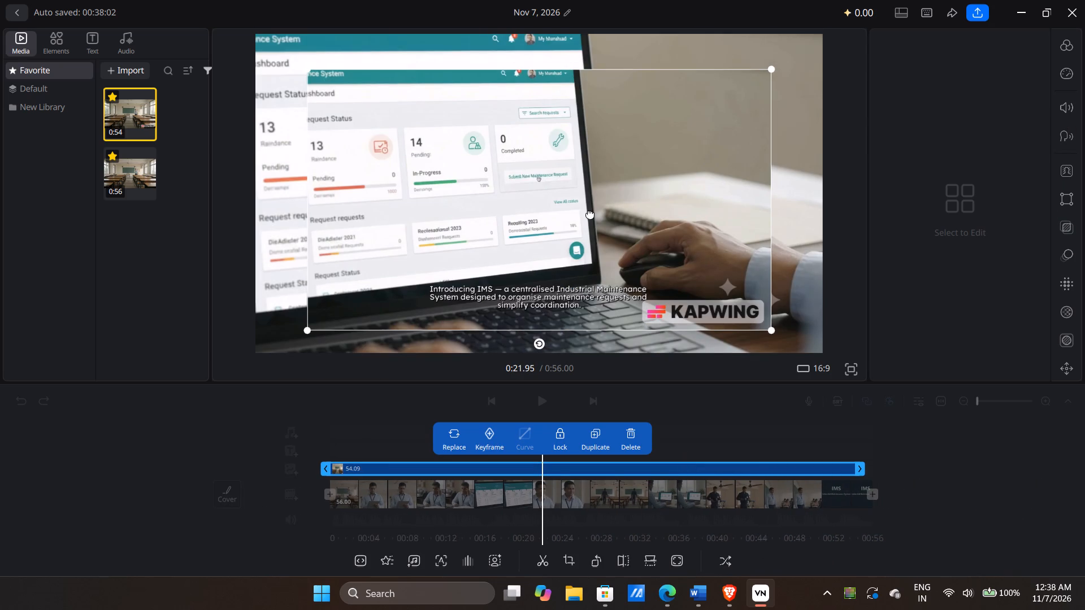
pyautogui.moveTo(586, 196); pyautogui.dragTo(591, 479)
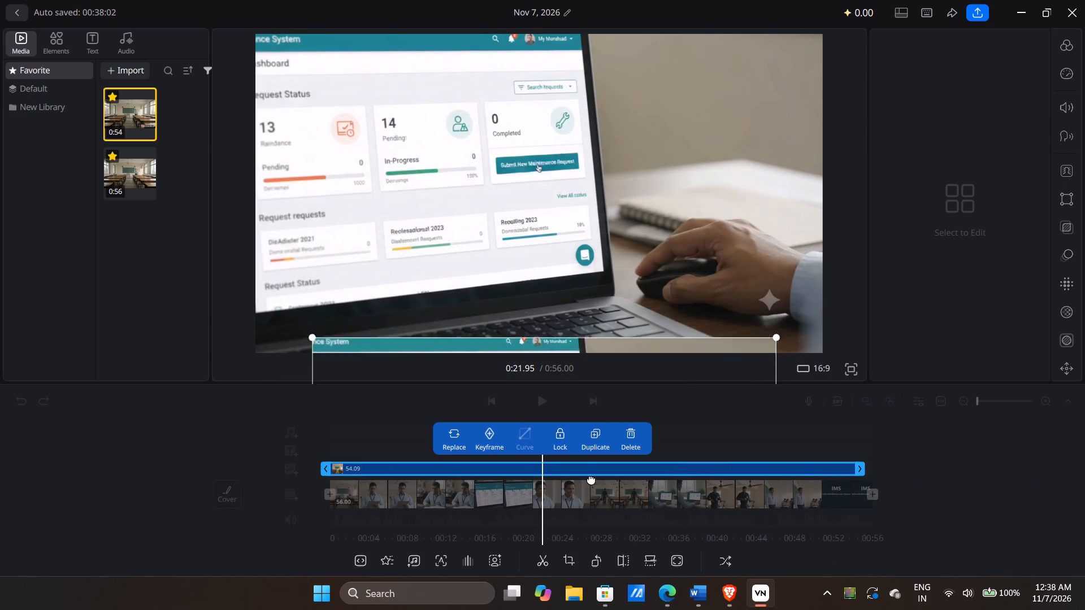
pyautogui.moveTo(591, 479); pyautogui.dragTo(591, 490)
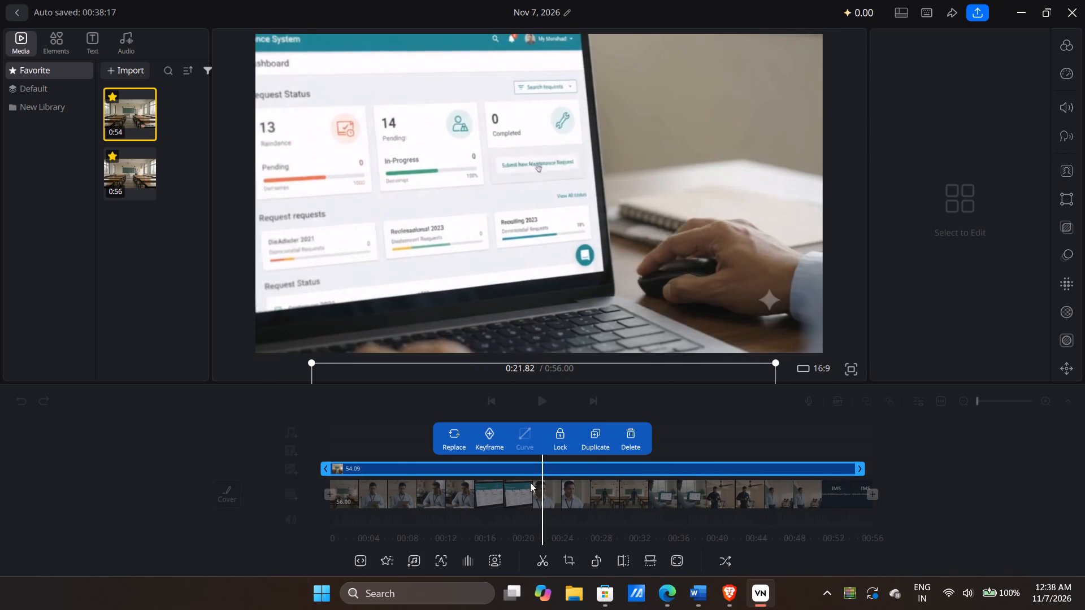
# Play the project from the start and scrub along the timeline to check the picture with the overlay out of frame.
pyautogui.moveTo(401, 485); pyautogui.dragTo(672, 501)
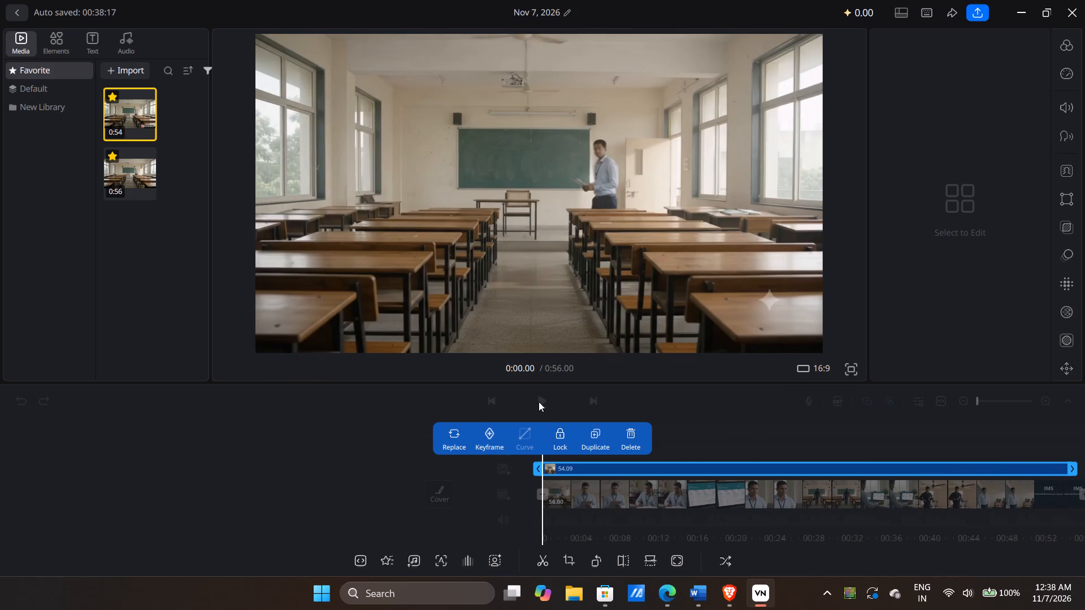
pyautogui.click(375, 500)
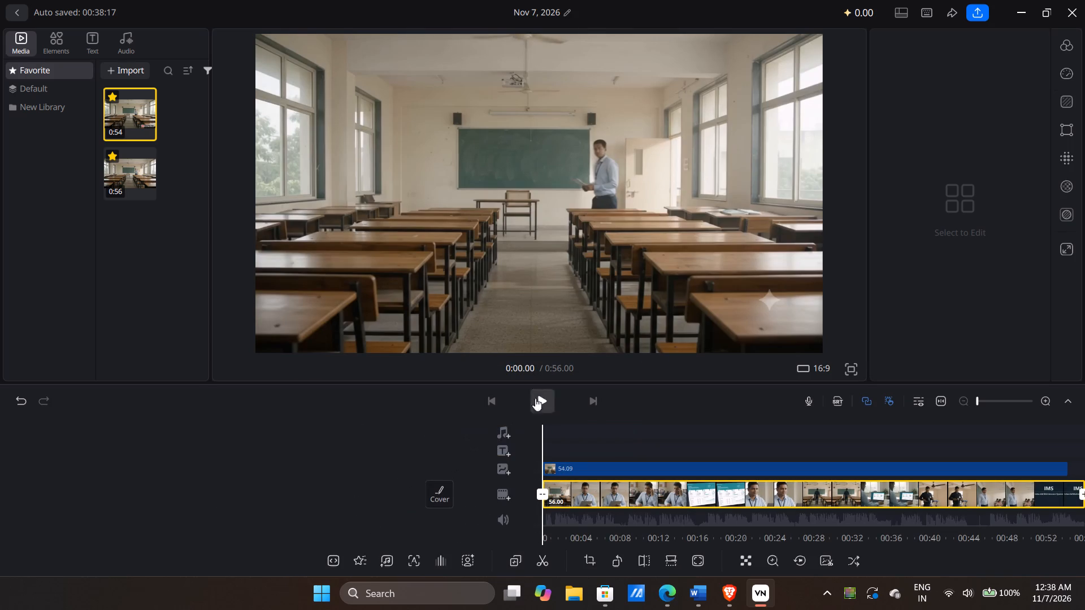
pyautogui.click(532, 381)
pyautogui.click(535, 399)
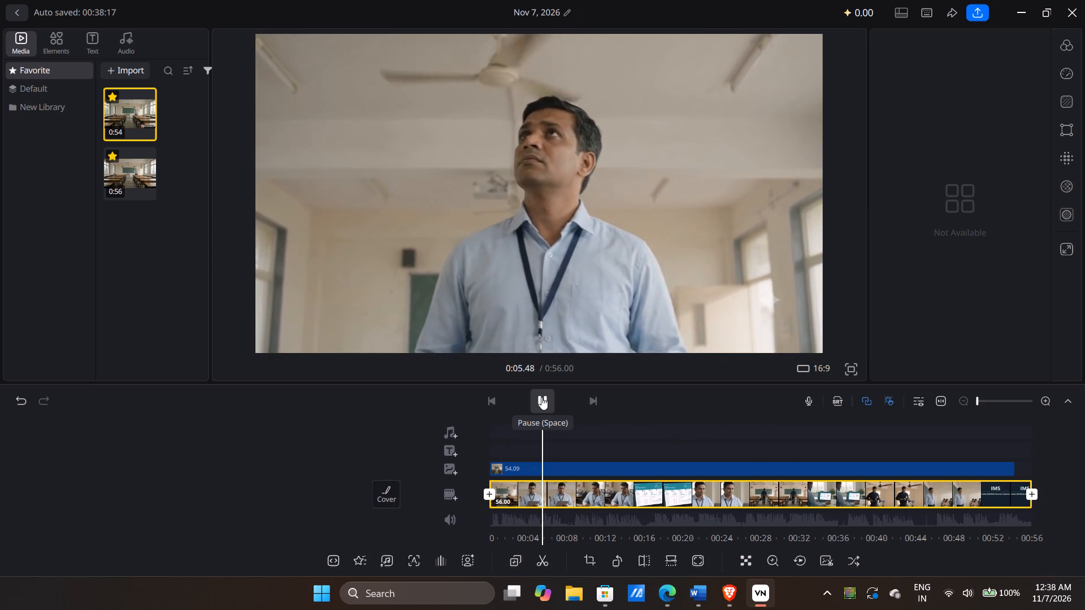
pyautogui.scroll(-2, 553, 426)
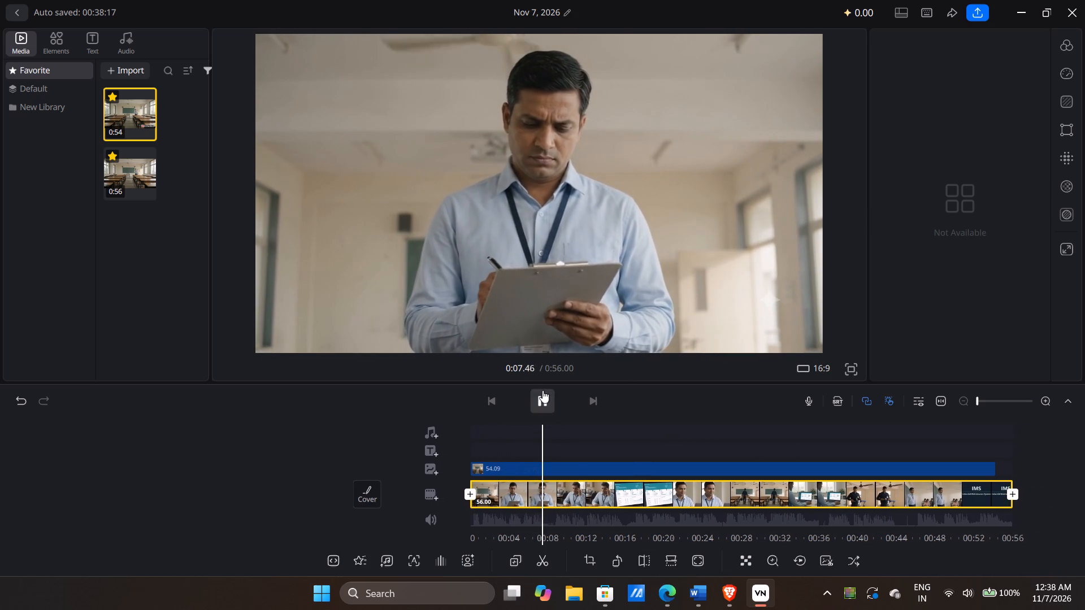
pyautogui.click(542, 390)
pyautogui.scroll(-6, 572, 459)
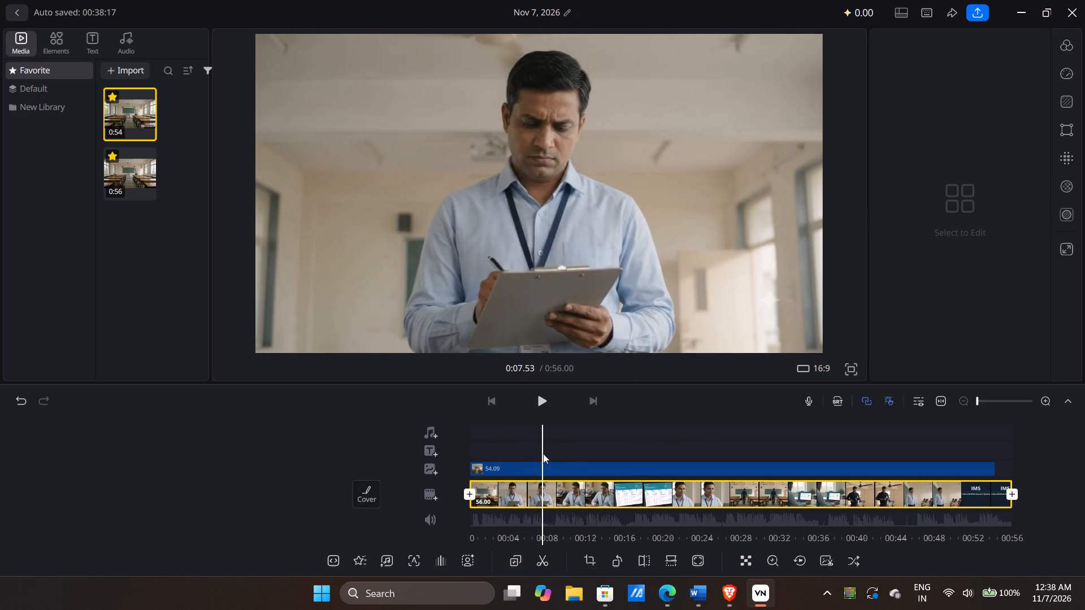
pyautogui.click(562, 501)
pyautogui.moveTo(607, 496); pyautogui.dragTo(529, 498)
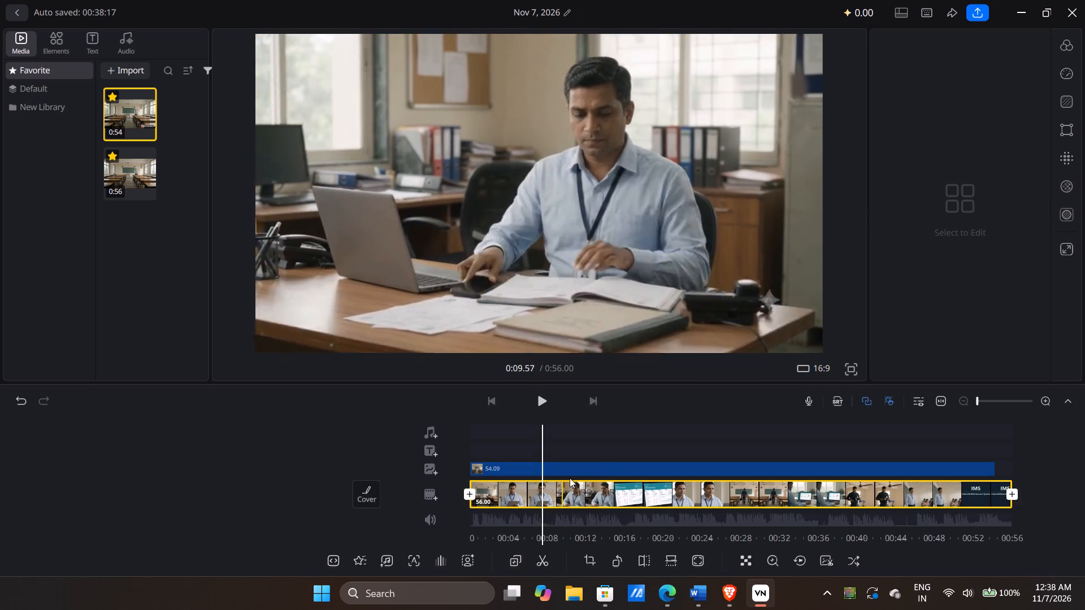
pyautogui.moveTo(604, 443); pyautogui.dragTo(487, 448)
pyautogui.moveTo(584, 443); pyautogui.dragTo(481, 439)
pyautogui.moveTo(582, 439); pyautogui.dragTo(552, 443)
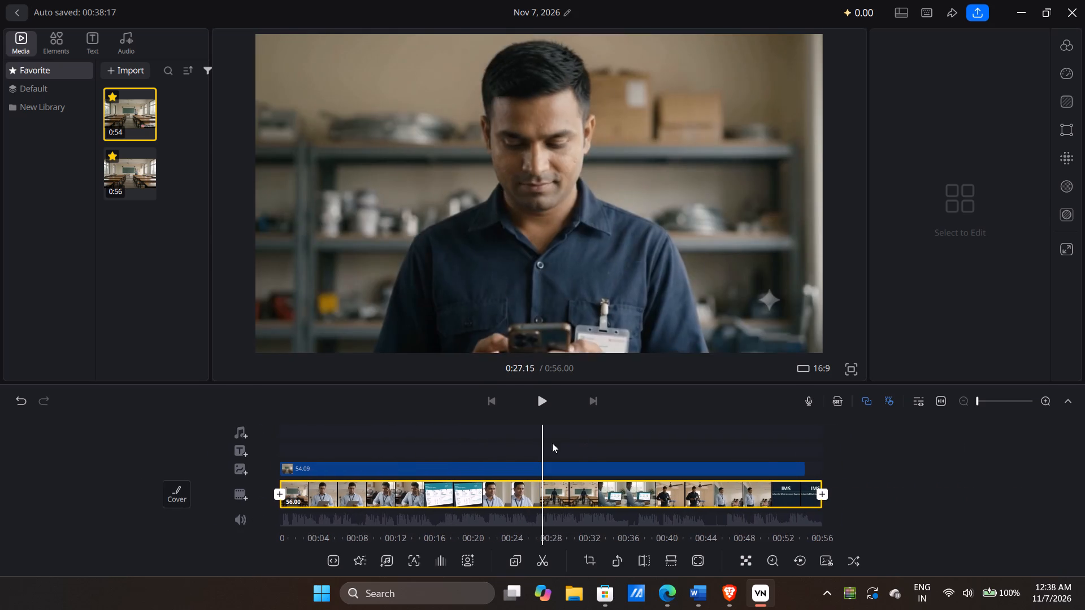
pyautogui.moveTo(552, 443); pyautogui.dragTo(443, 442)
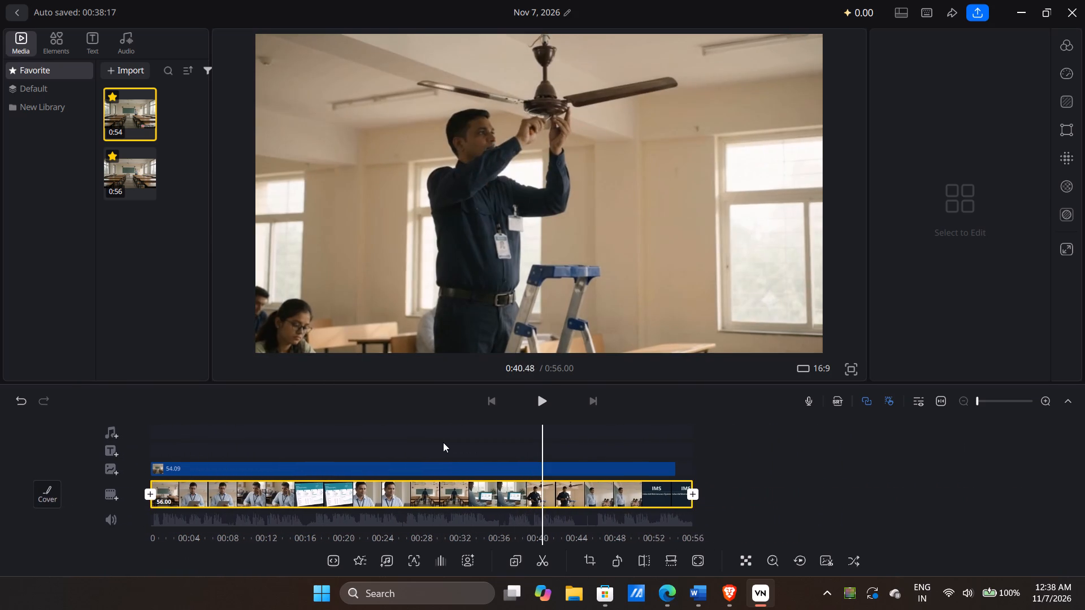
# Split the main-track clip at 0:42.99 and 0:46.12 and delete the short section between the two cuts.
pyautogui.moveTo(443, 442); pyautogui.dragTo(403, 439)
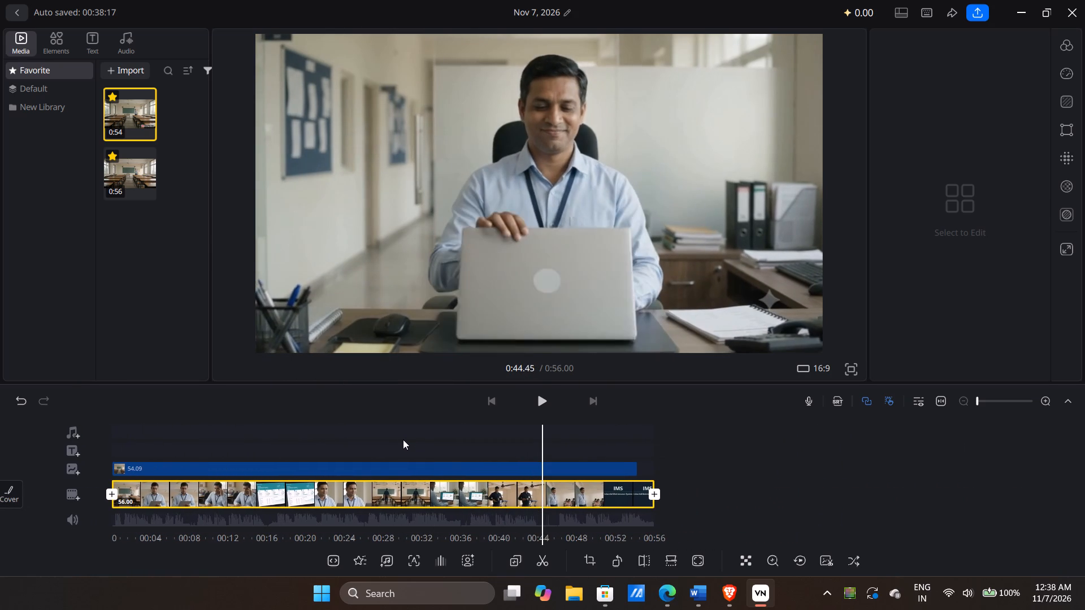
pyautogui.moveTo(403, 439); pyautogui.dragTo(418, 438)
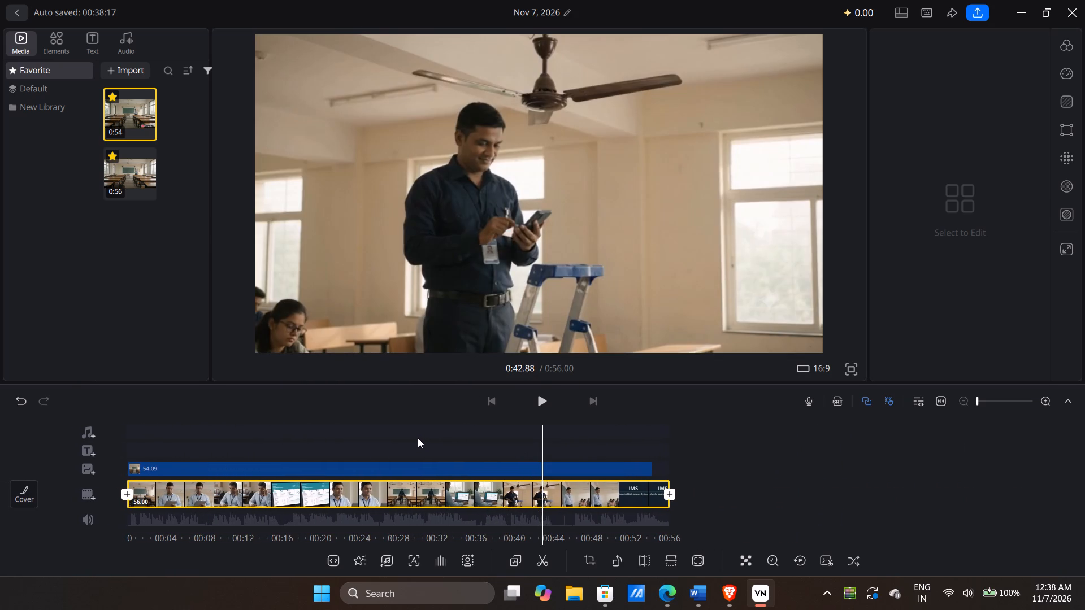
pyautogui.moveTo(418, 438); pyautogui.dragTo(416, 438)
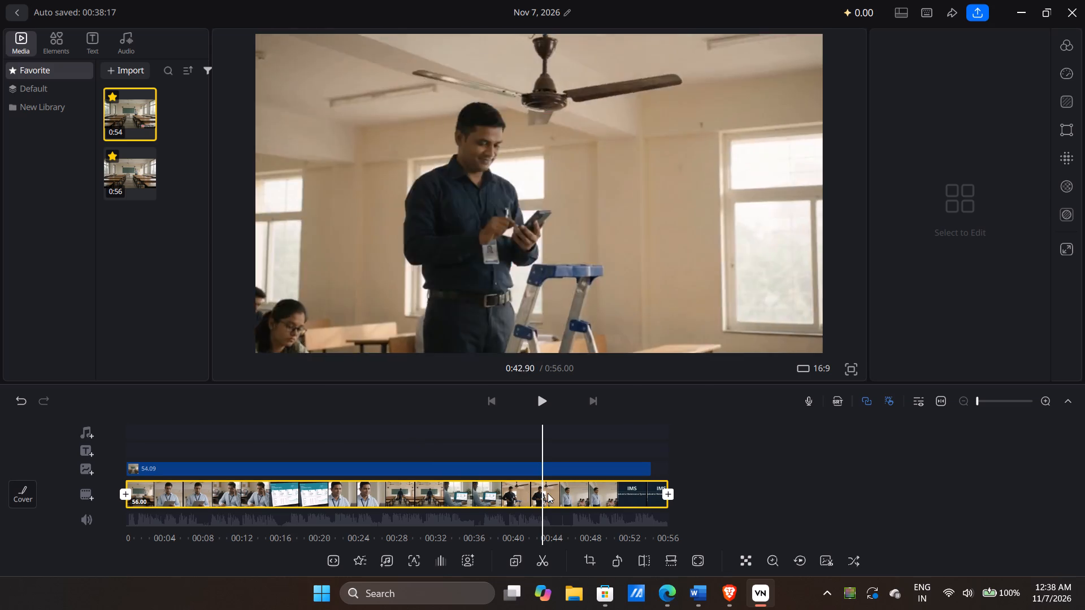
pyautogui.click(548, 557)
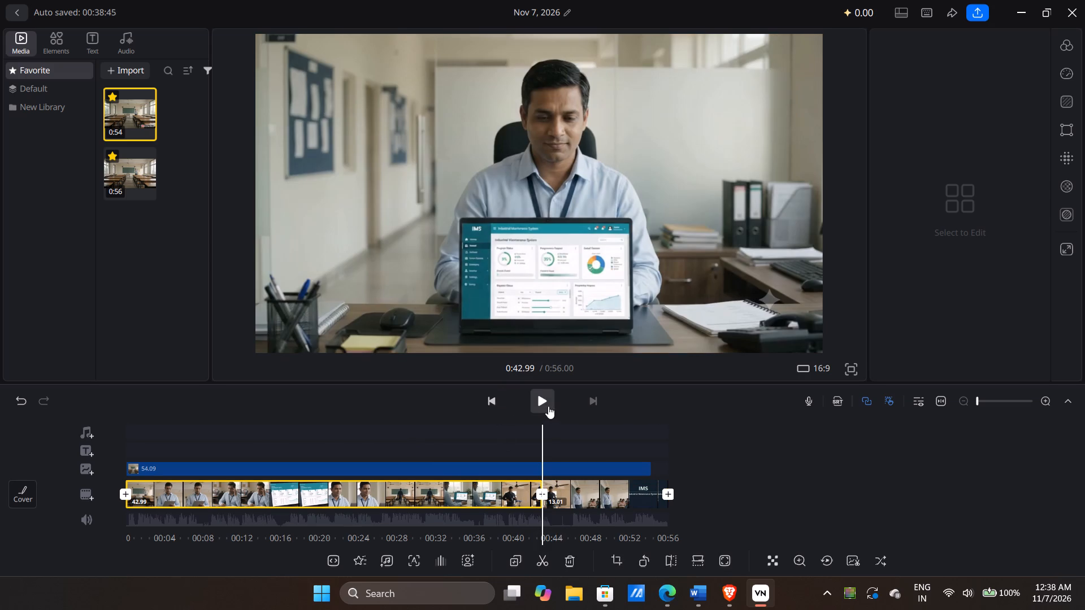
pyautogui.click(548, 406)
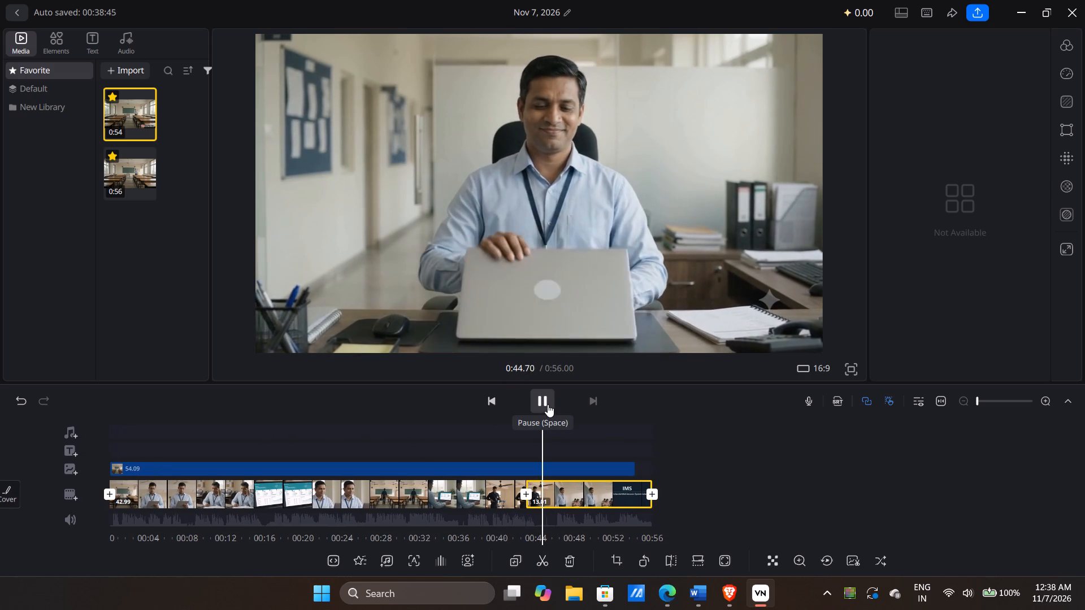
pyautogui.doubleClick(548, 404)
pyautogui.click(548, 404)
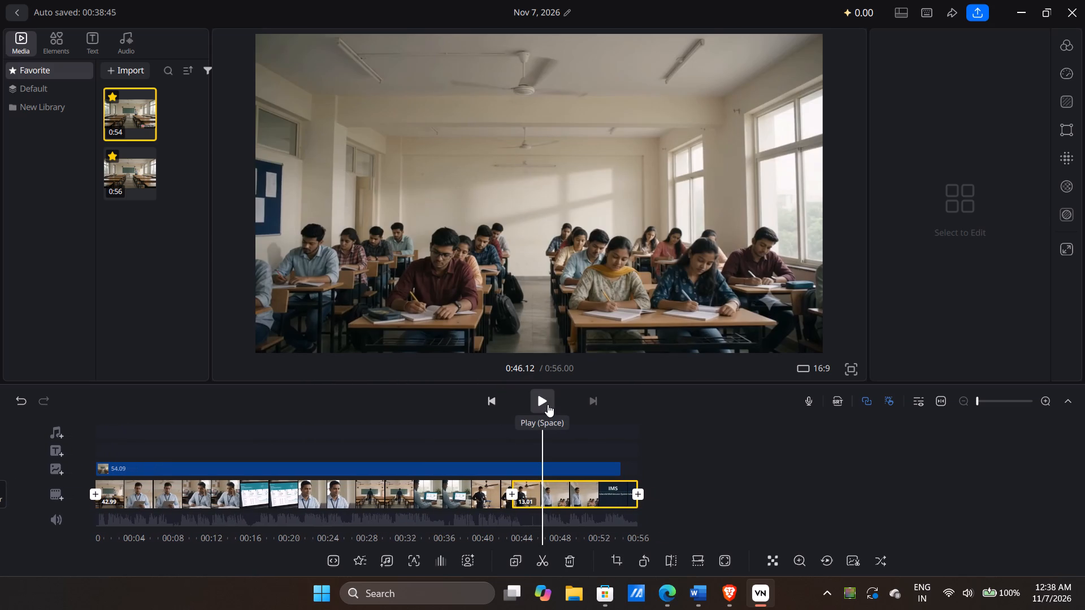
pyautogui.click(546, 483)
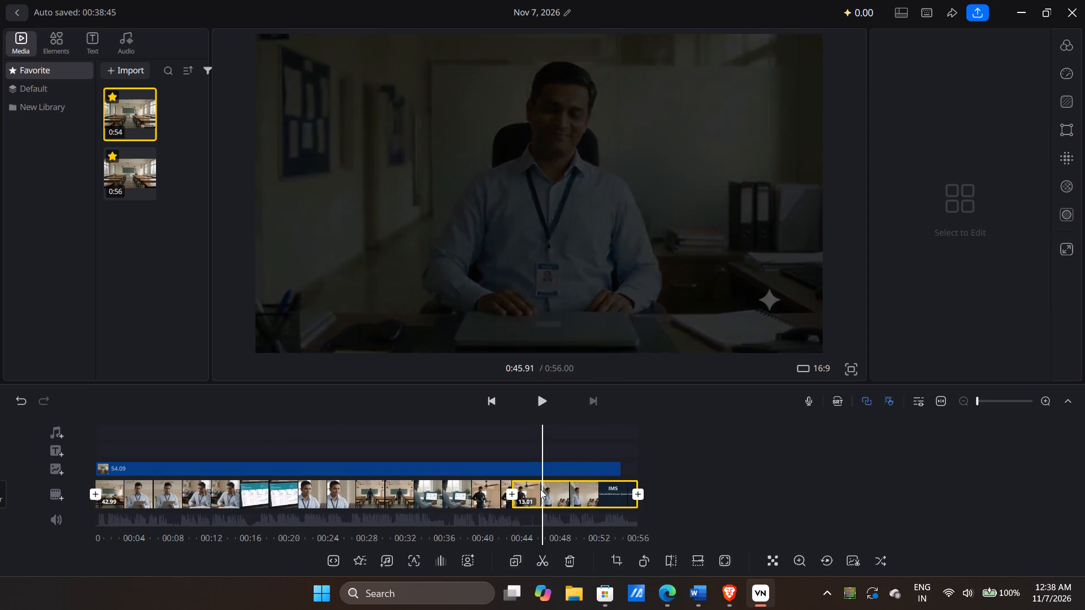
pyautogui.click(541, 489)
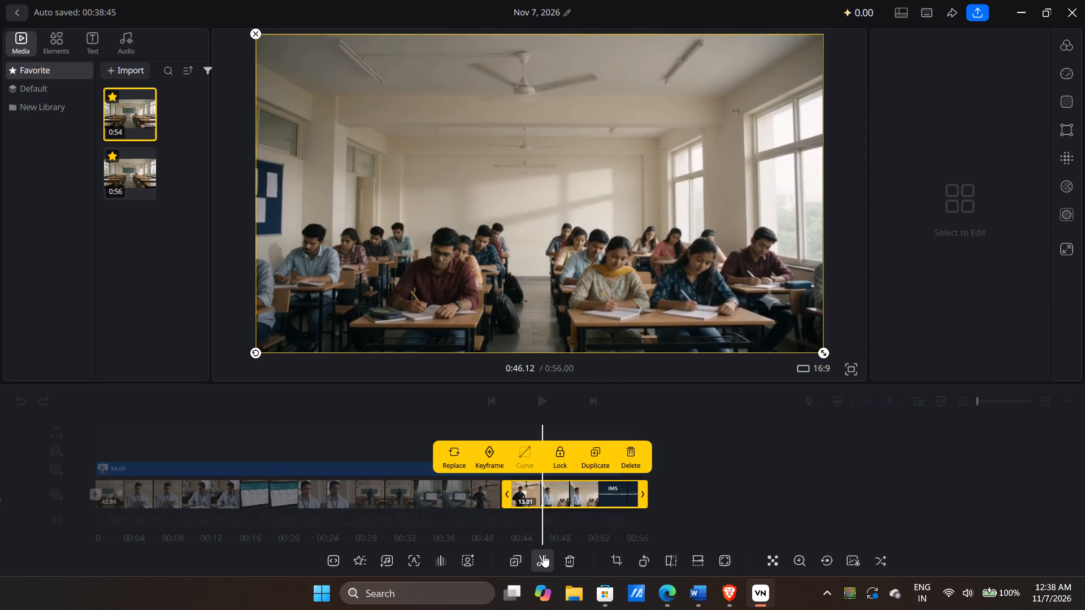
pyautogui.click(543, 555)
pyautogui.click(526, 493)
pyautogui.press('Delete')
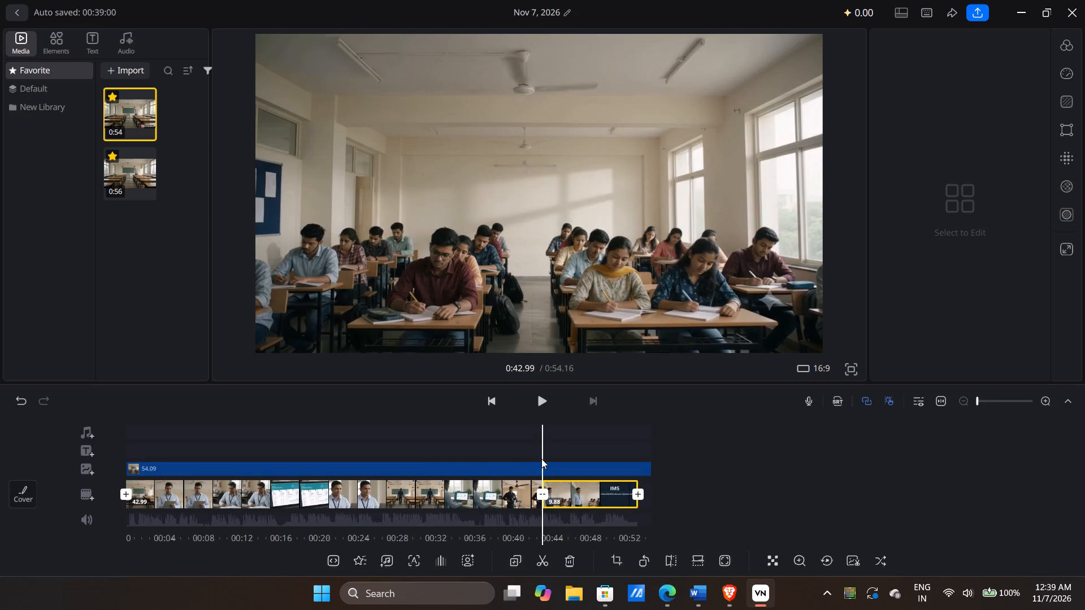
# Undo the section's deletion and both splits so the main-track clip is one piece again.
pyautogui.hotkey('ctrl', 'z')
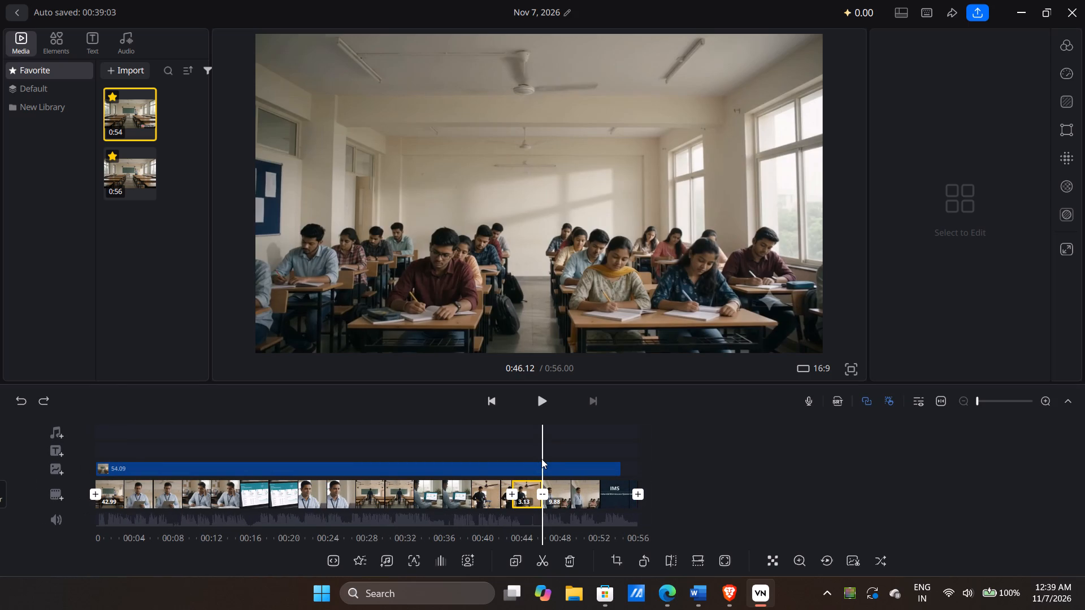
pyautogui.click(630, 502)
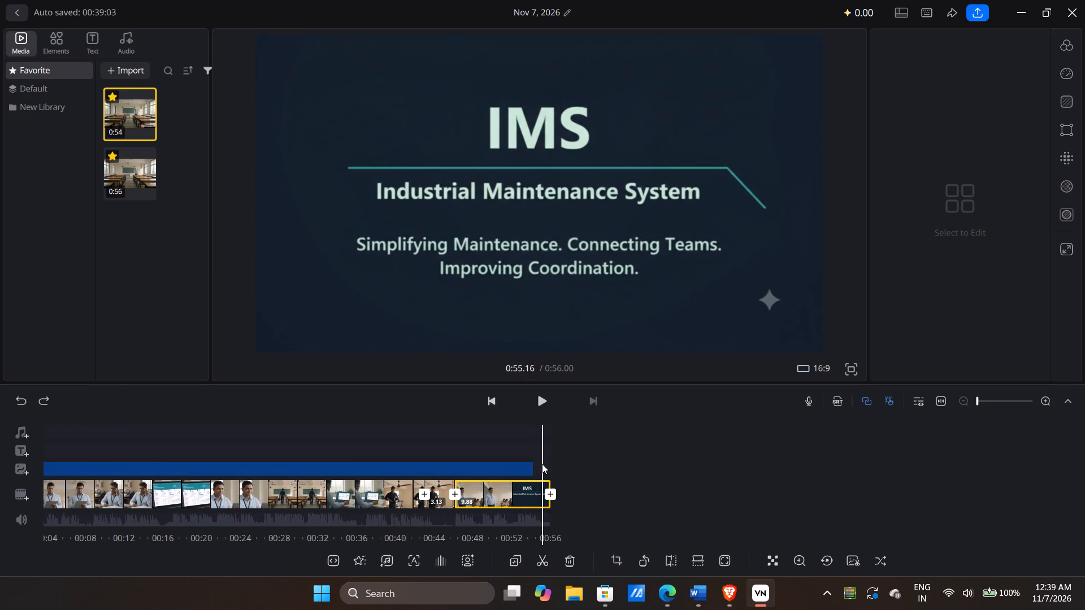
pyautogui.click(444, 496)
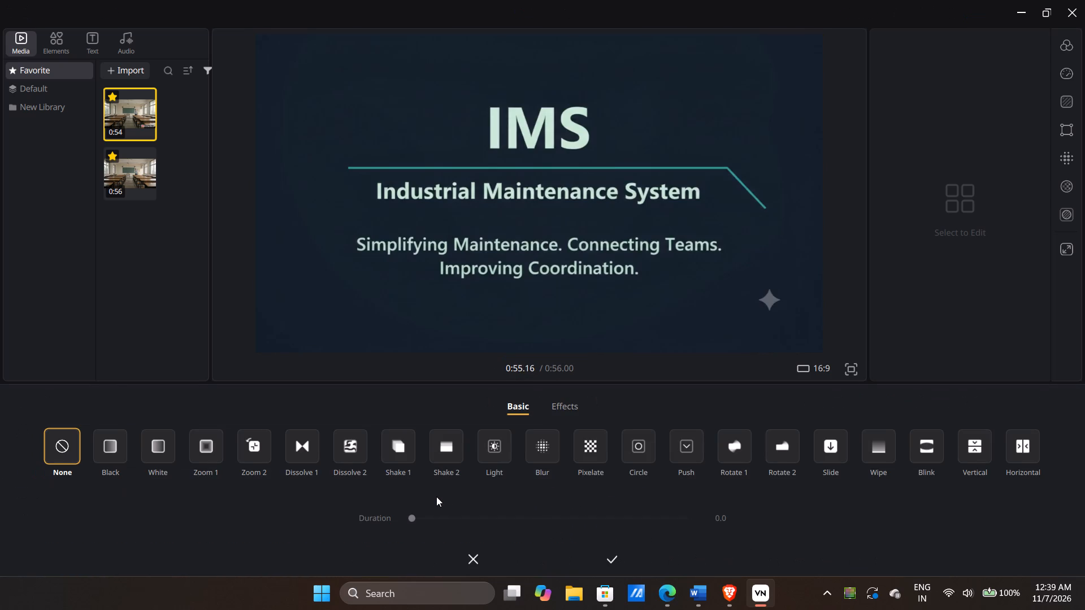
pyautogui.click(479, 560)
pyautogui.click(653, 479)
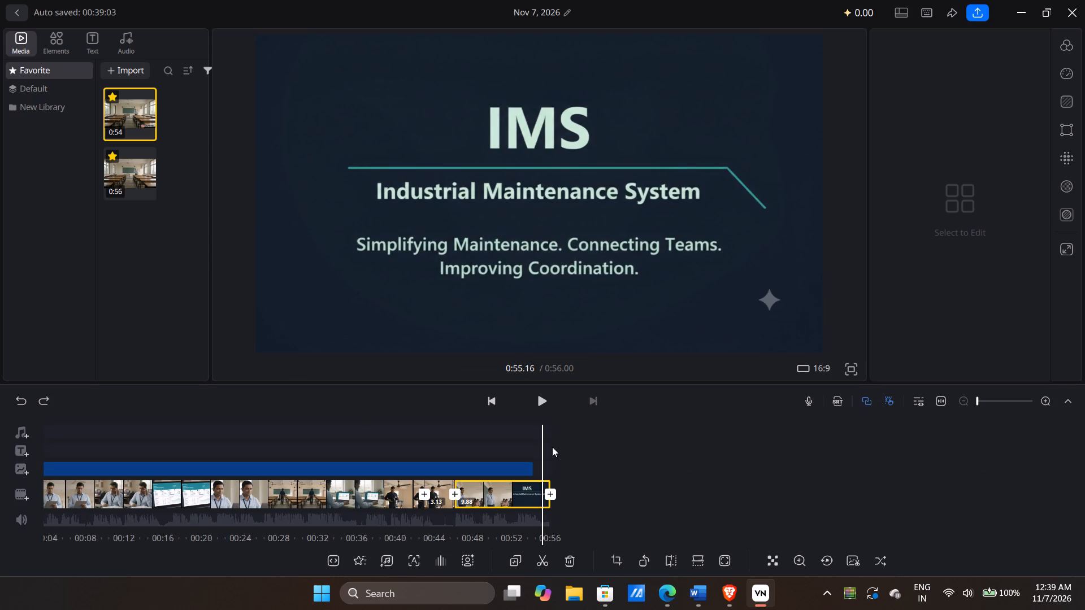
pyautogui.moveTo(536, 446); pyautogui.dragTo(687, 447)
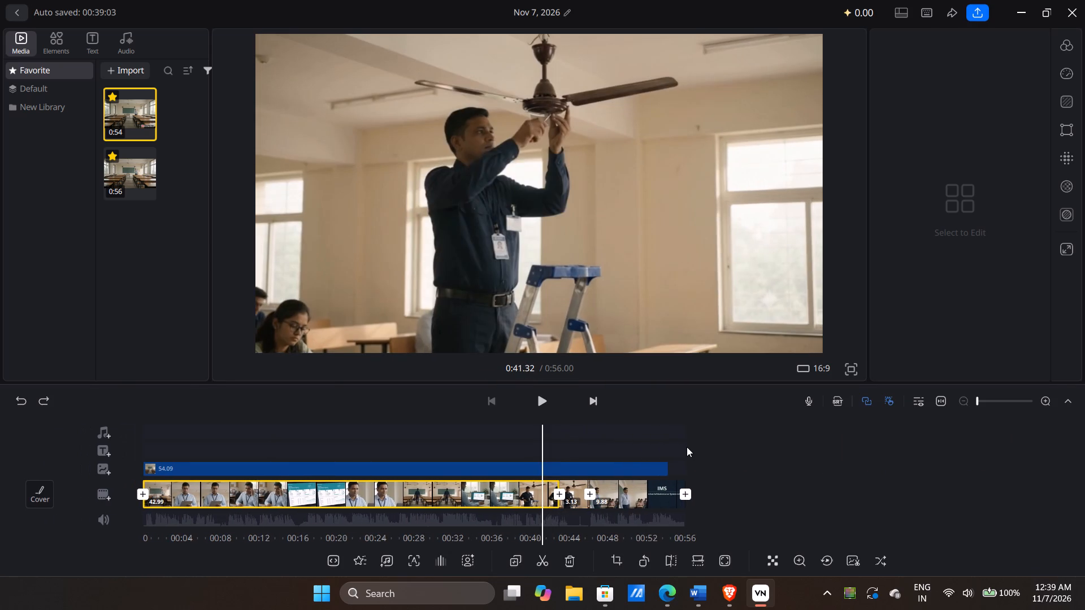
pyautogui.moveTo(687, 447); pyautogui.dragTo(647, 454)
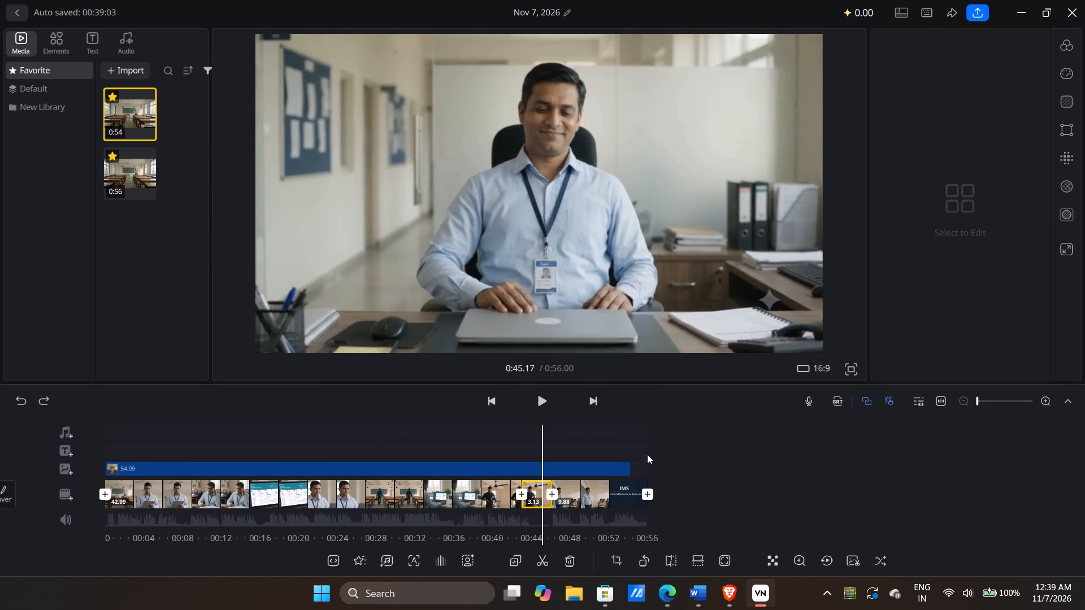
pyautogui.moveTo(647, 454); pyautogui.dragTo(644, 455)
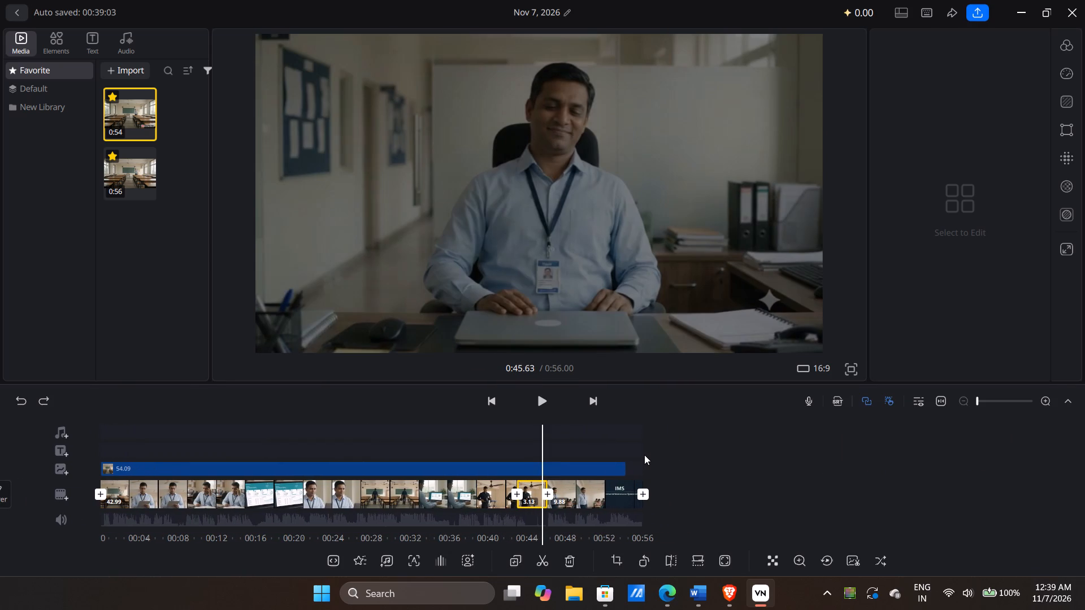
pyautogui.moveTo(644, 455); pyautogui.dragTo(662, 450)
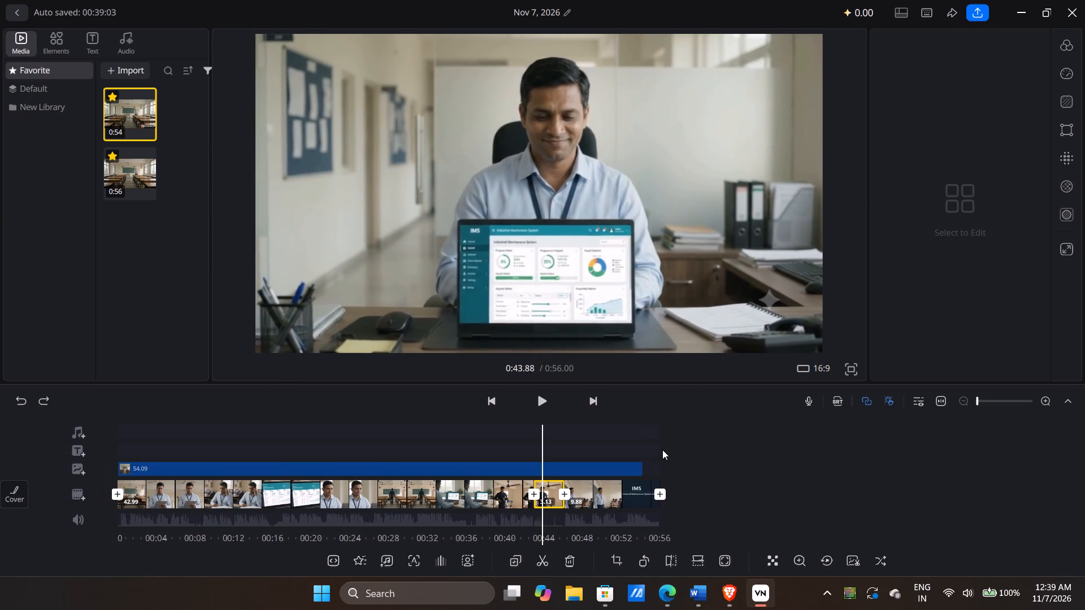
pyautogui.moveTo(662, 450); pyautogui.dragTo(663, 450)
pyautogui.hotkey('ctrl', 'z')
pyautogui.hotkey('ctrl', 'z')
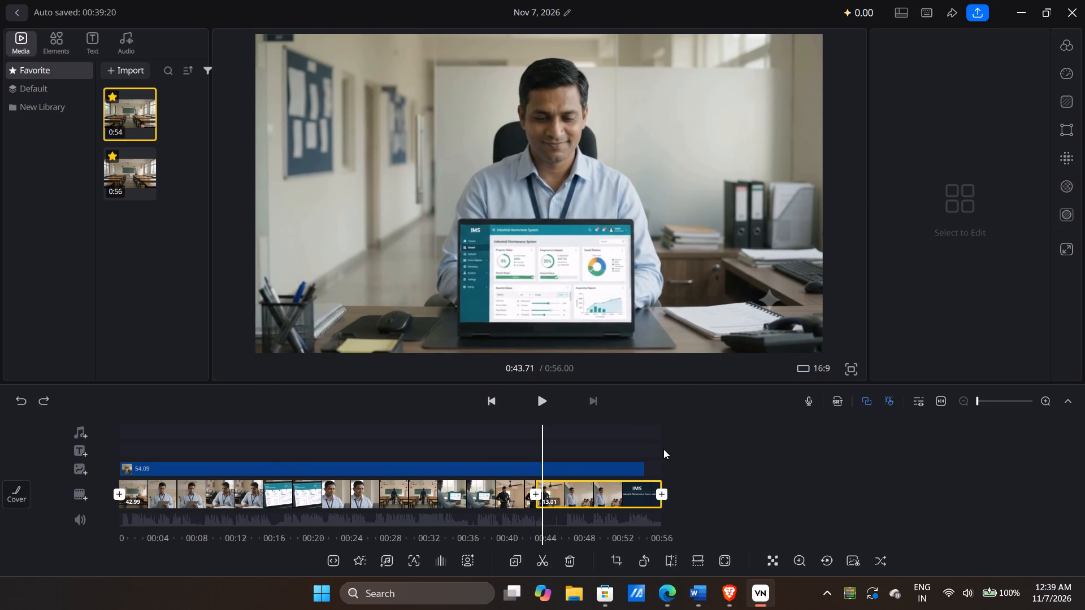
# Split the main-track clip at 0:44.13 and at about 0:46, and delete the short section between the cuts.
pyautogui.click(533, 399)
pyautogui.click(536, 399)
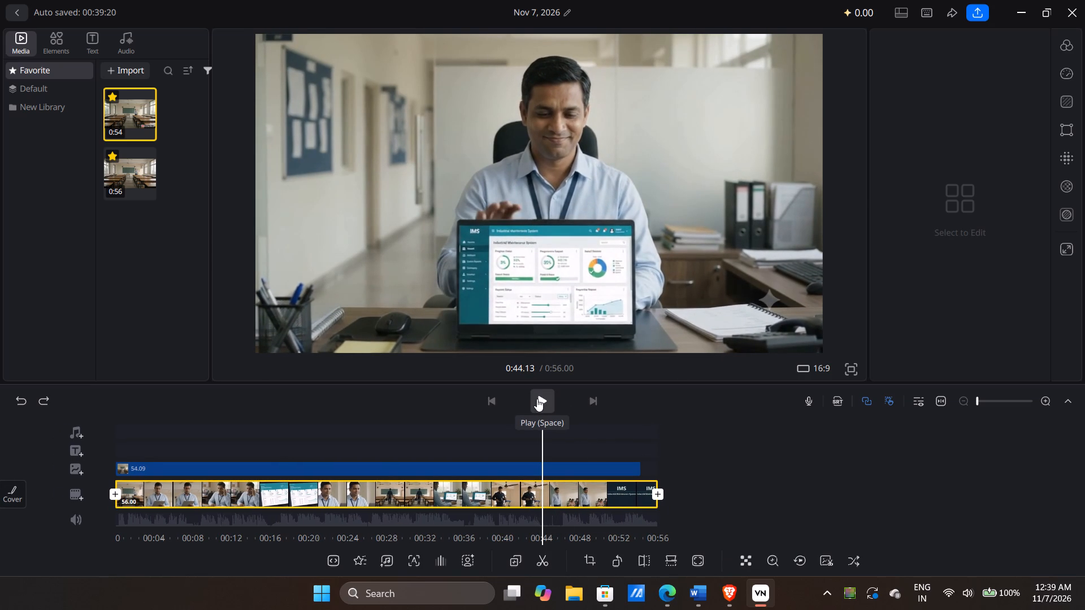
pyautogui.click(546, 559)
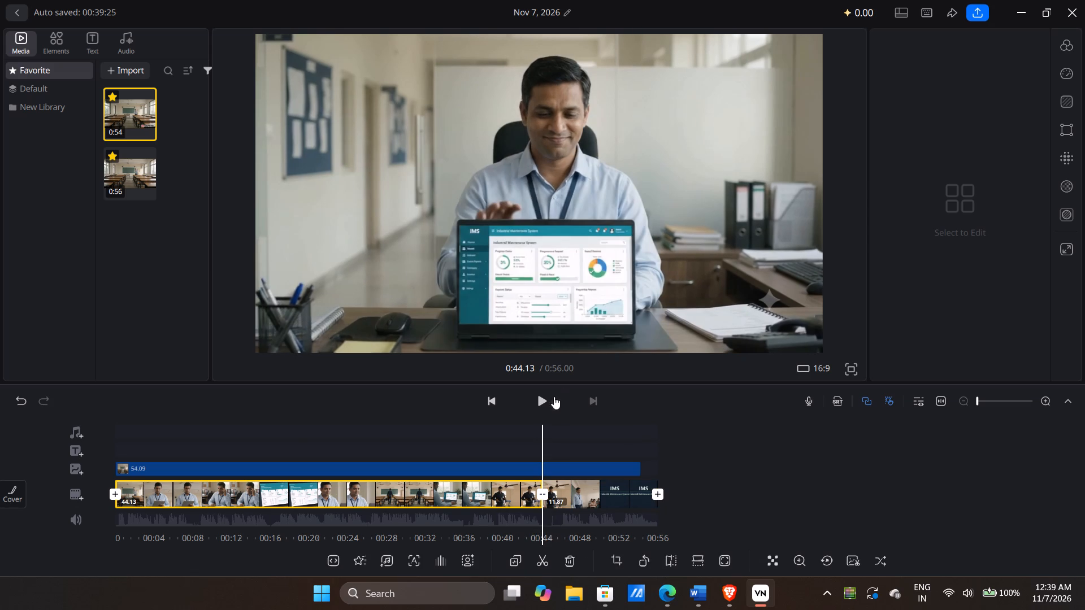
pyautogui.click(550, 399)
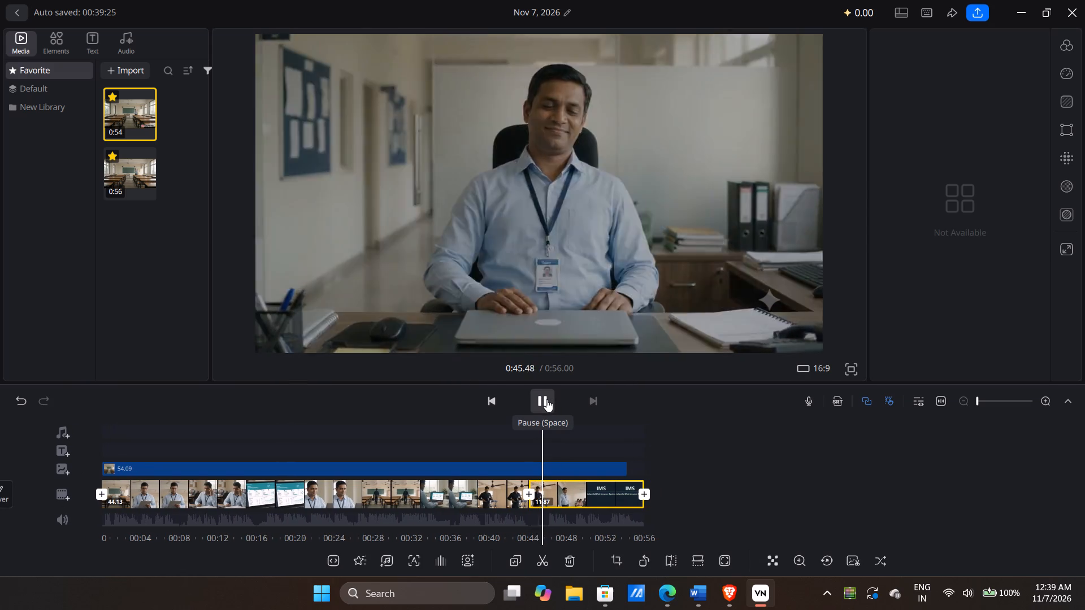
pyautogui.click(546, 399)
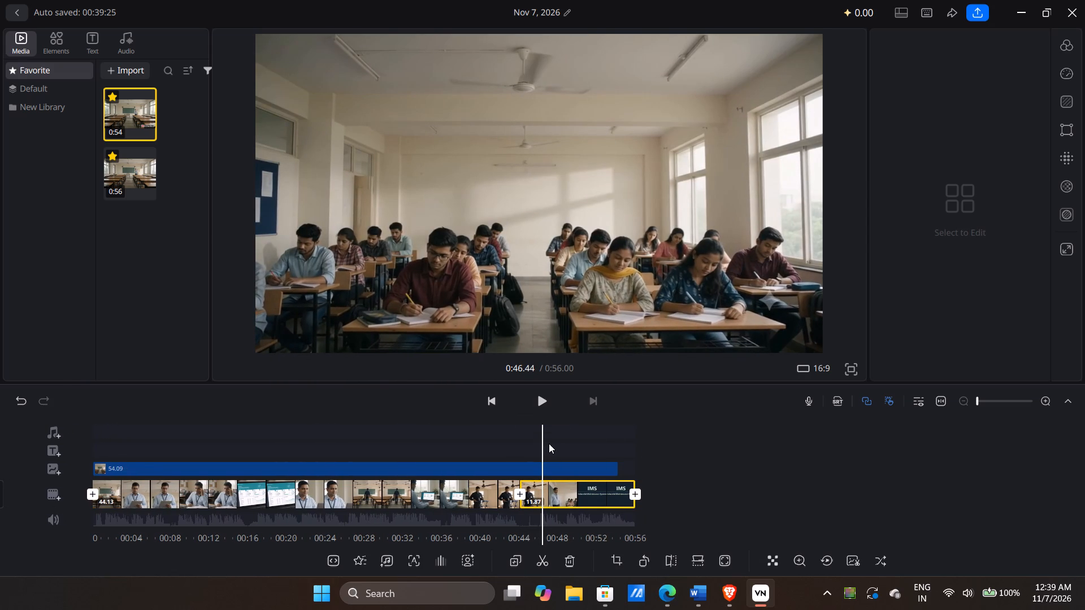
pyautogui.moveTo(549, 443); pyautogui.dragTo(560, 442)
pyautogui.click(538, 557)
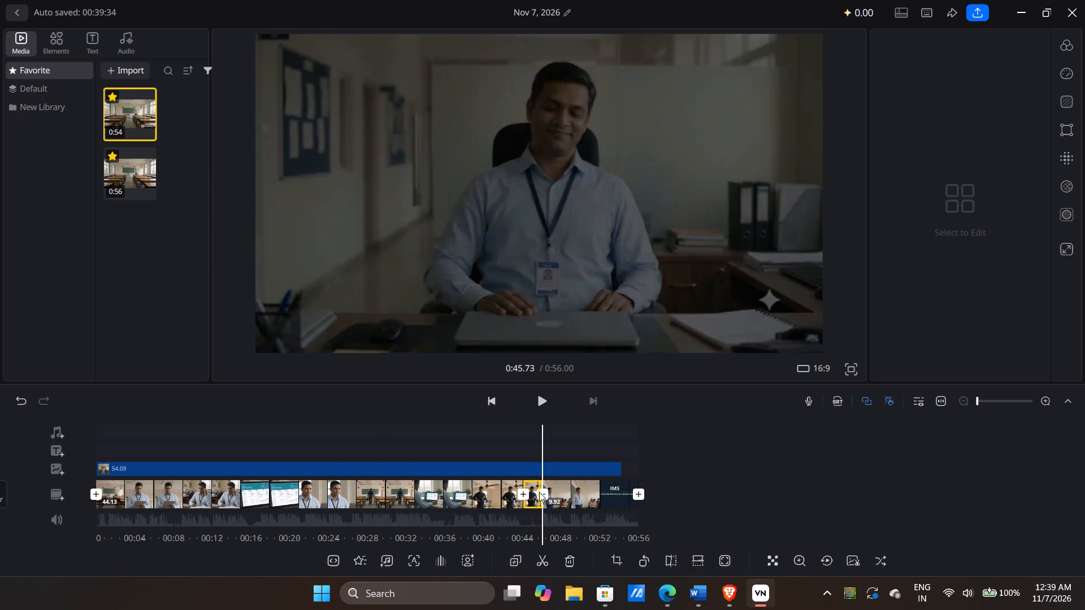
pyautogui.click(536, 493)
pyautogui.press('Delete')
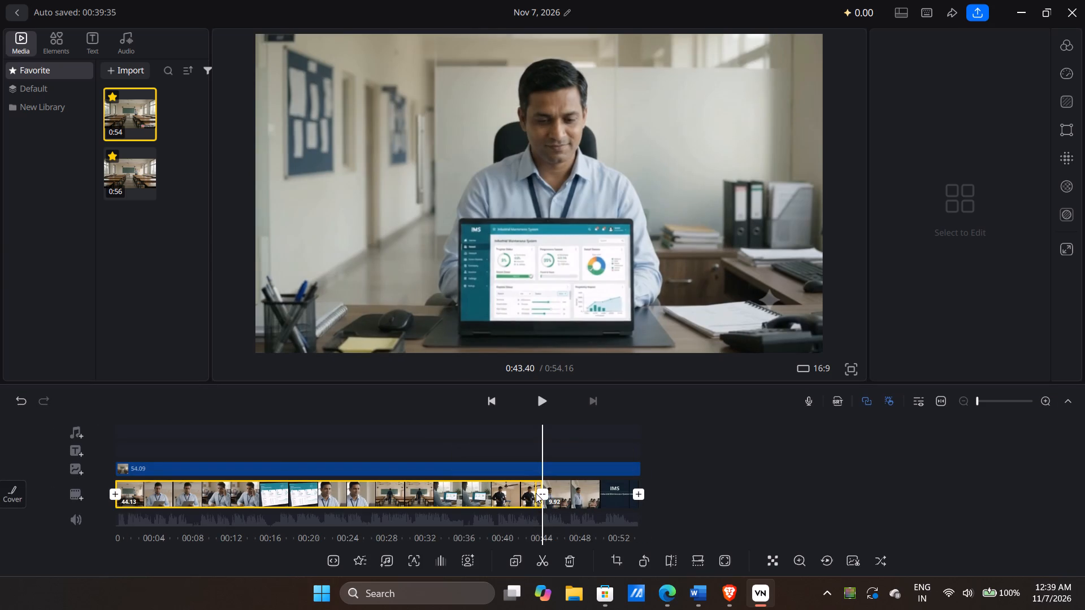
# Play the shortened project from the start to check the main picture against the overlay's audio.
pyautogui.click(543, 443)
pyautogui.moveTo(541, 444); pyautogui.dragTo(378, 465)
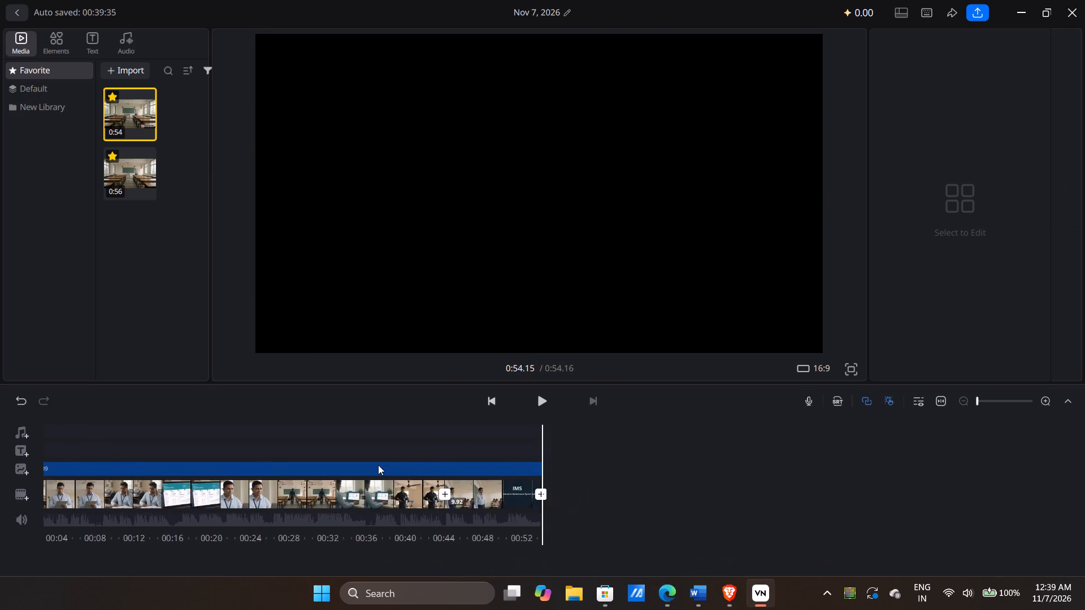
pyautogui.moveTo(378, 465); pyautogui.dragTo(1084, 434)
pyautogui.click(546, 403)
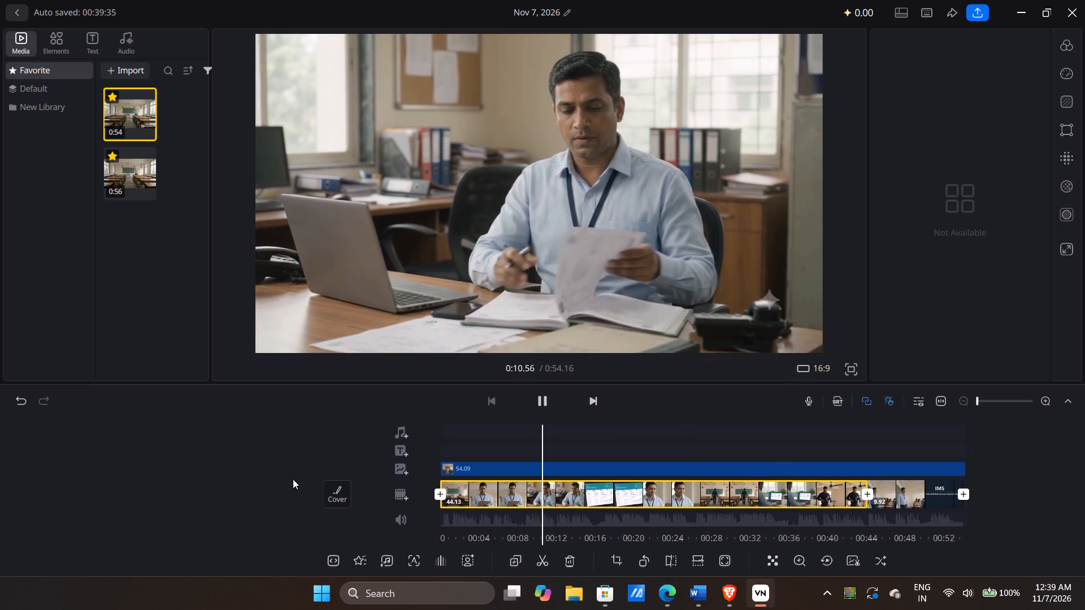
# Move the 54-second overlay back up into the video frame, over the lower middle of the main picture.
pyautogui.click(503, 467)
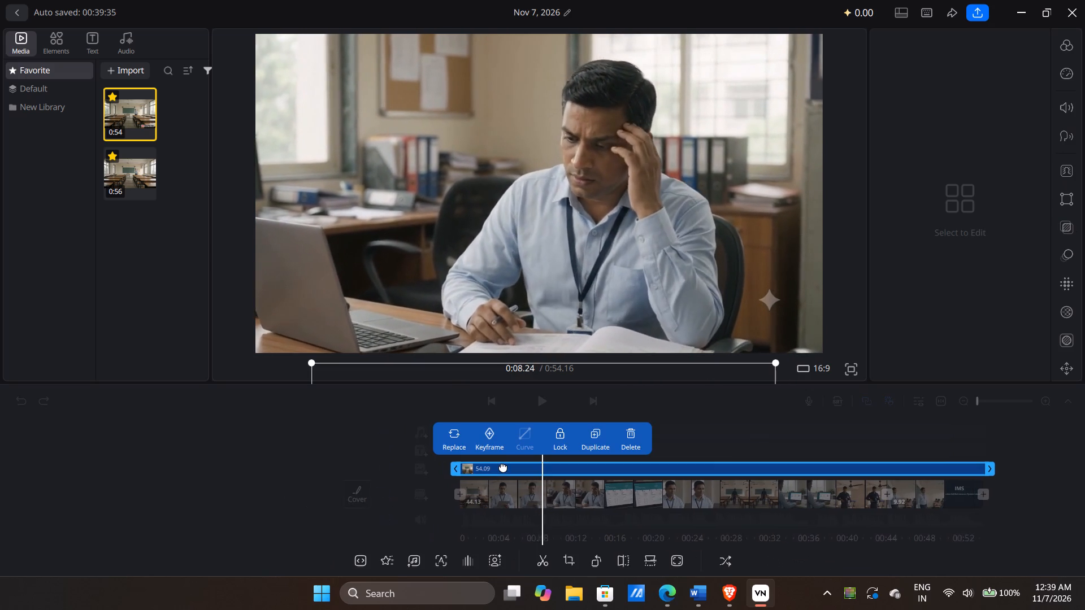
pyautogui.moveTo(623, 369); pyautogui.dragTo(616, 253)
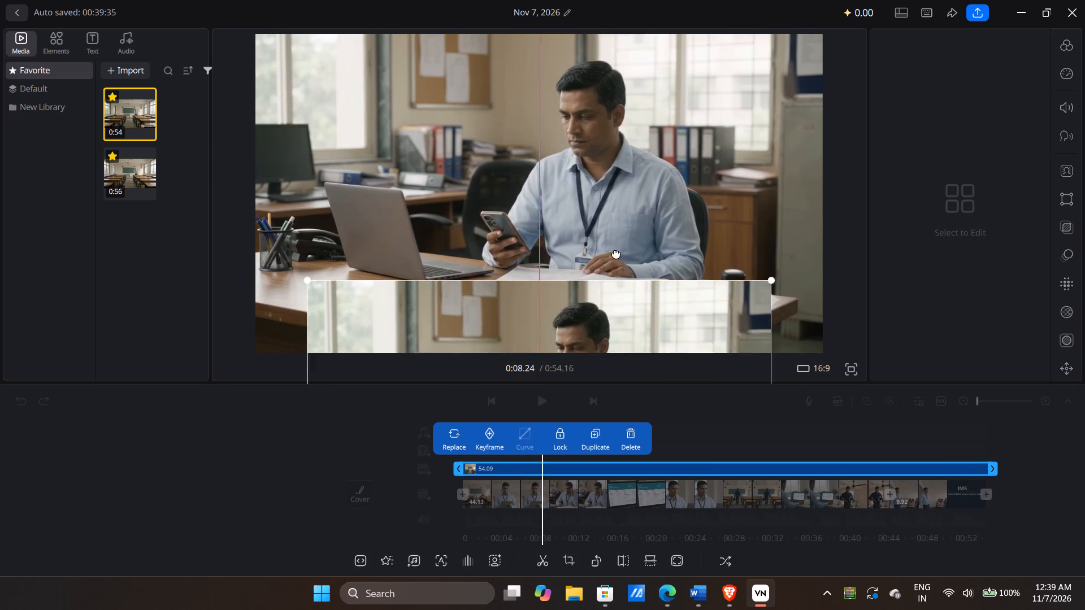
pyautogui.moveTo(616, 253); pyautogui.dragTo(626, 88)
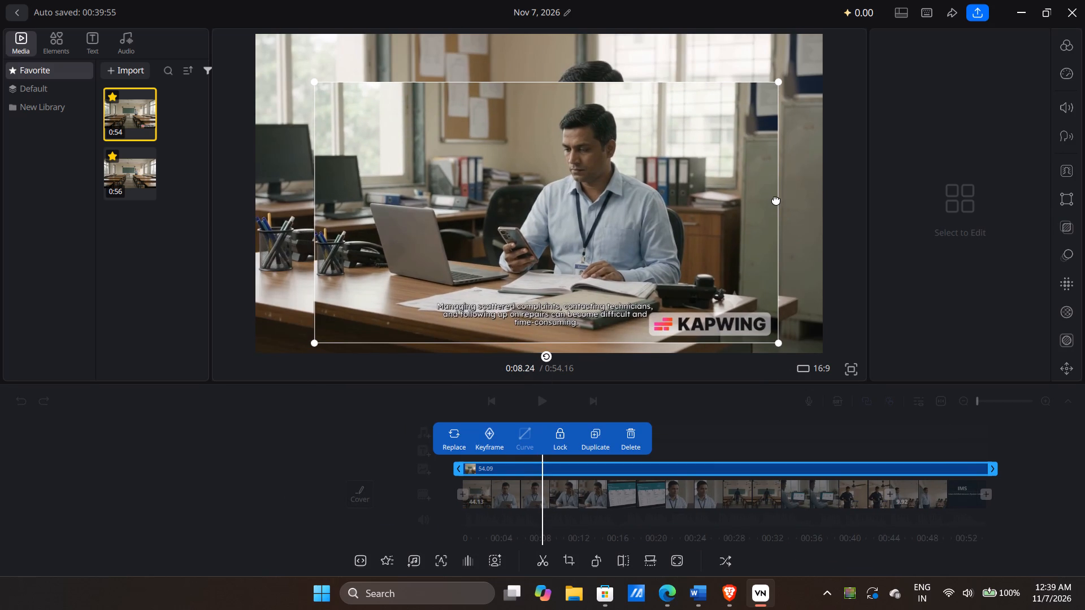
pyautogui.keyDown('alt'); pyautogui.moveTo(776, 199); pyautogui.dragTo(739, 200); pyautogui.keyUp('alt')
pyautogui.keyDown('alt'); pyautogui.moveTo(740, 294); pyautogui.dragTo(737, 294); pyautogui.keyUp('alt')
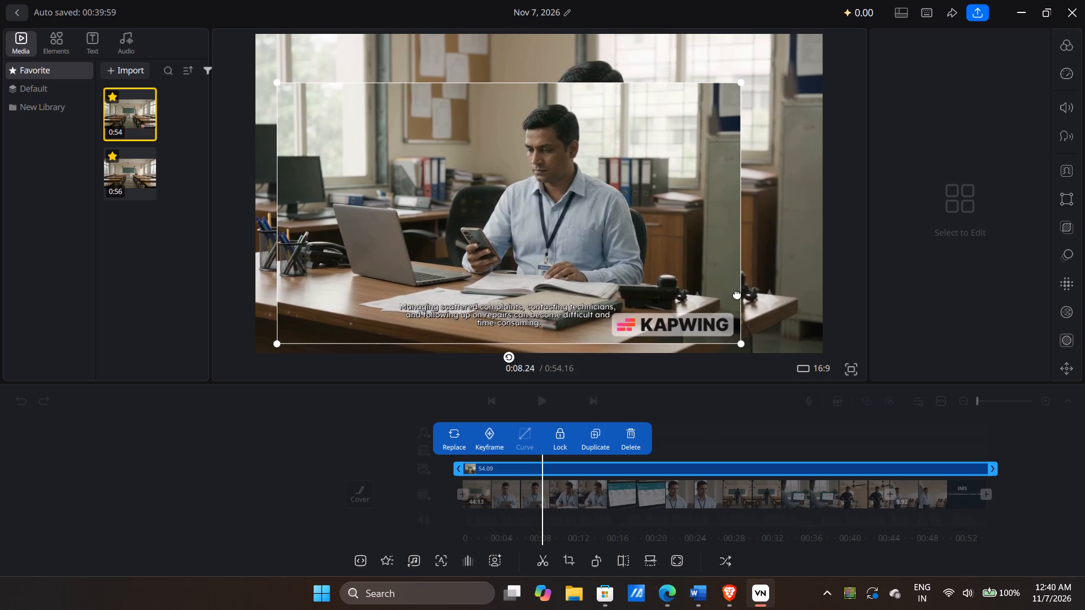
pyautogui.keyDown('alt'); pyautogui.moveTo(737, 294); pyautogui.dragTo(724, 294); pyautogui.keyUp('alt')
pyautogui.rightClick(656, 246)
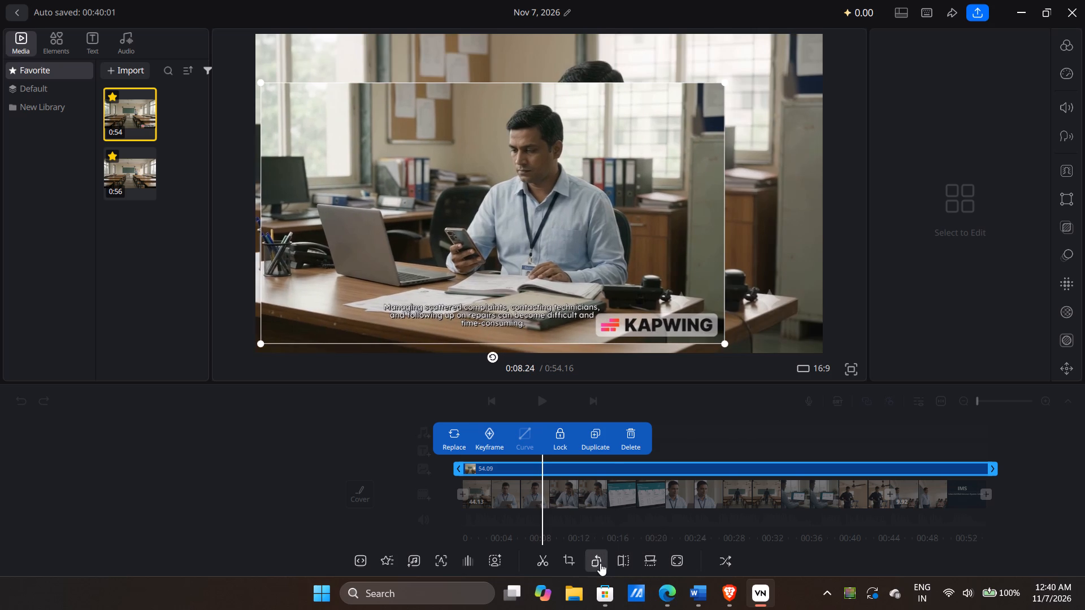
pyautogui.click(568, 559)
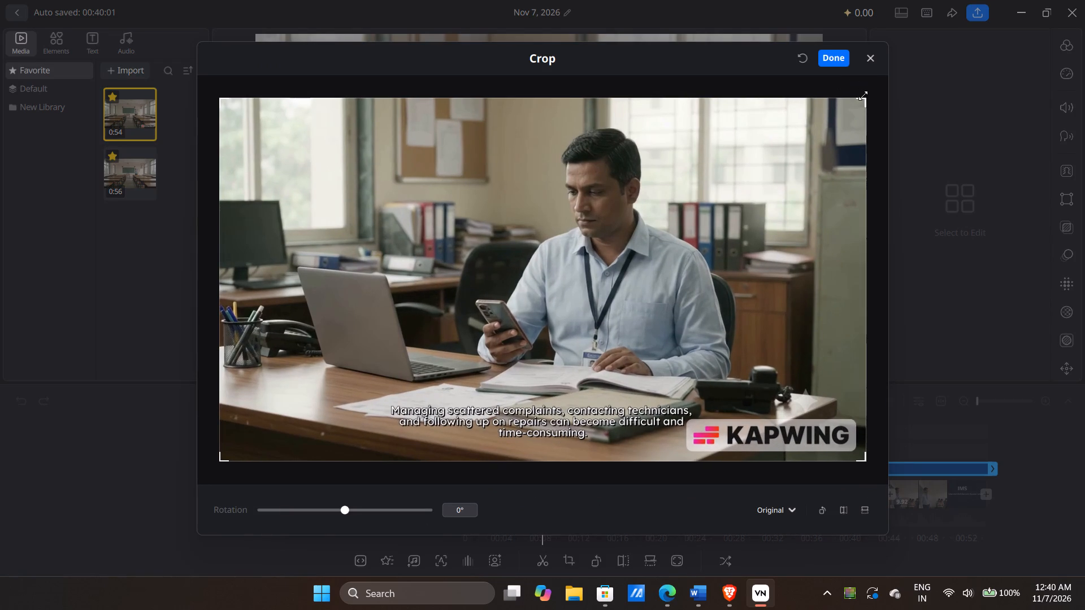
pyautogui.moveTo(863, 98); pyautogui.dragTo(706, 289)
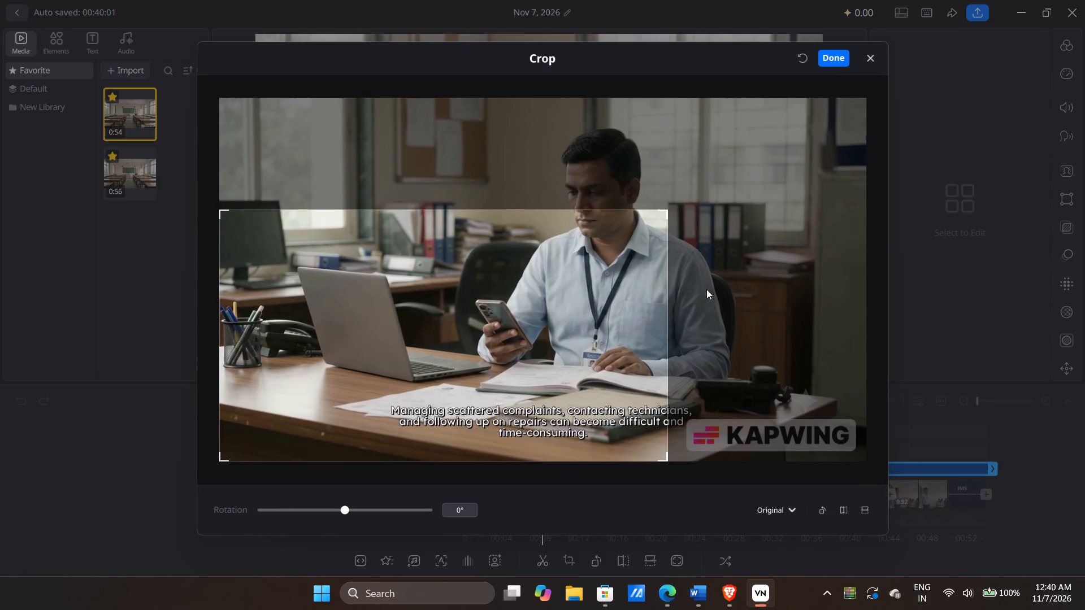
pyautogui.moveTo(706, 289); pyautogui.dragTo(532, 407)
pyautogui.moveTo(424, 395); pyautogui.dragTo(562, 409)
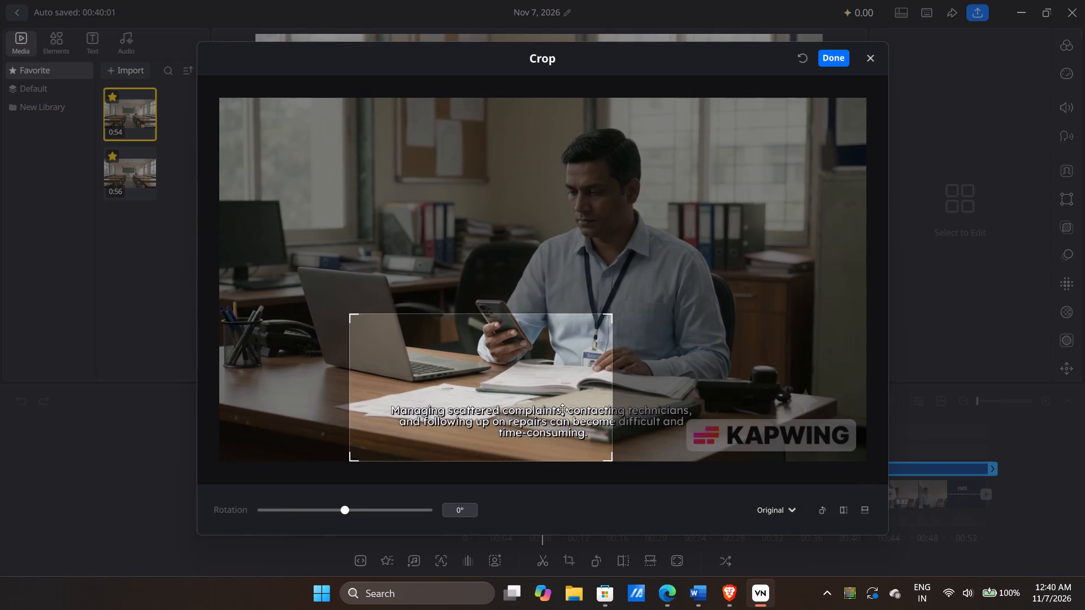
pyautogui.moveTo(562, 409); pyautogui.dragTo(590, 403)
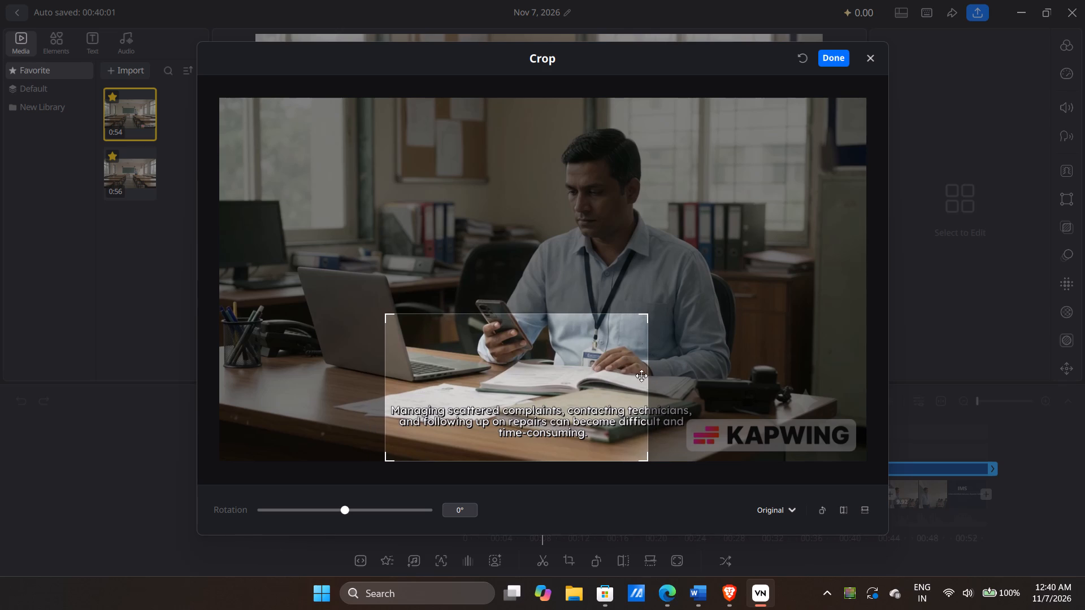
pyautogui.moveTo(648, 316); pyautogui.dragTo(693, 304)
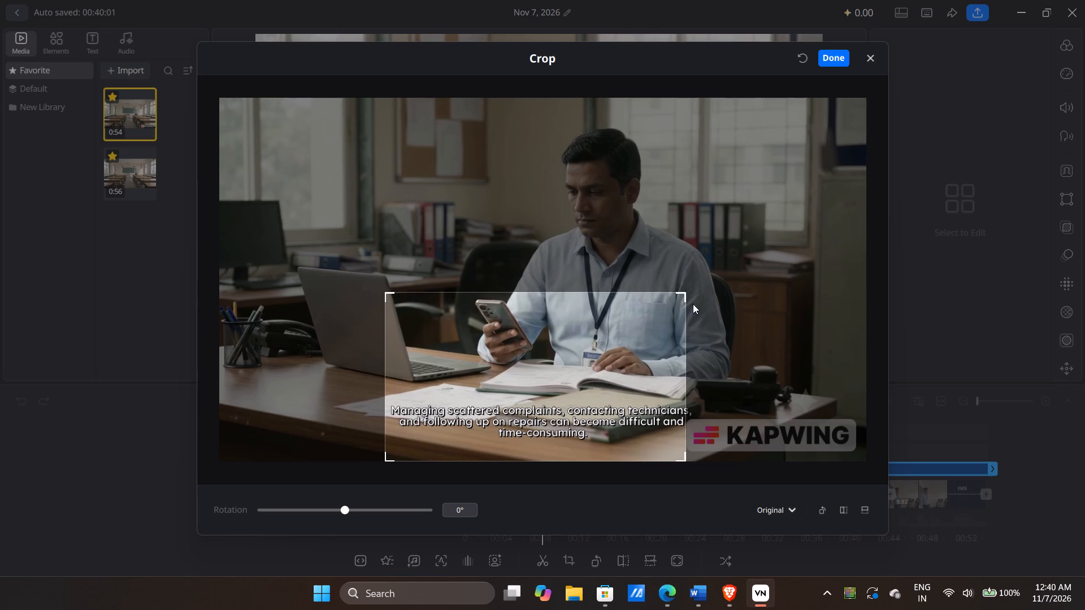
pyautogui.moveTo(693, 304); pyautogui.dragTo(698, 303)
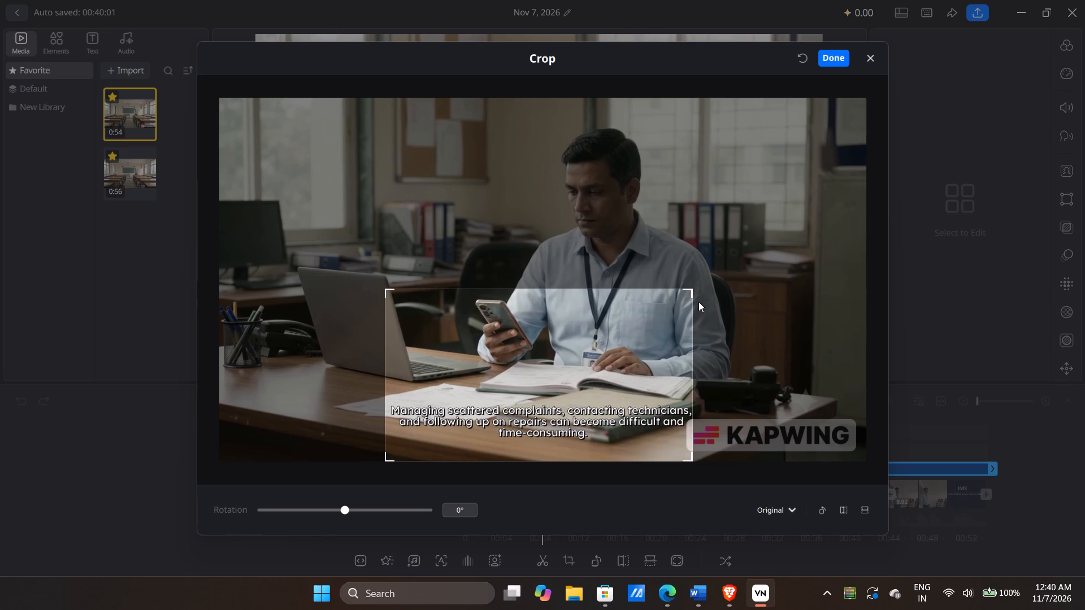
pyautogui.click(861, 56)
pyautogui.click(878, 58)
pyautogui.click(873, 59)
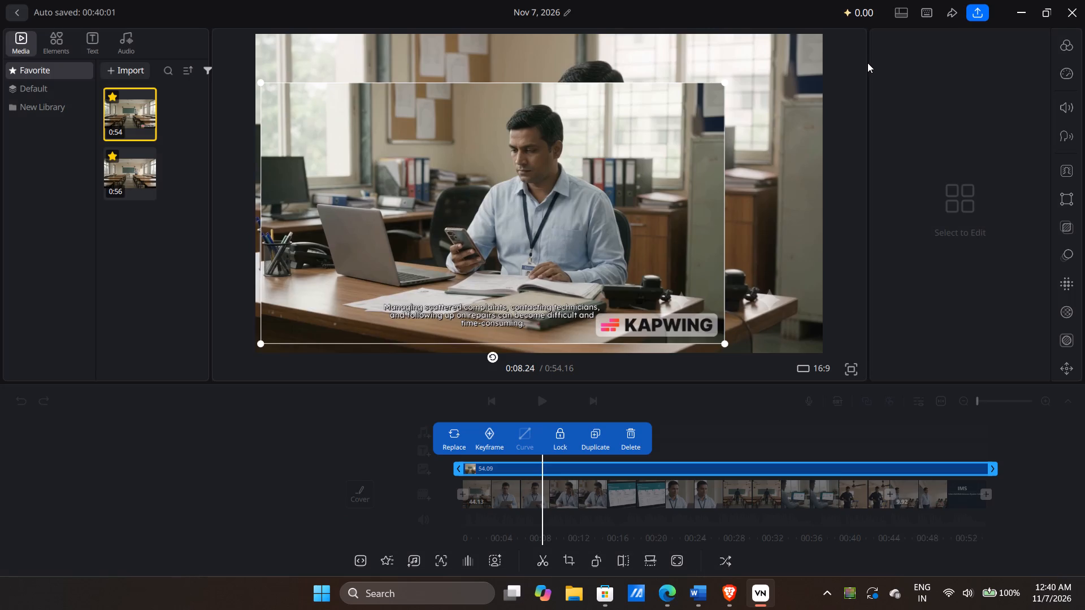
# Move the 54-second overlay down out of the video frame, leaving only the clean main picture in view.
pyautogui.moveTo(617, 149); pyautogui.dragTo(633, 483)
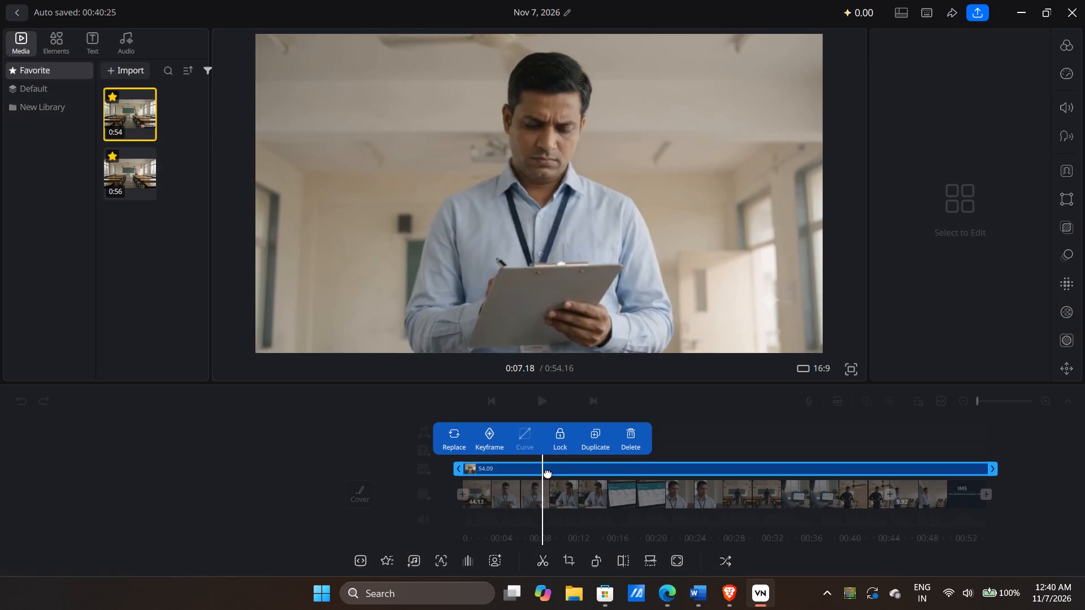
pyautogui.click(377, 455)
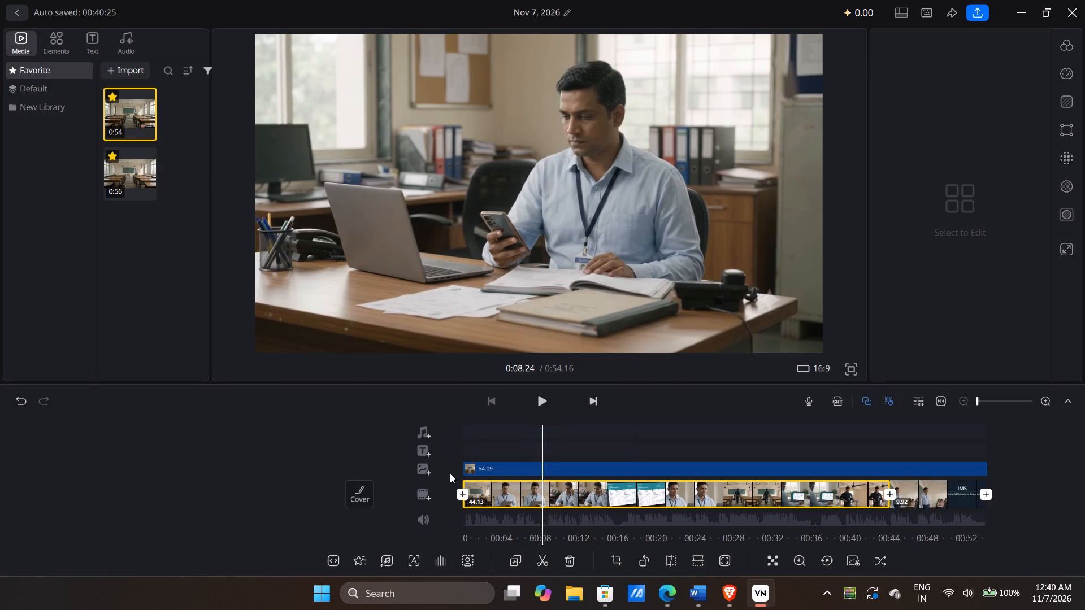
# Add a text title at the start of the timeline, at 0:00.
pyautogui.moveTo(544, 434); pyautogui.dragTo(671, 446)
pyautogui.click(507, 449)
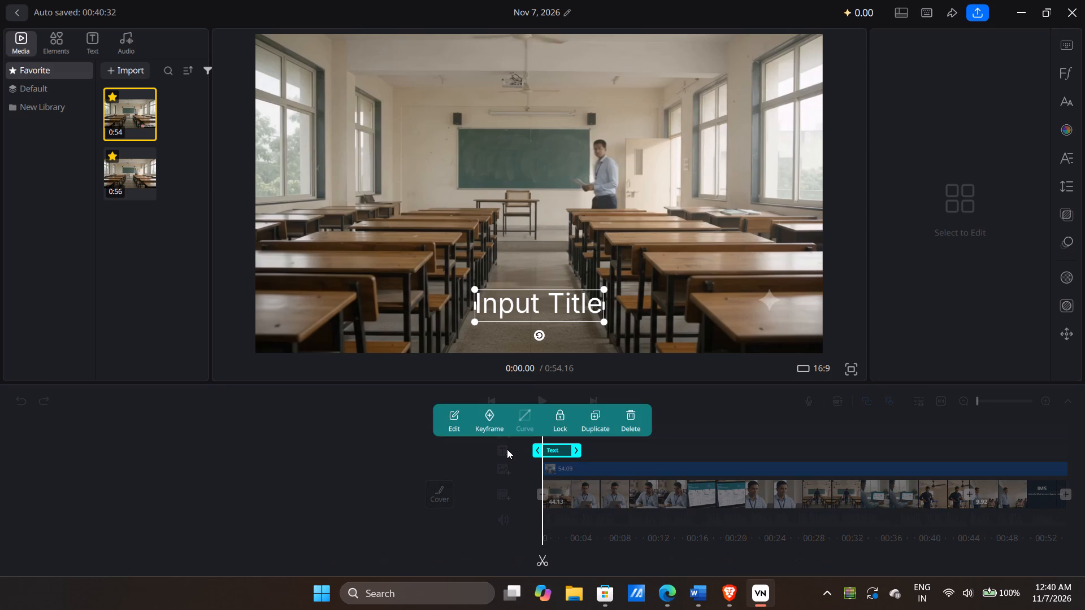
pyautogui.doubleClick(536, 311)
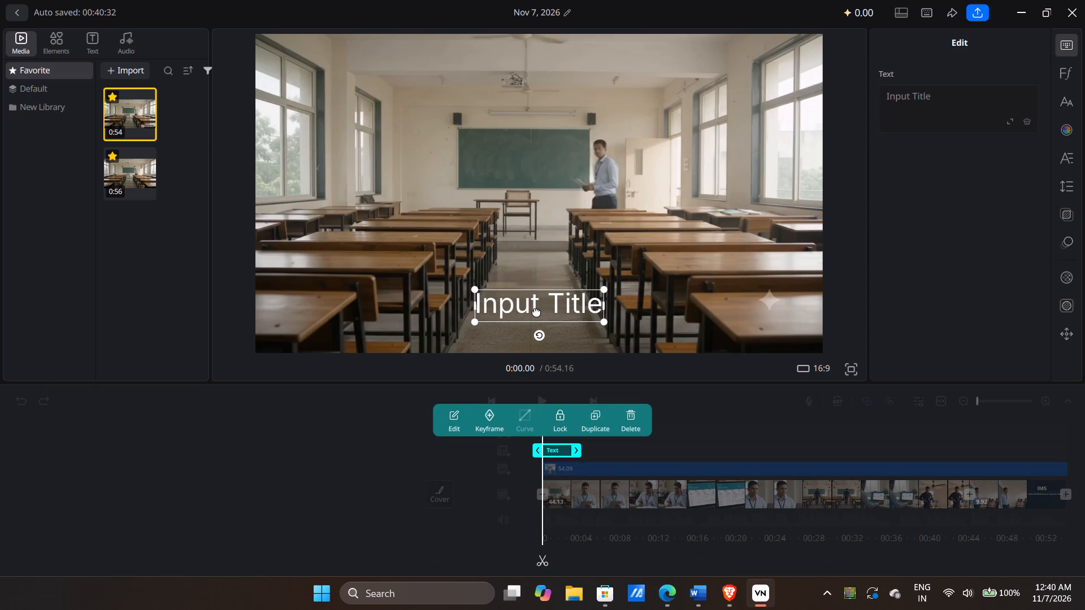
# Switch to the Kapwing project in Edge and copy the text of its first caption, beginning "Every day, colleges face multiple maintenance issues".
pyautogui.hotkey('alt', 'Tab')
pyautogui.hotkey('alt', 'Tab')
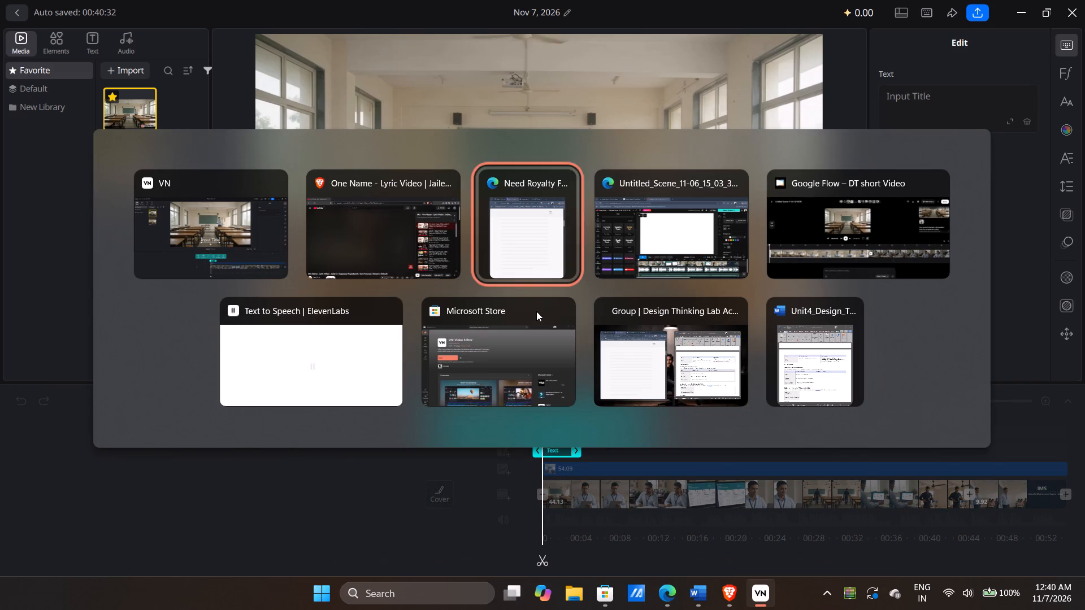
pyautogui.hotkey('alt', 'Tab')
pyautogui.scroll(-3, 372, 514)
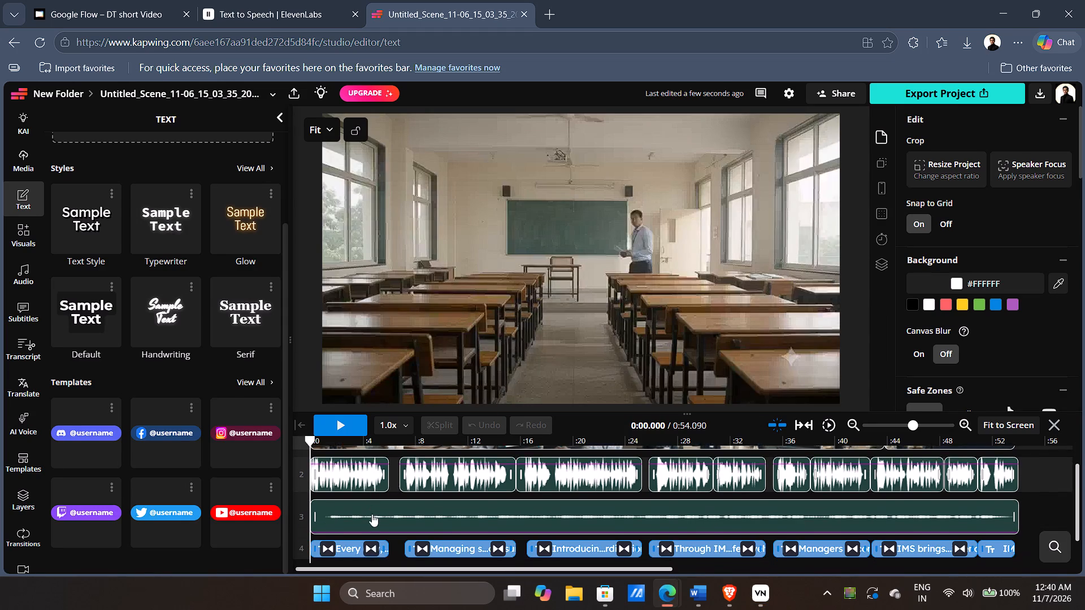
pyautogui.scroll(-1, 372, 514)
pyautogui.click(355, 517)
pyautogui.doubleClick(355, 517)
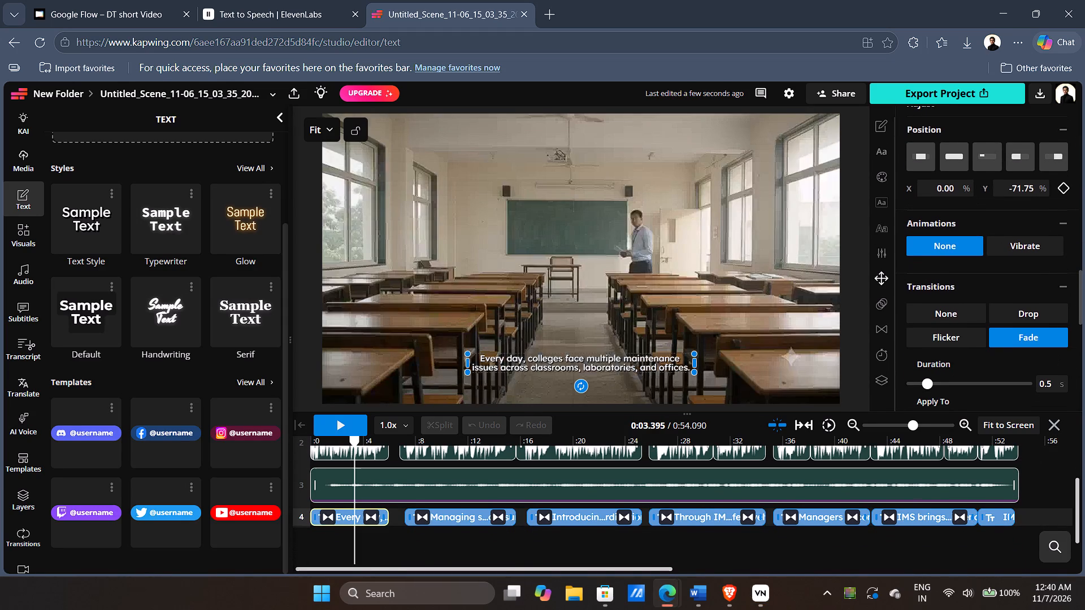
pyautogui.tripleClick(530, 351)
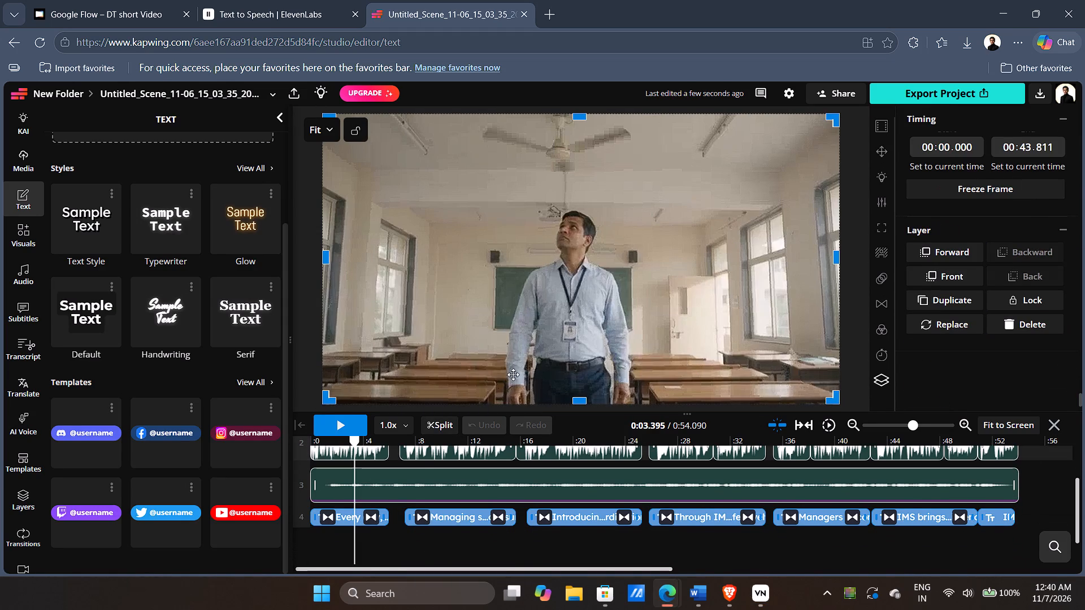
pyautogui.click(351, 515)
pyautogui.click(519, 368)
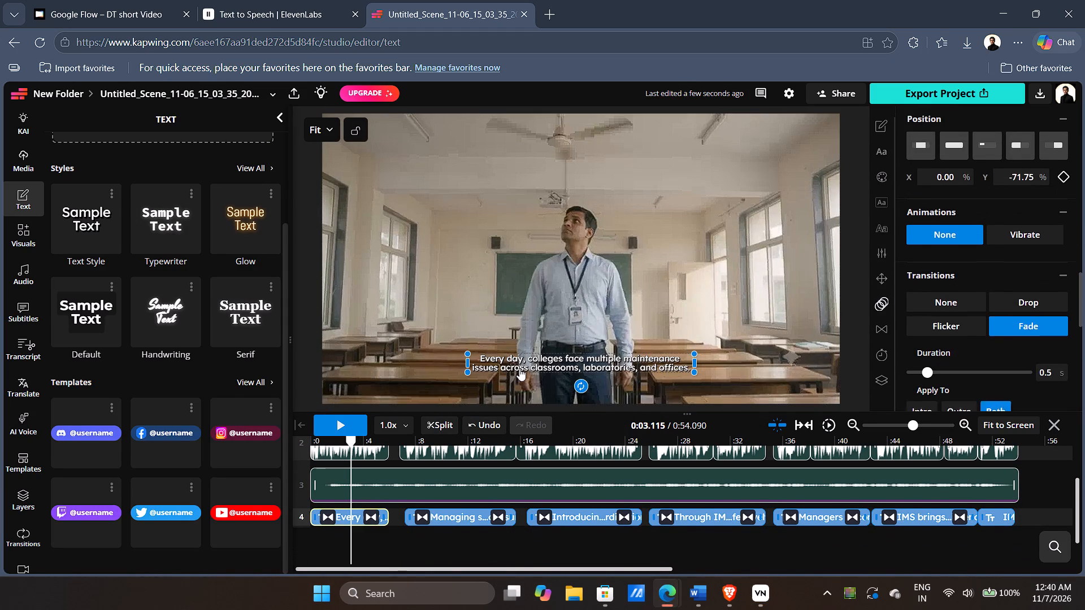
pyautogui.hotkey('ctrl', 'a')
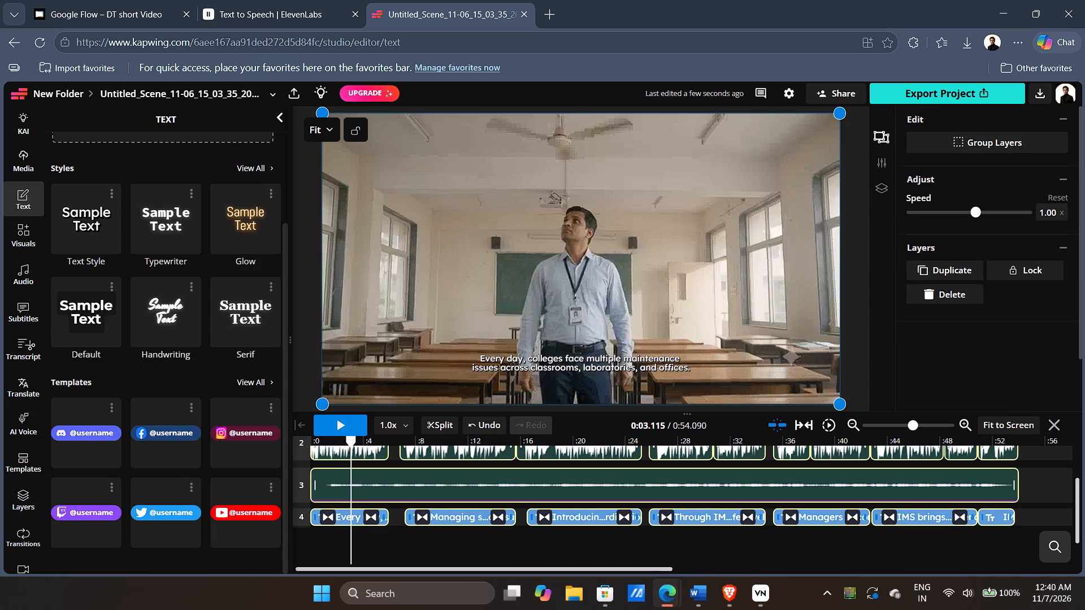
pyautogui.doubleClick(355, 511)
pyautogui.doubleClick(559, 363)
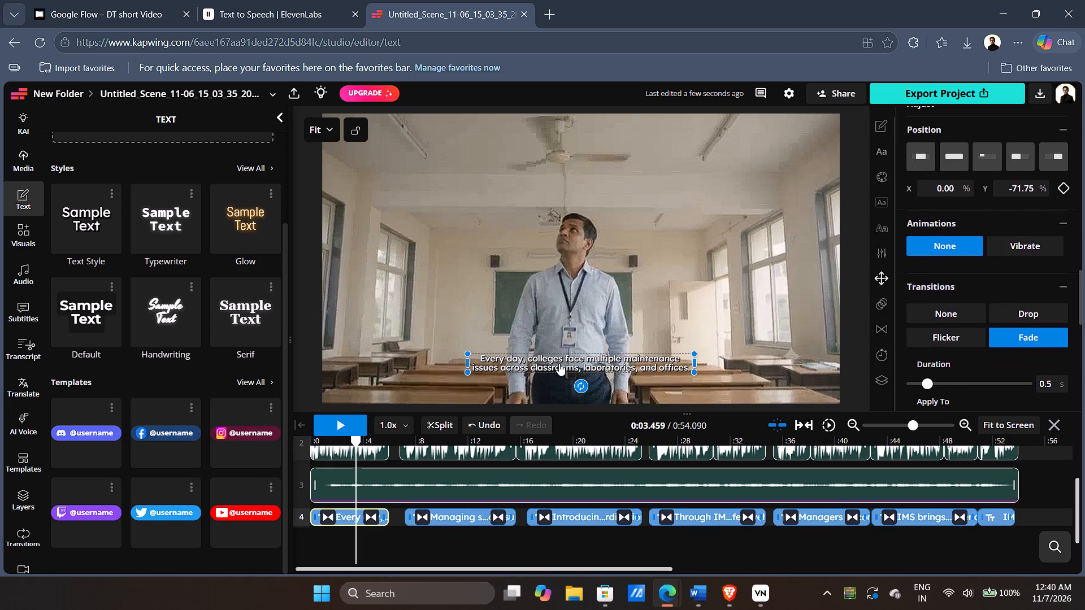
pyautogui.hotkey('ctrl', 'a')
pyautogui.tripleClick(559, 363)
pyautogui.click(559, 363)
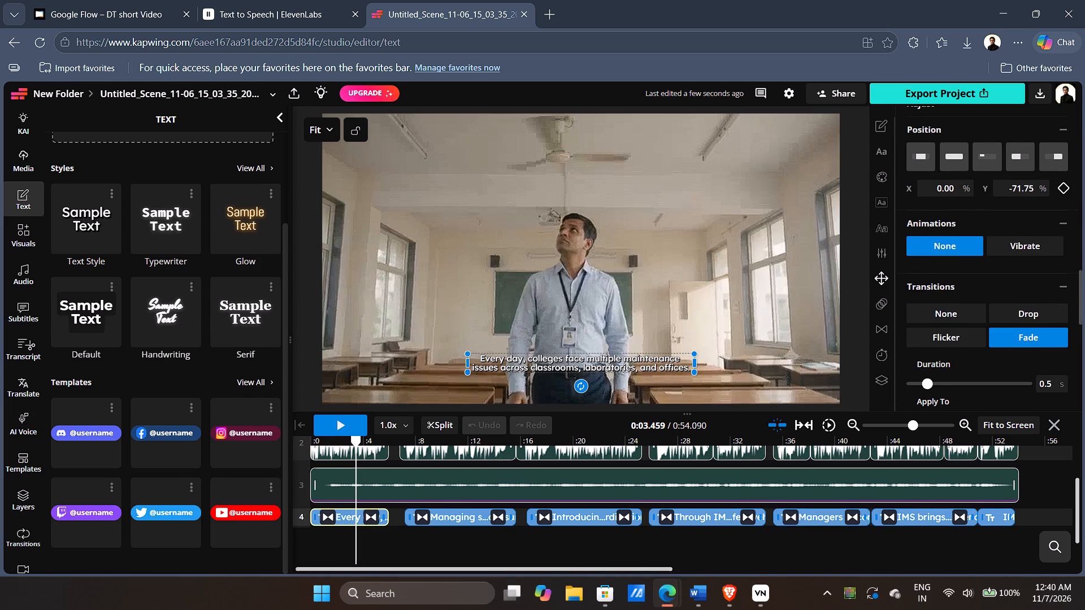
pyautogui.hotkey('ctrl', 'a')
pyautogui.hotkey('ctrl', 'c')
# Return to VN and replace the title's placeholder text with the copied caption "Every day, colleges face multiple maintenance issues across classrooms, laboratories, and offices.".
pyautogui.hotkey('alt', 'Tab')
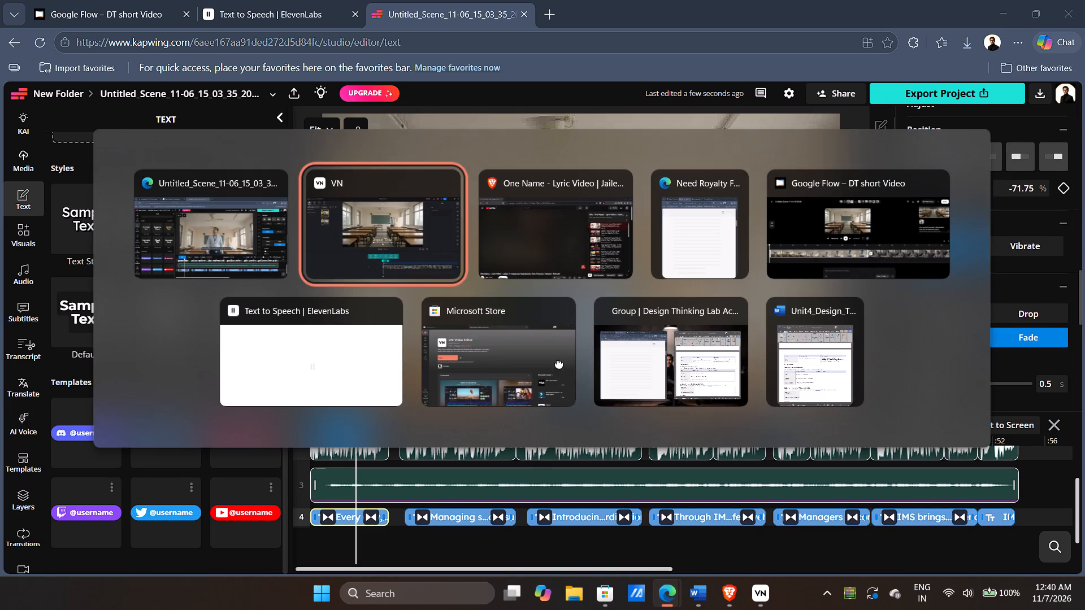
pyautogui.doubleClick(559, 299)
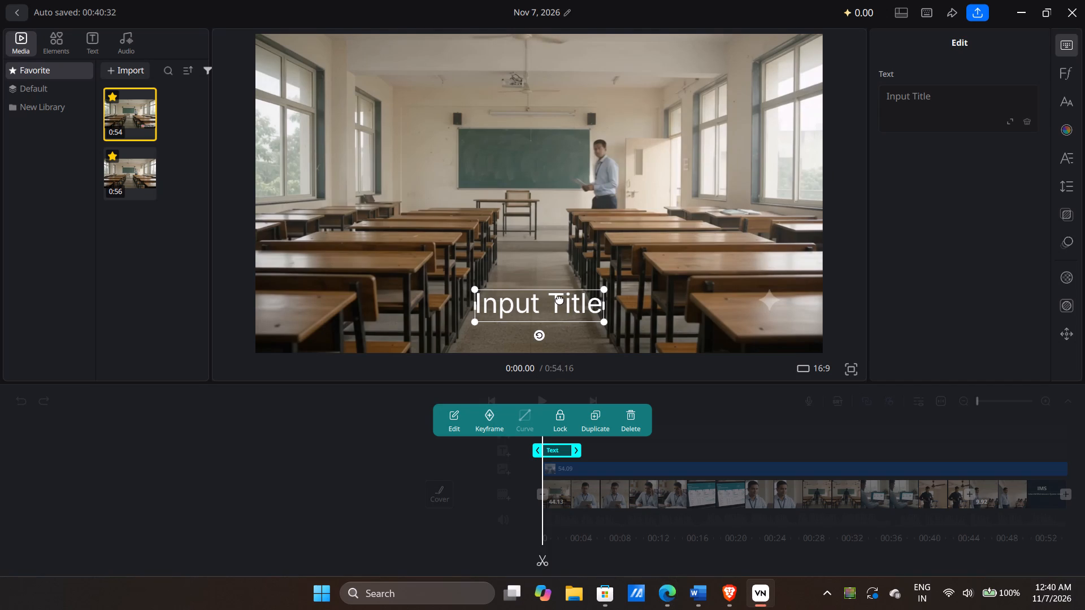
pyautogui.tripleClick(559, 299)
pyautogui.tripleClick(551, 304)
pyautogui.click(463, 419)
pyautogui.click(463, 419)
pyautogui.click(940, 114)
pyautogui.hotkey('ctrl', 'v')
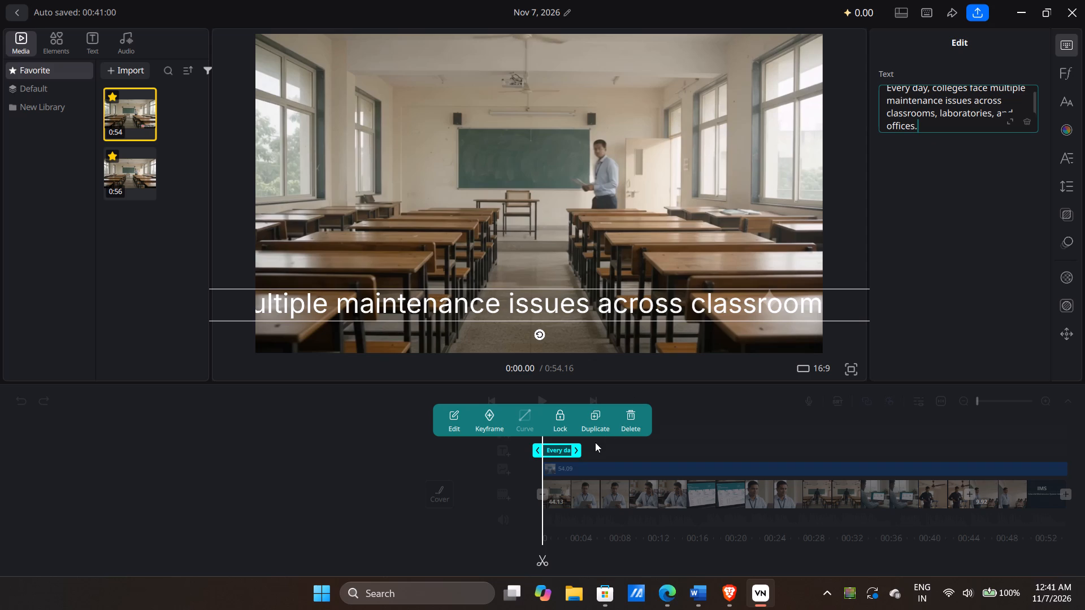
# Extend the caption's text clip on the timeline to end at about 0:04.
pyautogui.moveTo(576, 447); pyautogui.dragTo(578, 446)
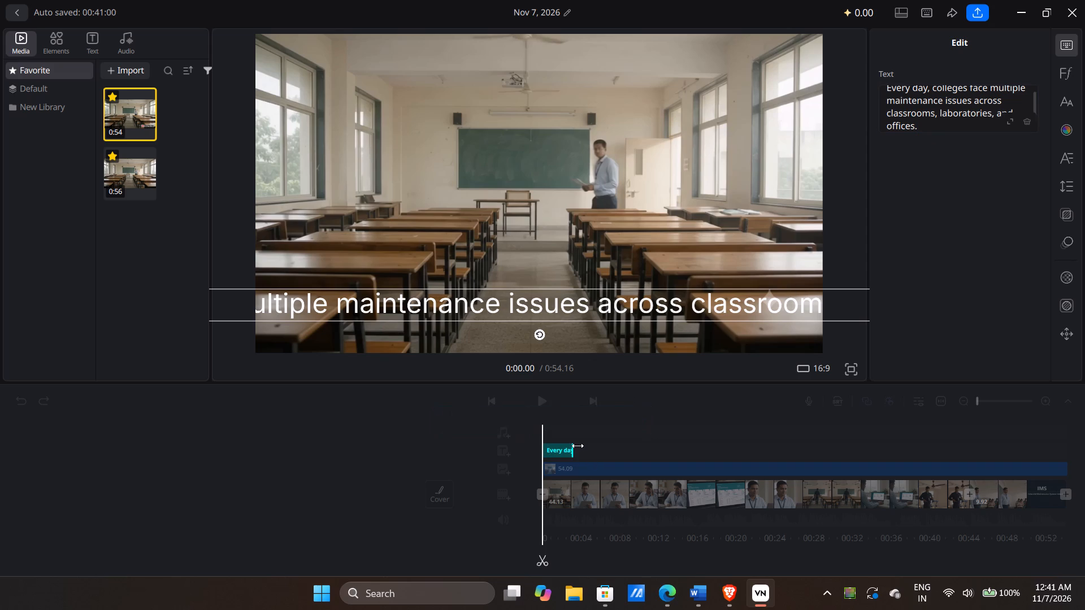
pyautogui.moveTo(578, 446); pyautogui.dragTo(585, 447)
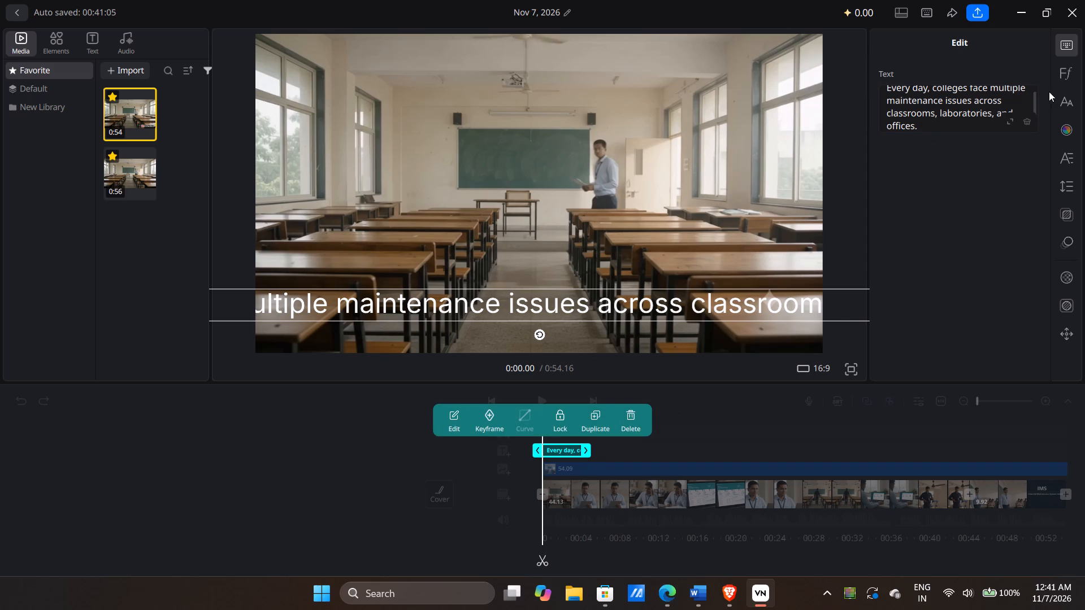
# Reduce the caption's font size to 13.
pyautogui.click(1062, 80)
pyautogui.click(1070, 48)
pyautogui.click(1068, 99)
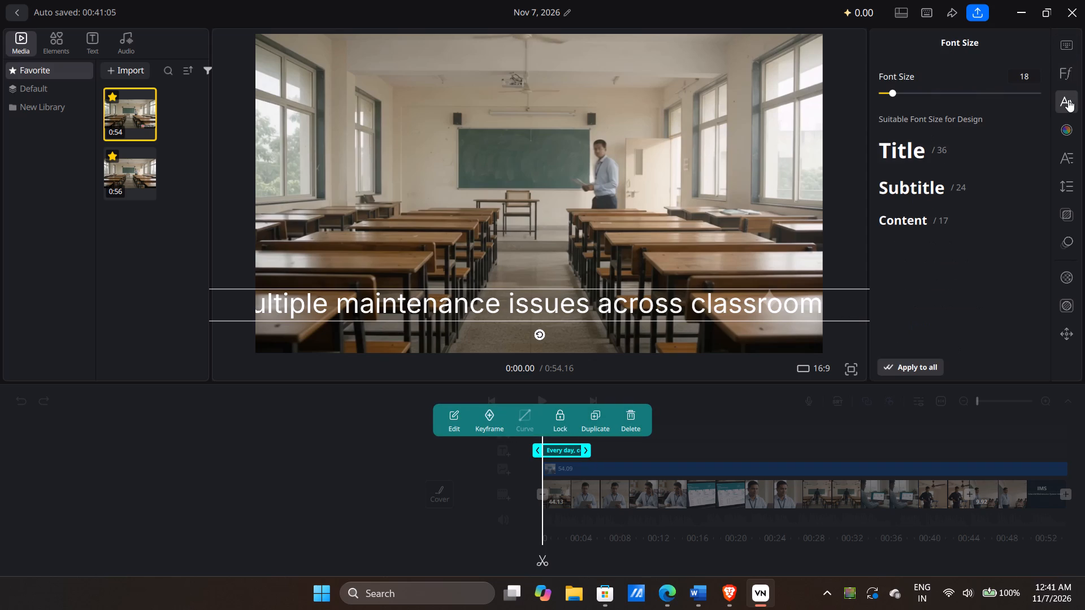
pyautogui.moveTo(895, 90); pyautogui.dragTo(887, 90)
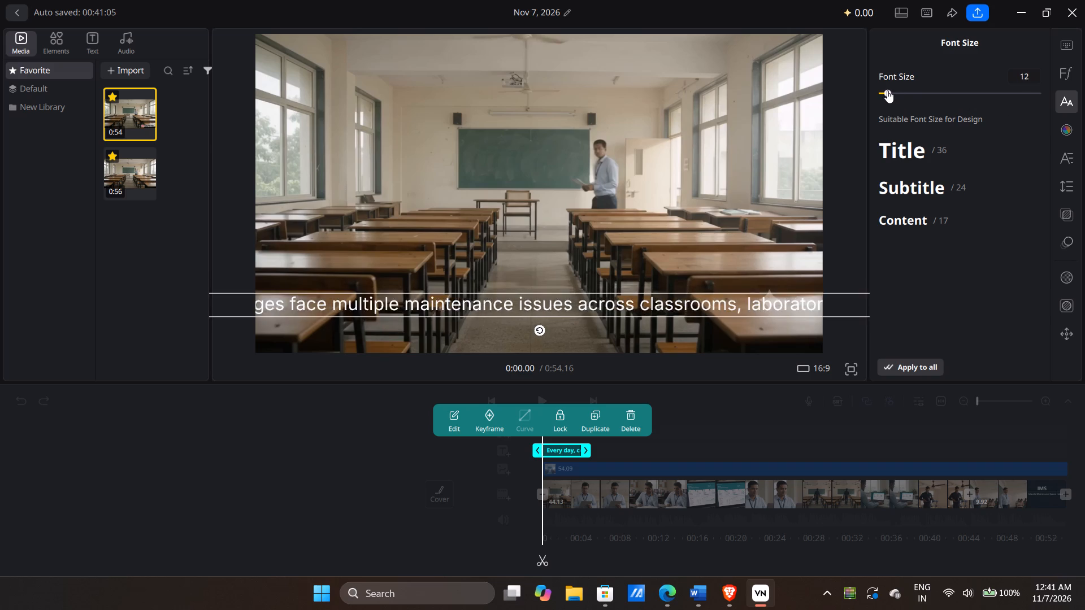
pyautogui.moveTo(887, 90); pyautogui.dragTo(888, 89)
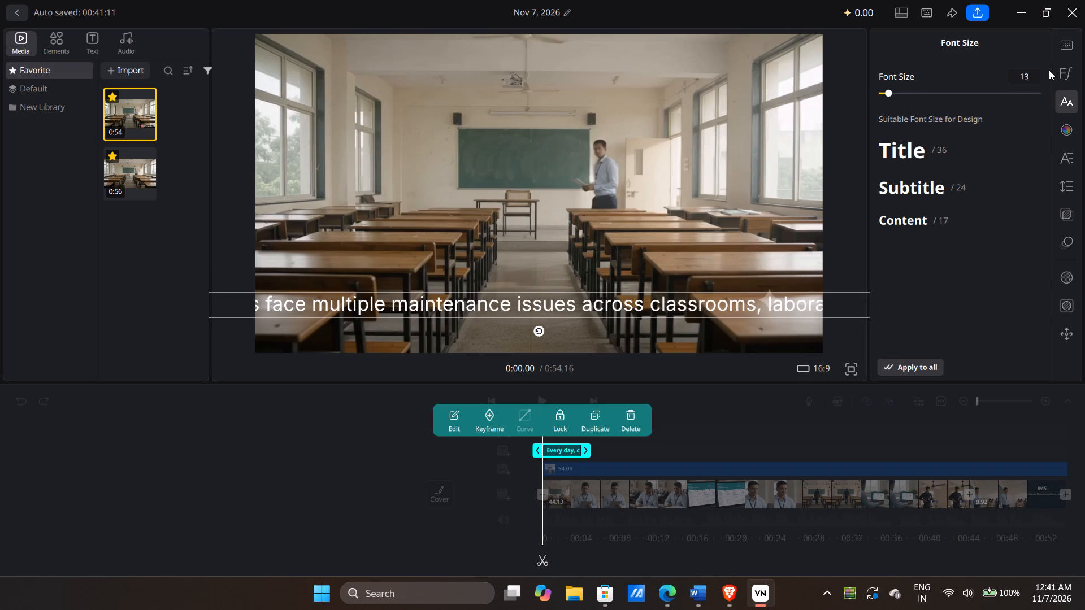
# Set the caption's line spacing to 8%.
pyautogui.click(1065, 167)
pyautogui.scroll(-2, 926, 218)
pyautogui.click(1073, 186)
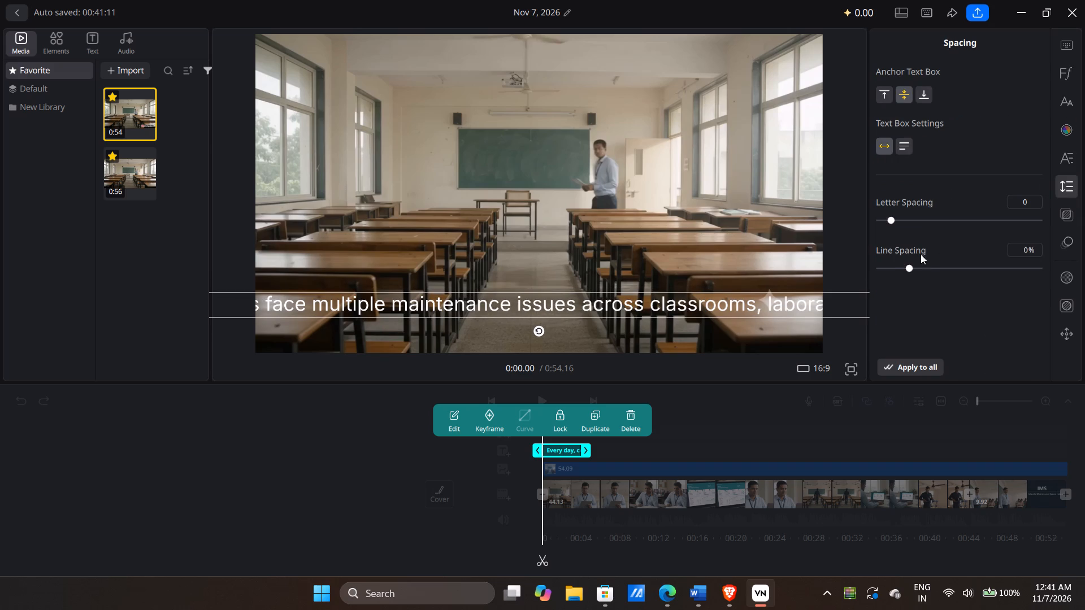
pyautogui.click(910, 269)
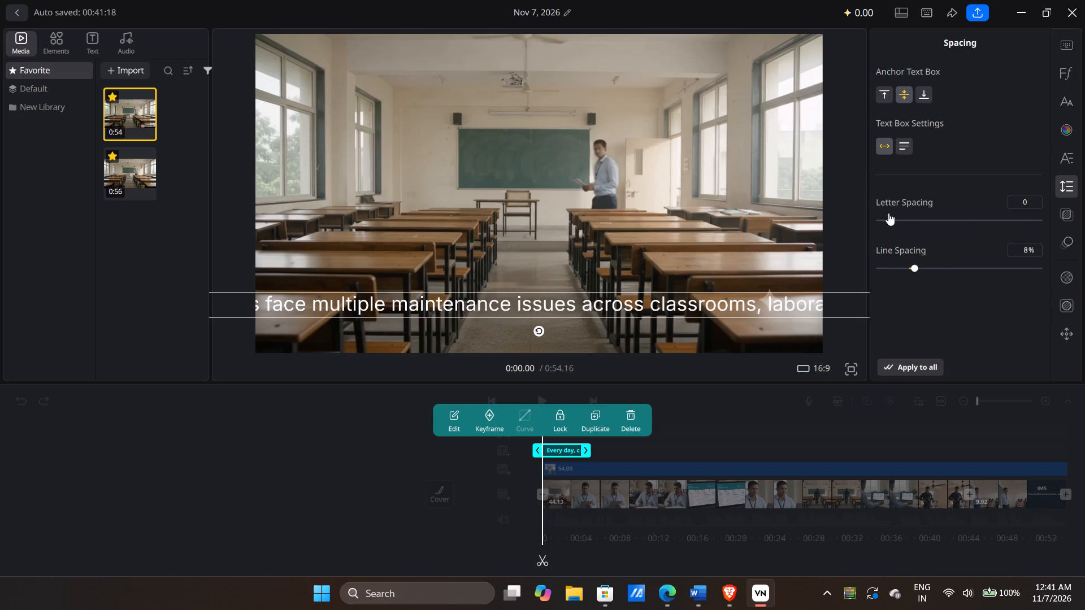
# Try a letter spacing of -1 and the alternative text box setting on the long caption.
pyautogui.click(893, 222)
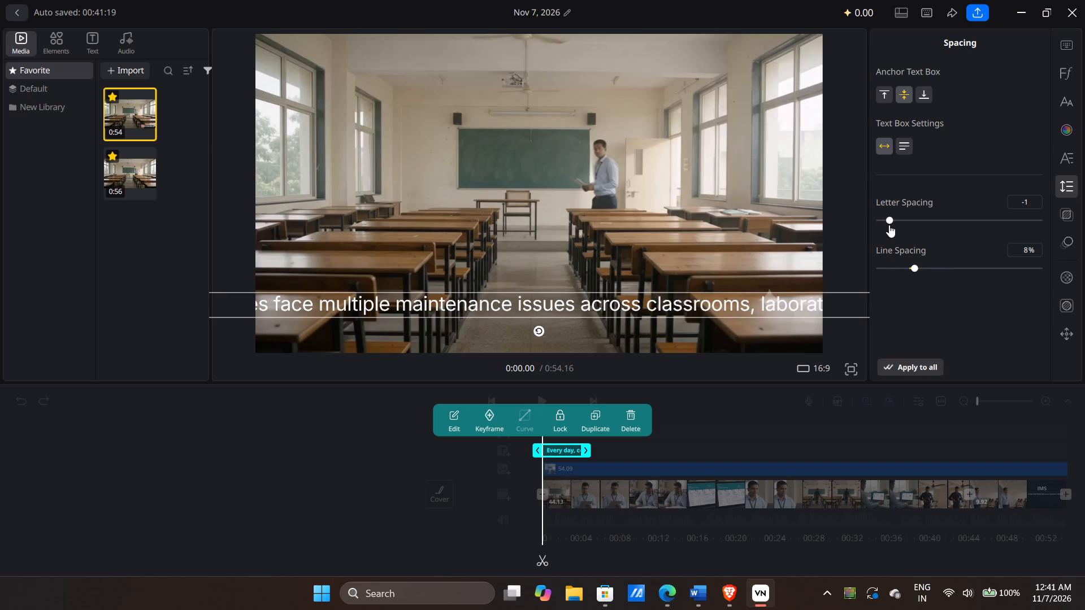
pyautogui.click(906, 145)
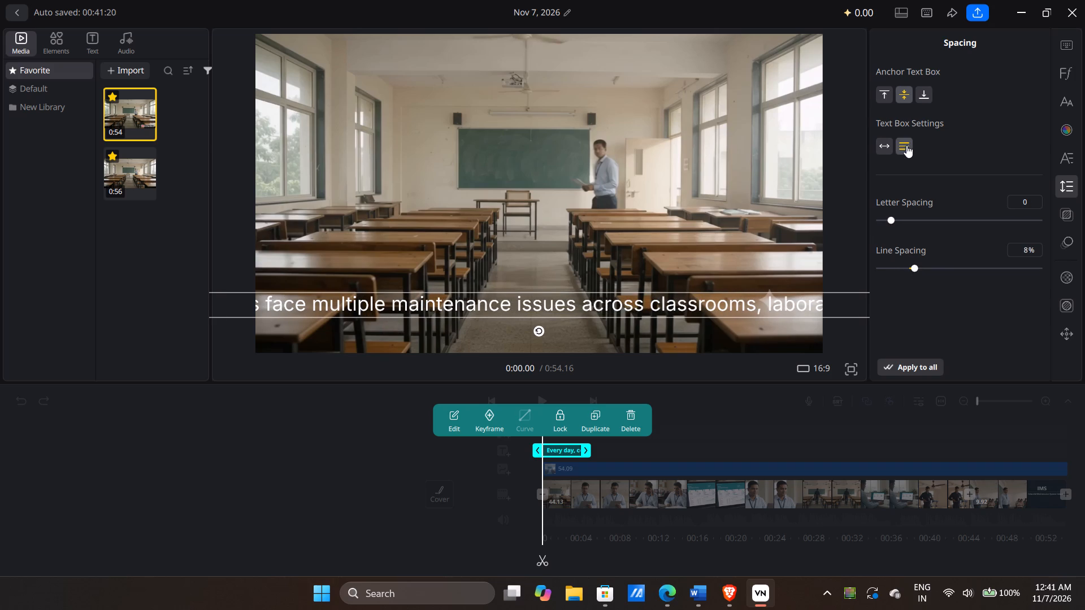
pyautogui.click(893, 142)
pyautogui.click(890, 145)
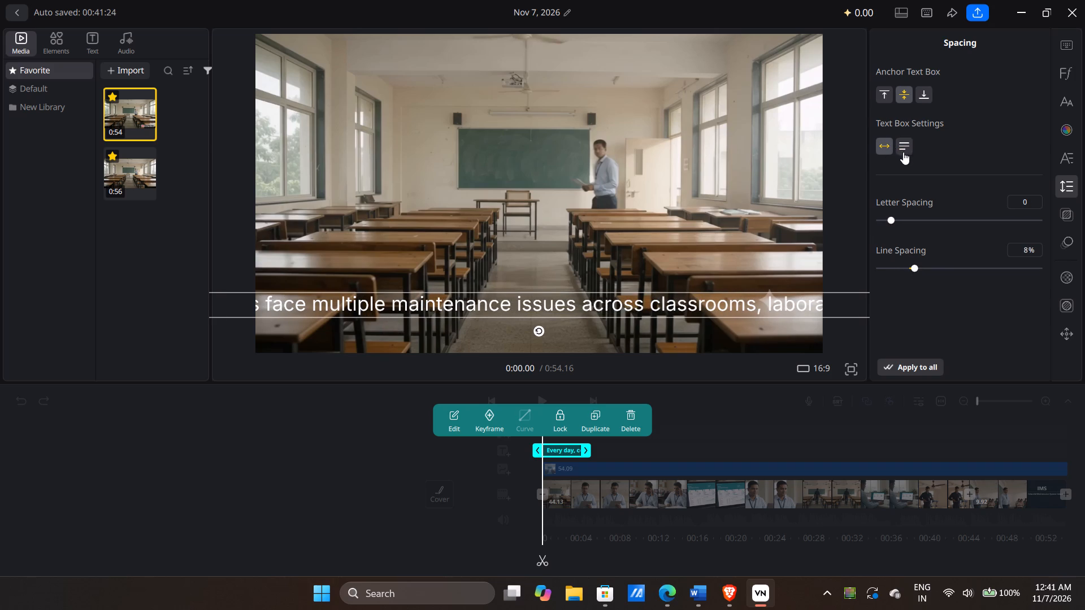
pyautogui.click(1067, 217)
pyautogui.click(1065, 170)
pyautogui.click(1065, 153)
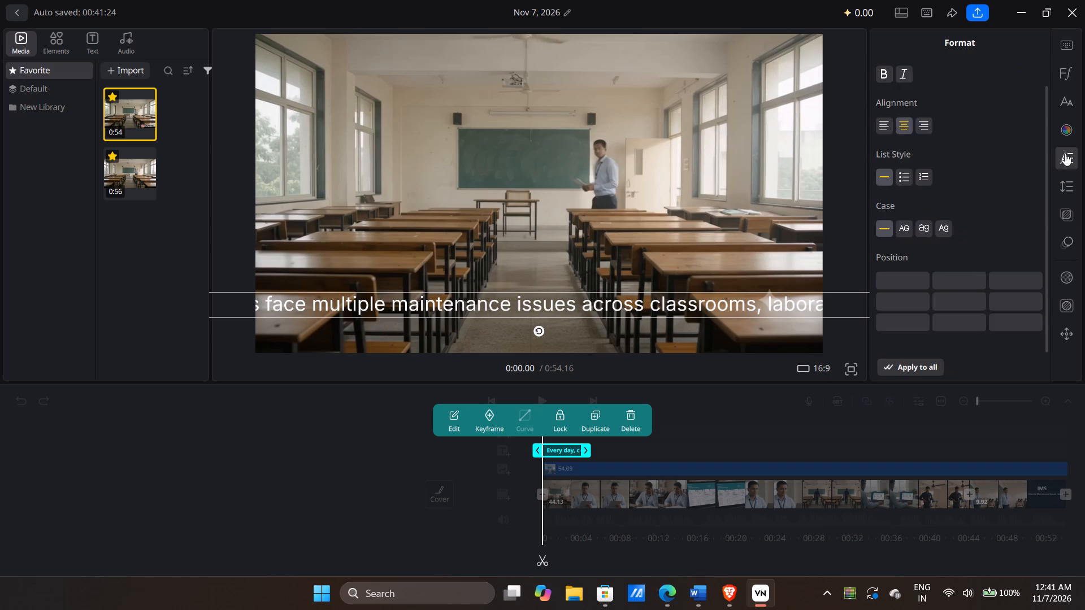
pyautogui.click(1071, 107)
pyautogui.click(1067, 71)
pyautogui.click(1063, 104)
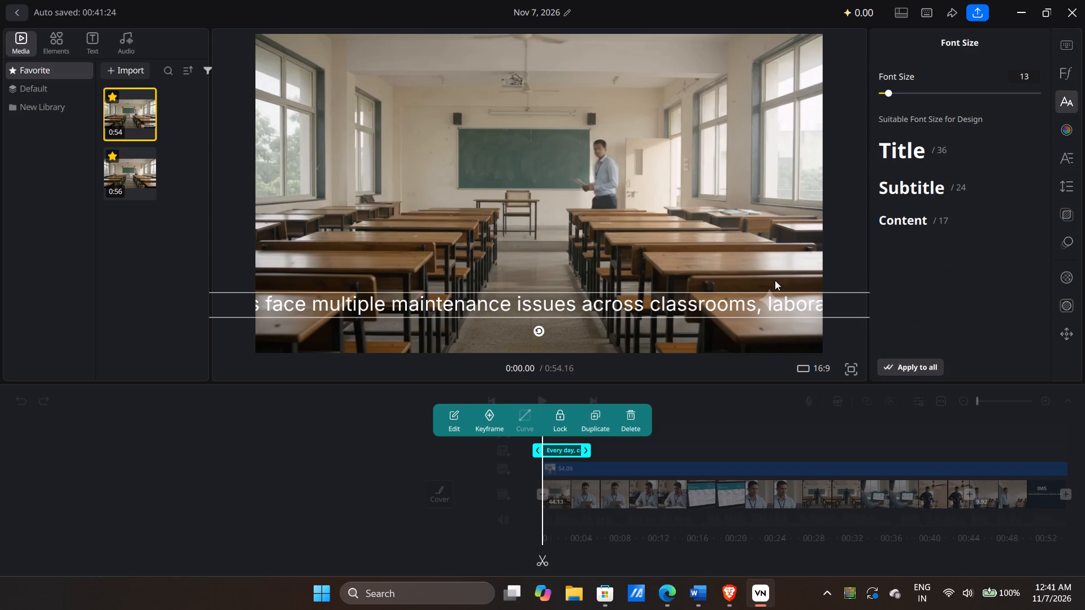
# Narrow the long caption's text box so the sentence wraps onto three lines, and bring it back inside the picture.
pyautogui.moveTo(766, 303); pyautogui.dragTo(332, 201)
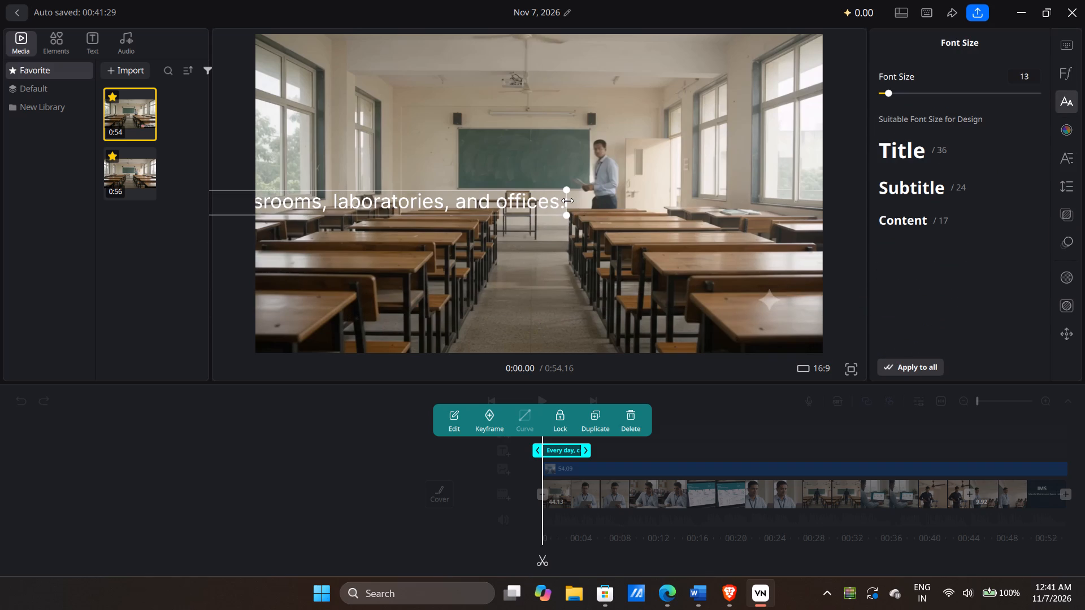
pyautogui.moveTo(565, 201); pyautogui.dragTo(445, 196)
pyautogui.moveTo(203, 195); pyautogui.dragTo(218, 198)
pyautogui.moveTo(211, 191); pyautogui.dragTo(623, 224)
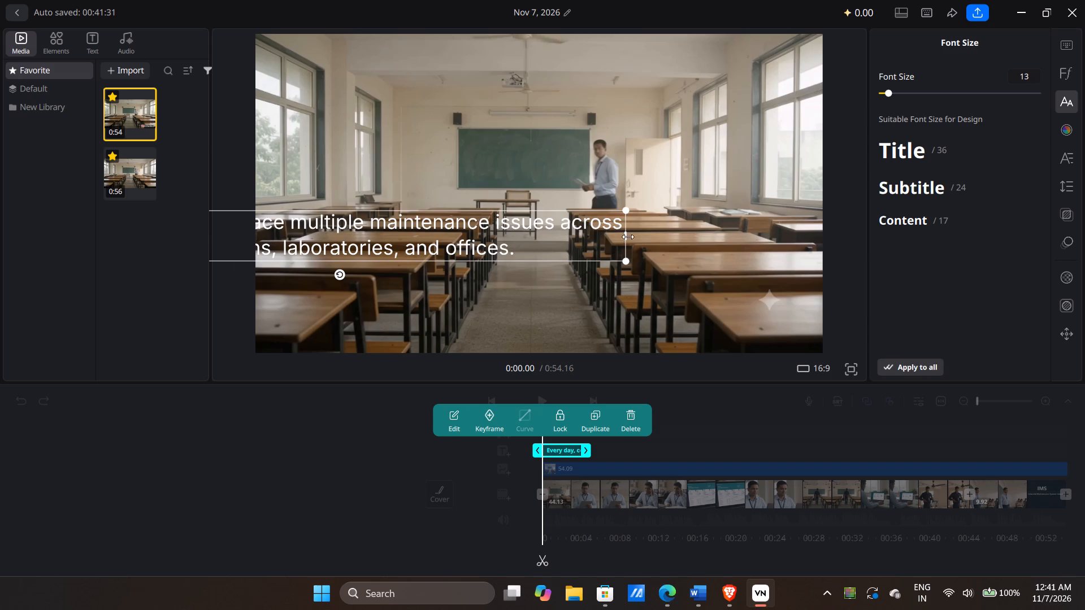
pyautogui.moveTo(624, 235); pyautogui.dragTo(531, 232)
pyautogui.moveTo(430, 226); pyautogui.dragTo(568, 246)
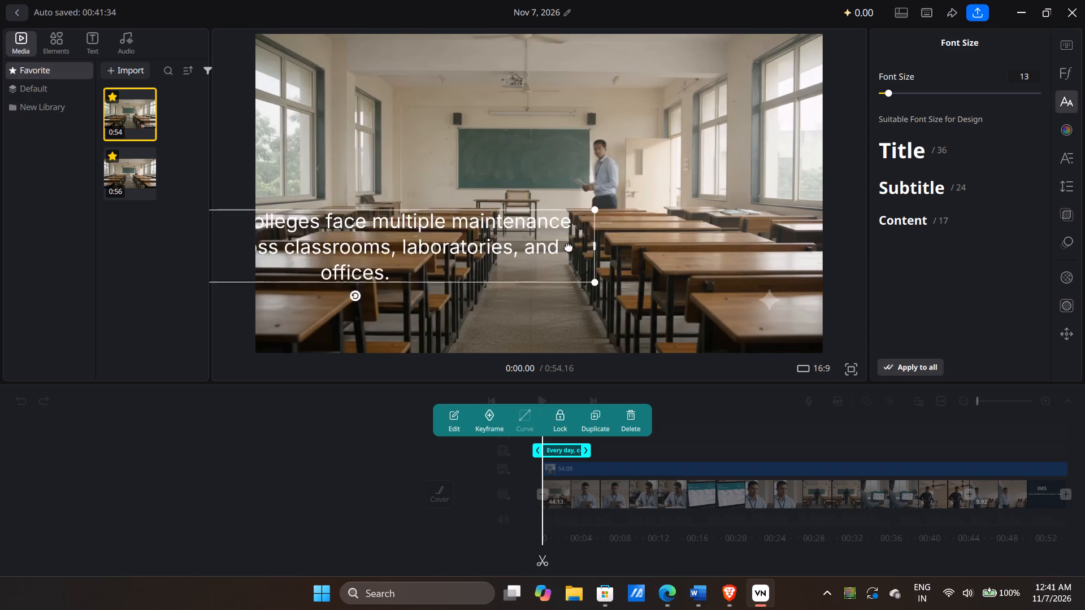
pyautogui.moveTo(568, 246); pyautogui.dragTo(692, 259)
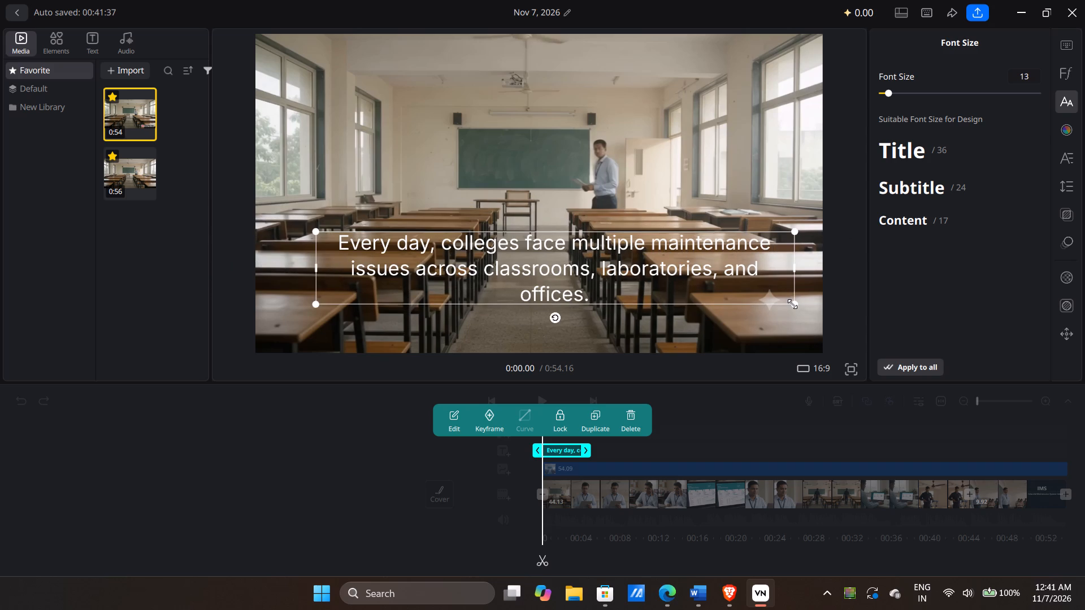
# Scale the caption down to font size 8 and centre it near the lower edge of the picture.
pyautogui.moveTo(792, 304); pyautogui.dragTo(611, 245)
pyautogui.moveTo(519, 245); pyautogui.dragTo(597, 290)
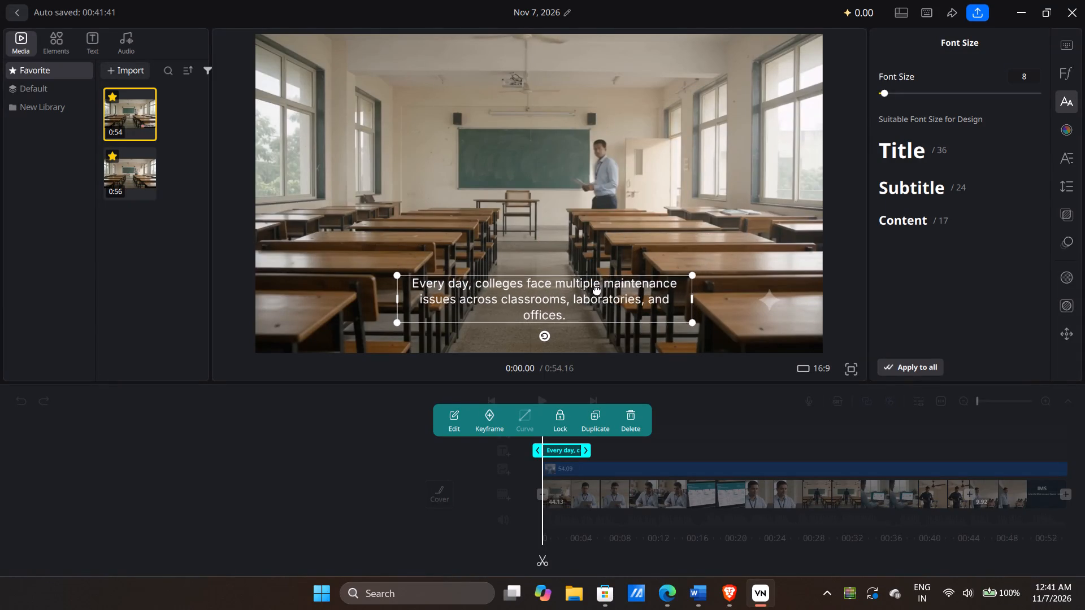
pyautogui.moveTo(597, 290); pyautogui.dragTo(594, 291)
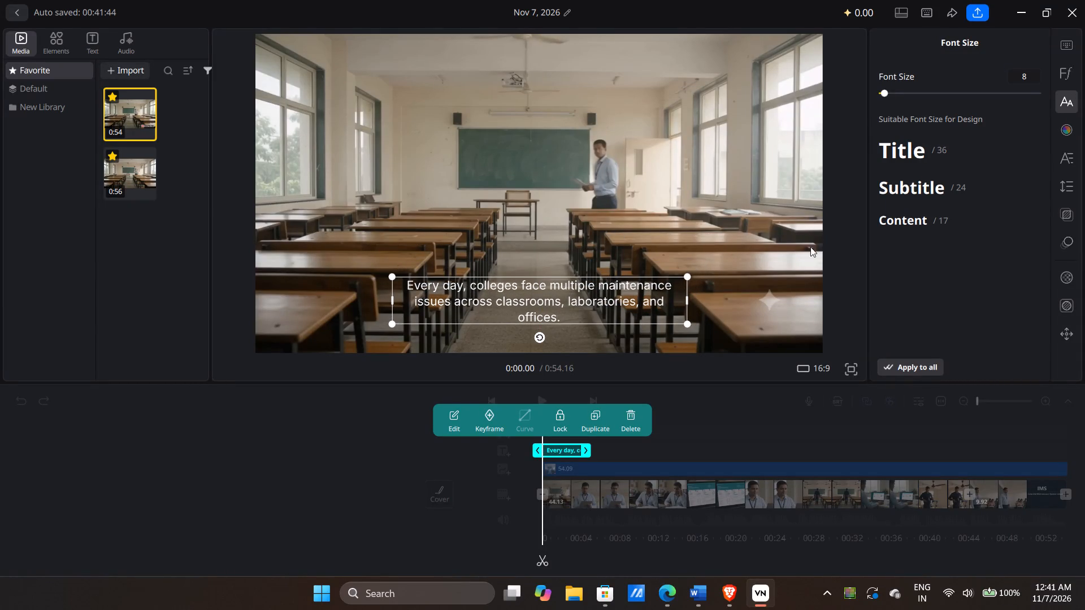
# Try the Inter Medium weight on the caption, and settle on the Libre Baskerville font instead.
pyautogui.click(1081, 67)
pyautogui.click(1065, 76)
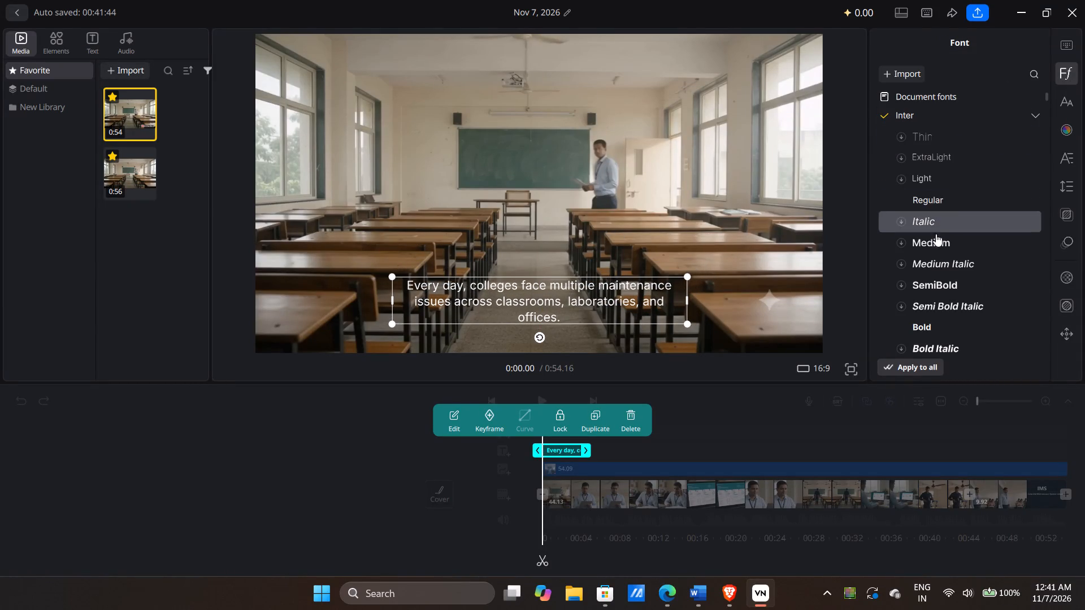
pyautogui.click(936, 238)
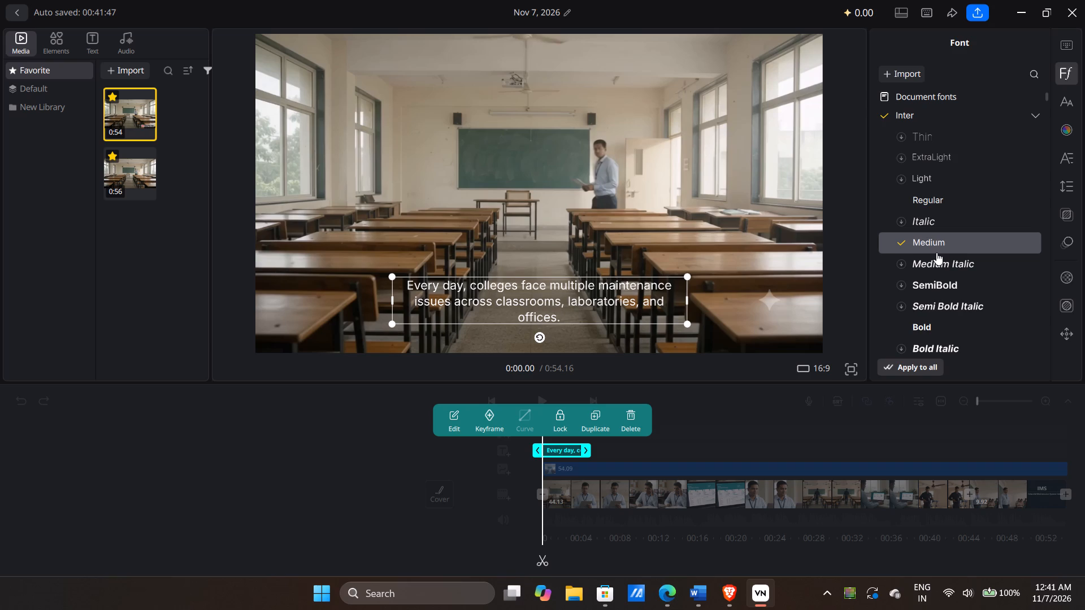
pyautogui.click(936, 249)
pyautogui.scroll(-5, 936, 249)
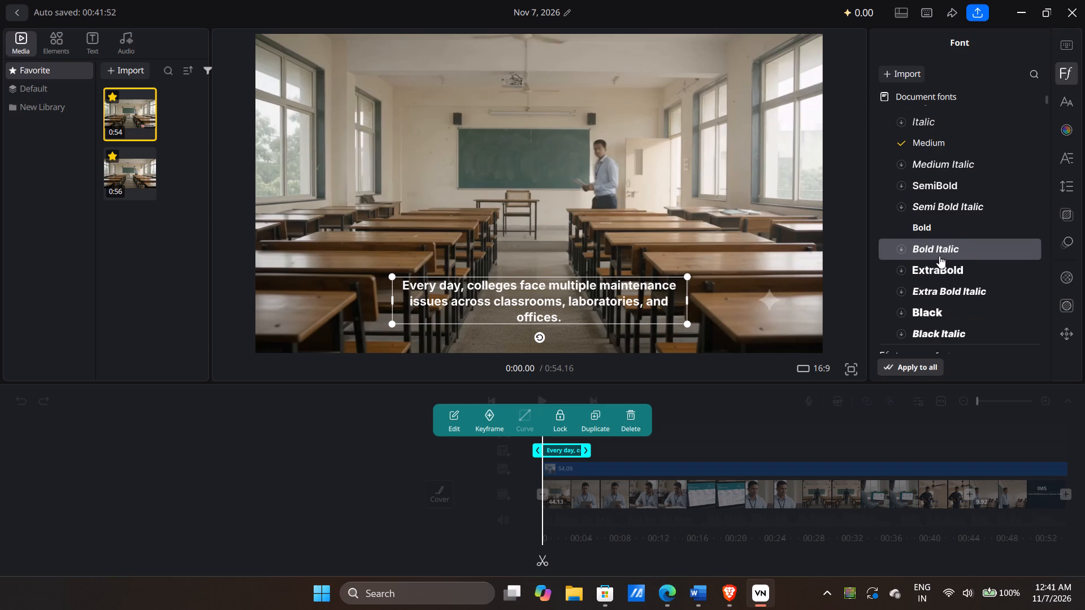
pyautogui.scroll(-8, 940, 259)
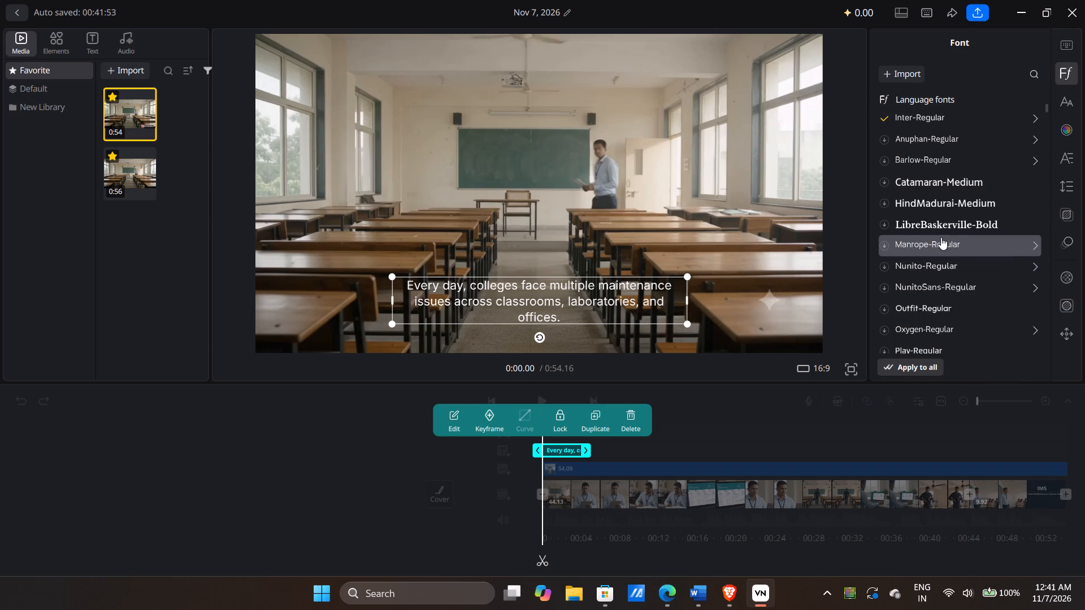
pyautogui.click(943, 224)
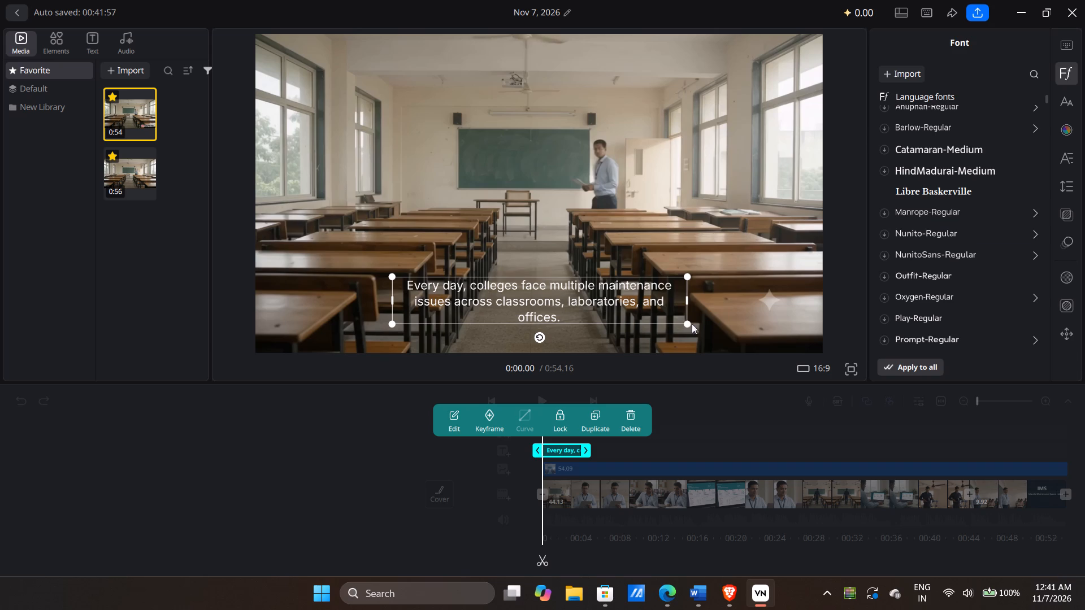
pyautogui.click(927, 194)
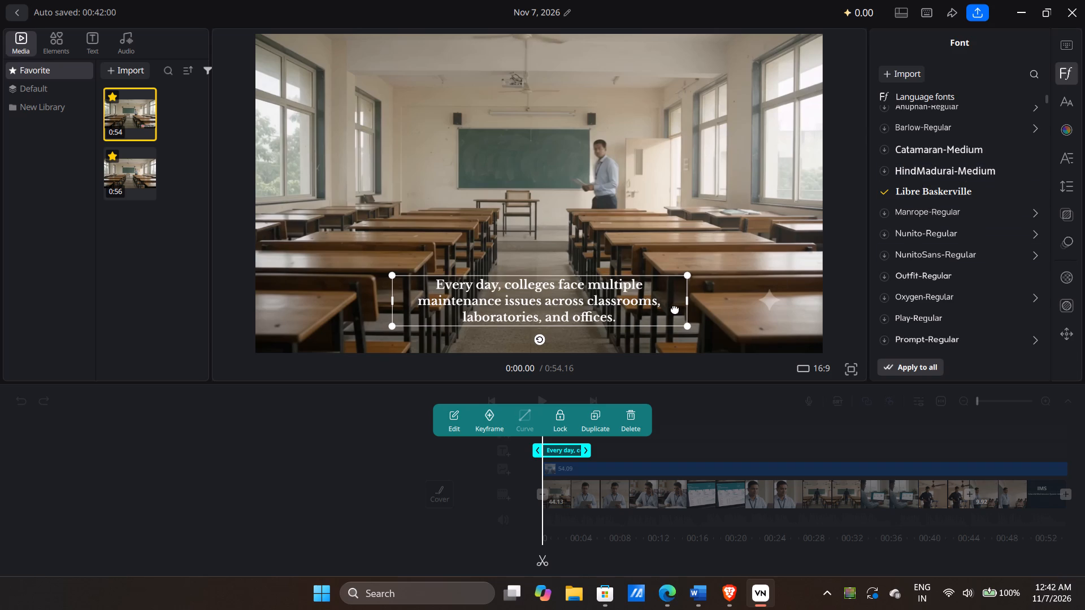
# Scale the caption down slightly and re-centre it just above the lower edge of the picture.
pyautogui.moveTo(687, 329); pyautogui.dragTo(653, 308)
pyautogui.moveTo(557, 296); pyautogui.dragTo(576, 304)
pyautogui.click(417, 456)
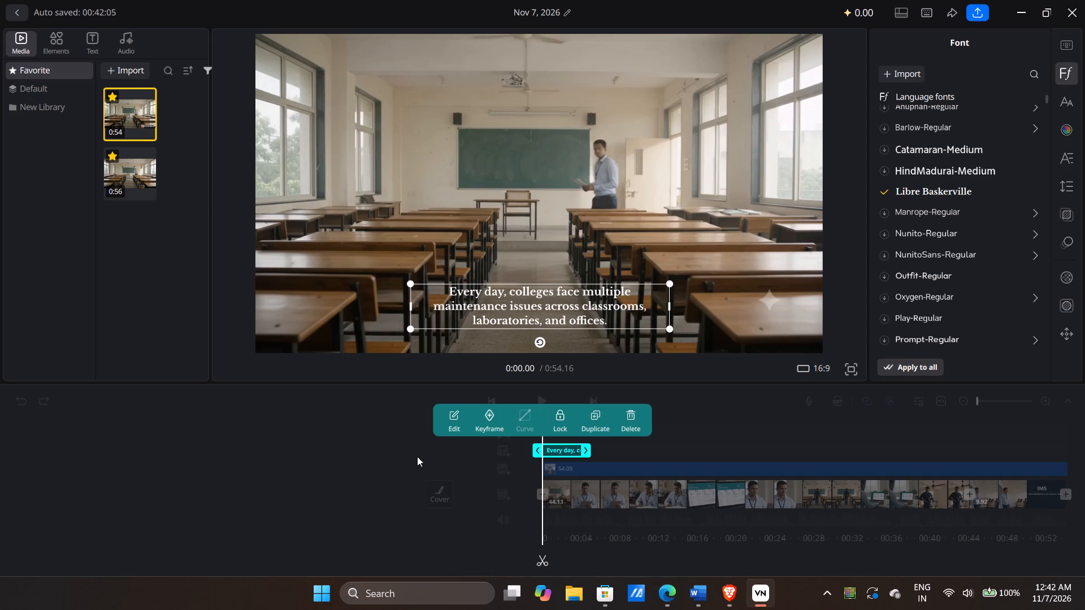
# Play the first seconds of the video to check how long the caption has to stay on screen.
pyautogui.click(539, 399)
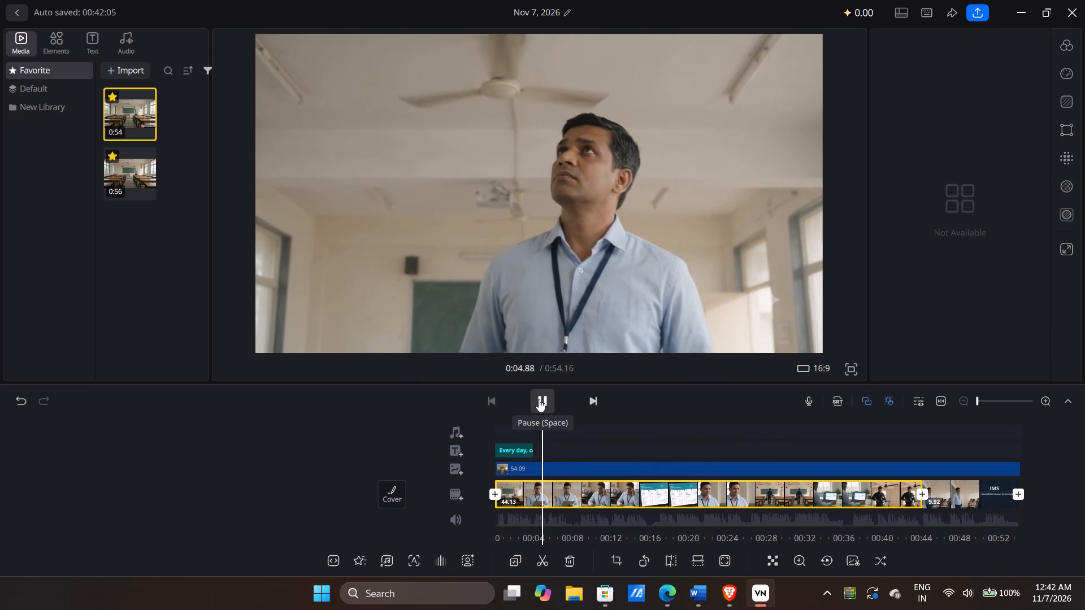
pyautogui.click(539, 399)
pyautogui.click(508, 451)
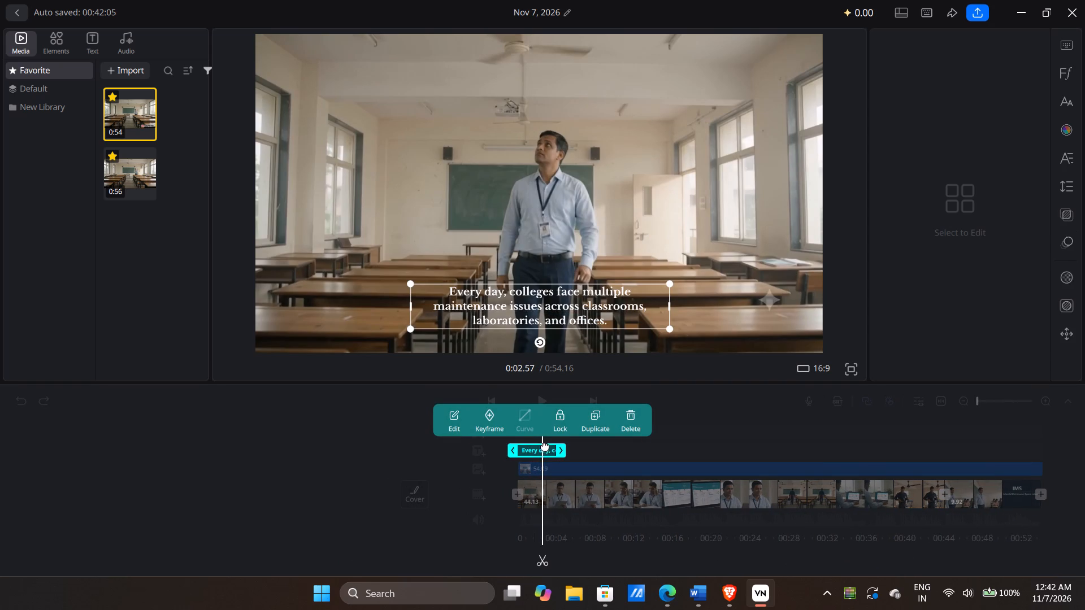
pyautogui.click(420, 446)
pyautogui.moveTo(574, 435); pyautogui.dragTo(632, 438)
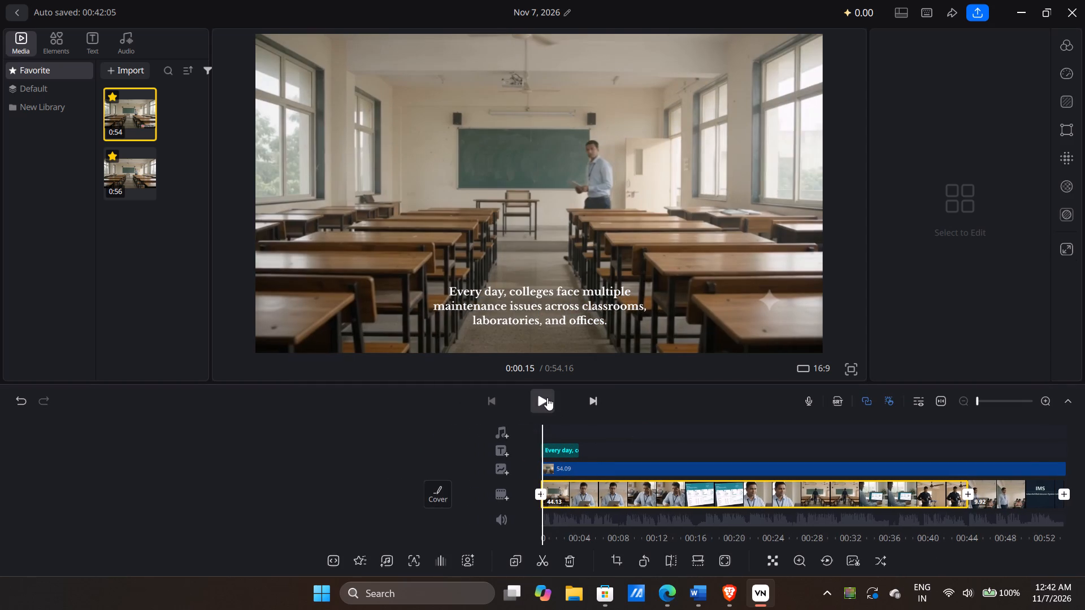
pyautogui.click(547, 395)
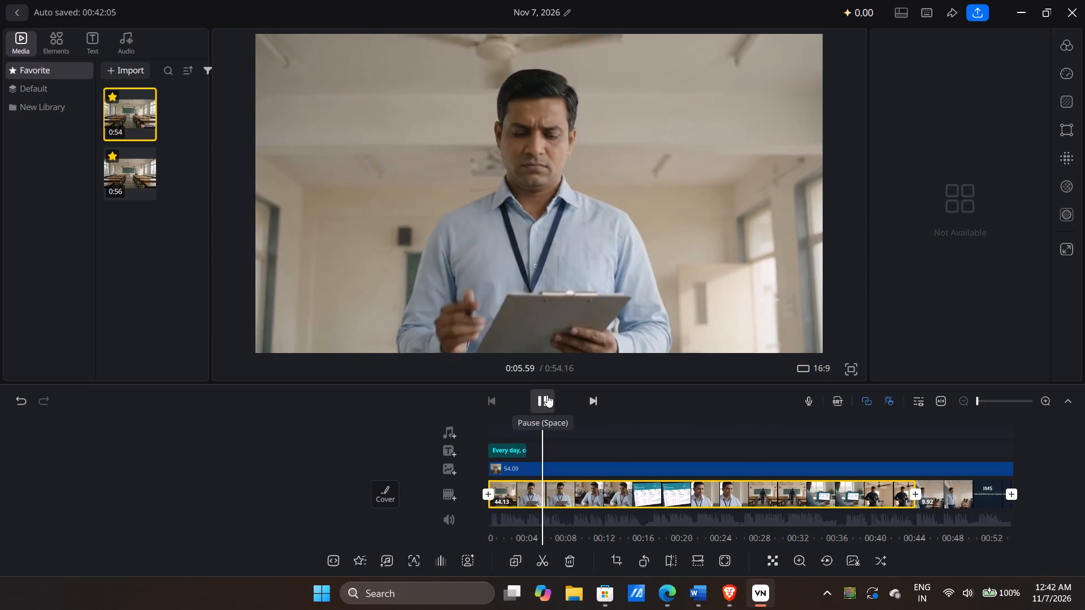
pyautogui.click(547, 395)
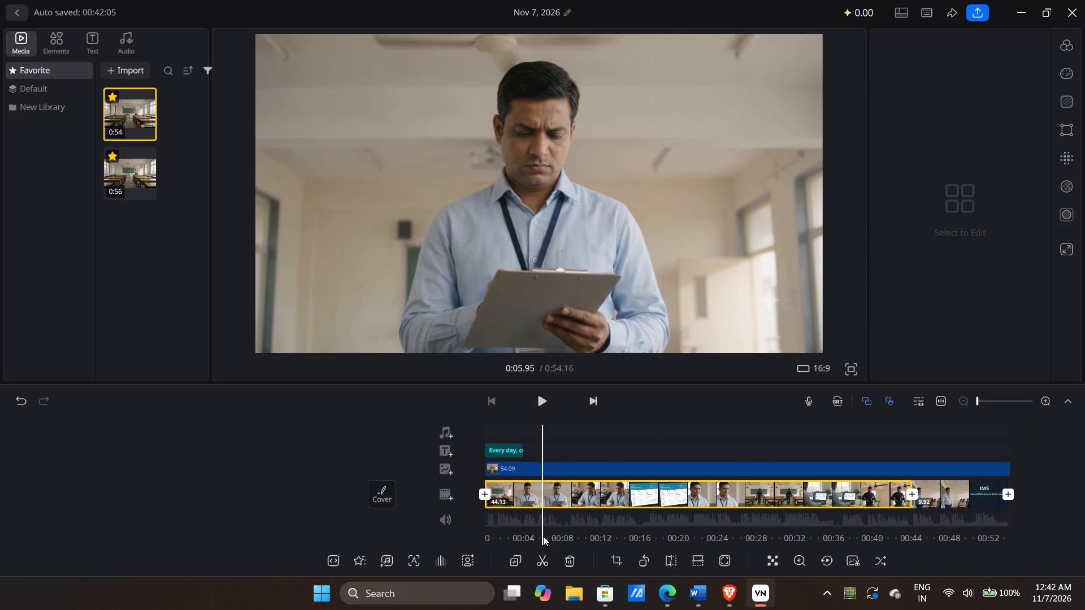
pyautogui.click(543, 536)
pyautogui.doubleClick(543, 536)
pyautogui.rightClick(543, 536)
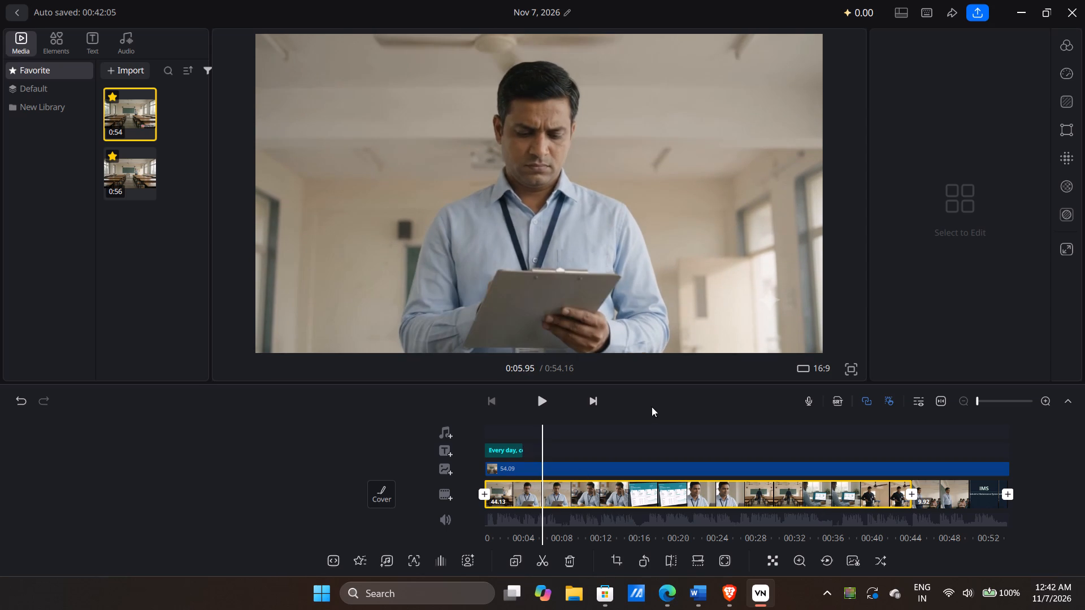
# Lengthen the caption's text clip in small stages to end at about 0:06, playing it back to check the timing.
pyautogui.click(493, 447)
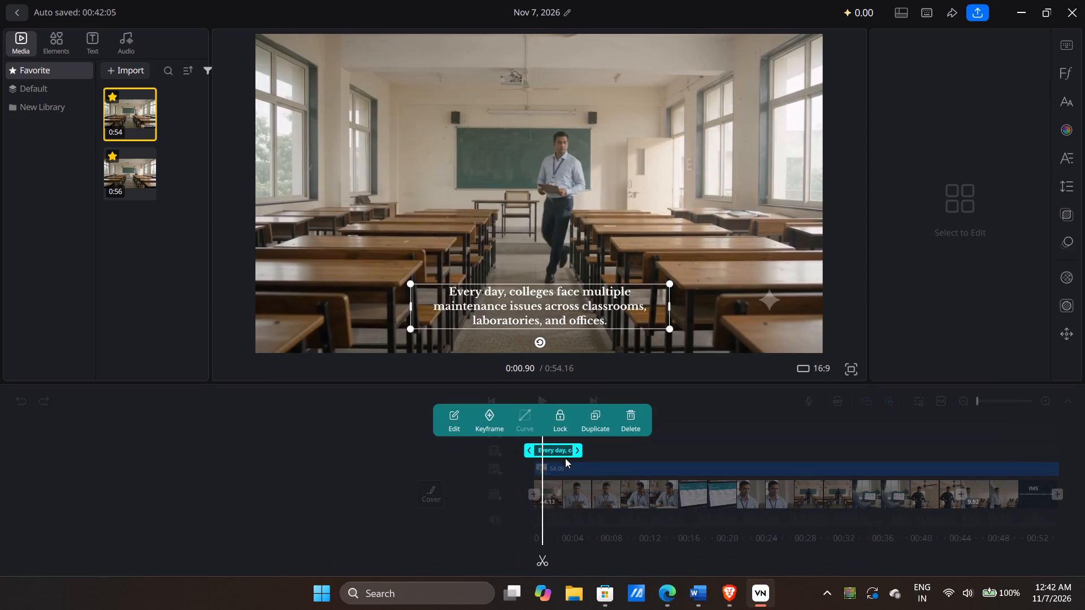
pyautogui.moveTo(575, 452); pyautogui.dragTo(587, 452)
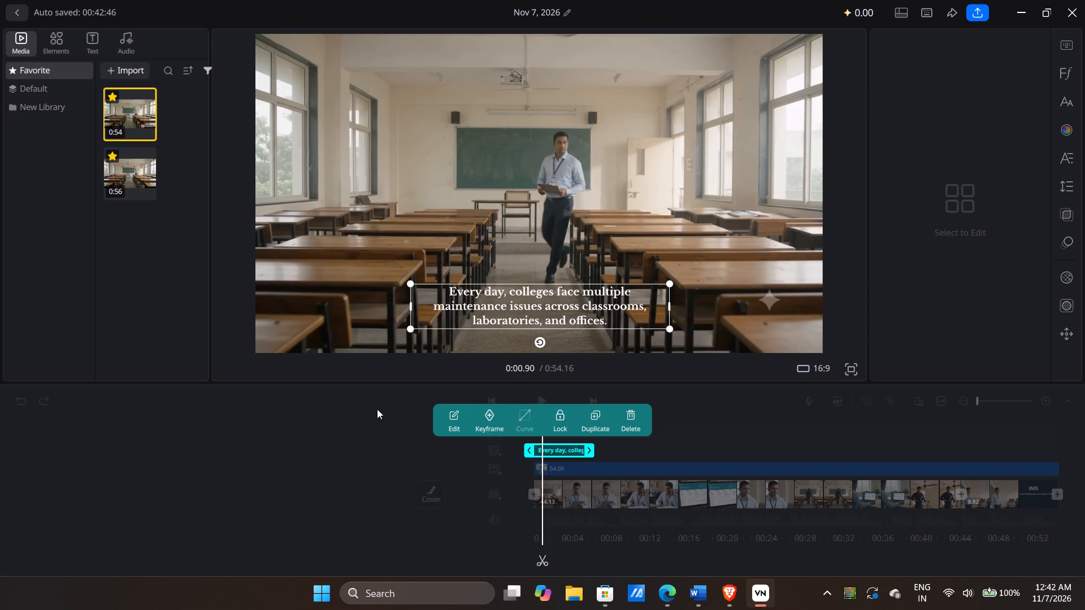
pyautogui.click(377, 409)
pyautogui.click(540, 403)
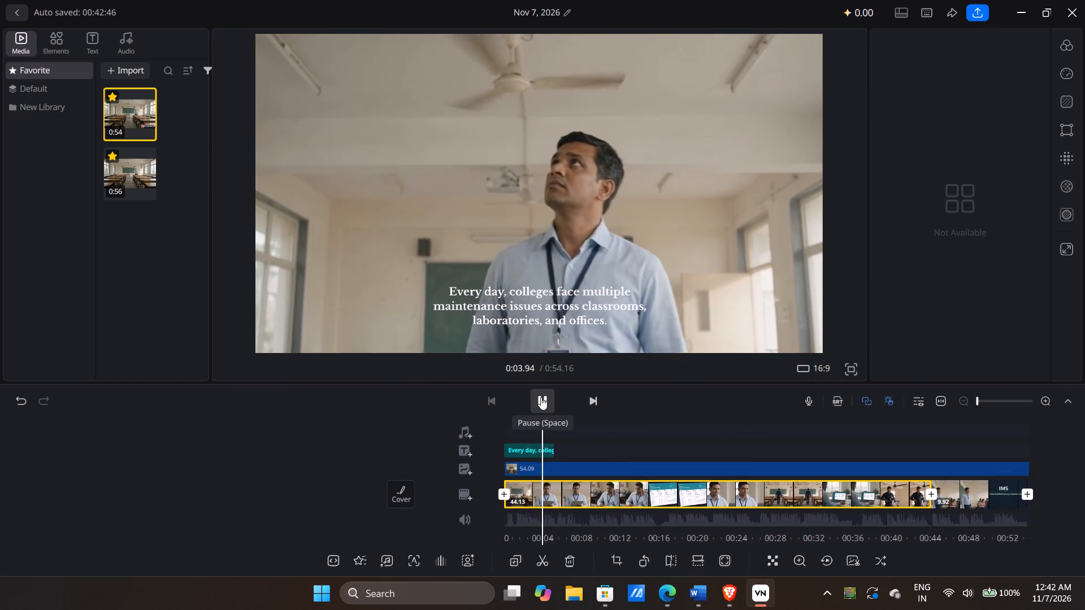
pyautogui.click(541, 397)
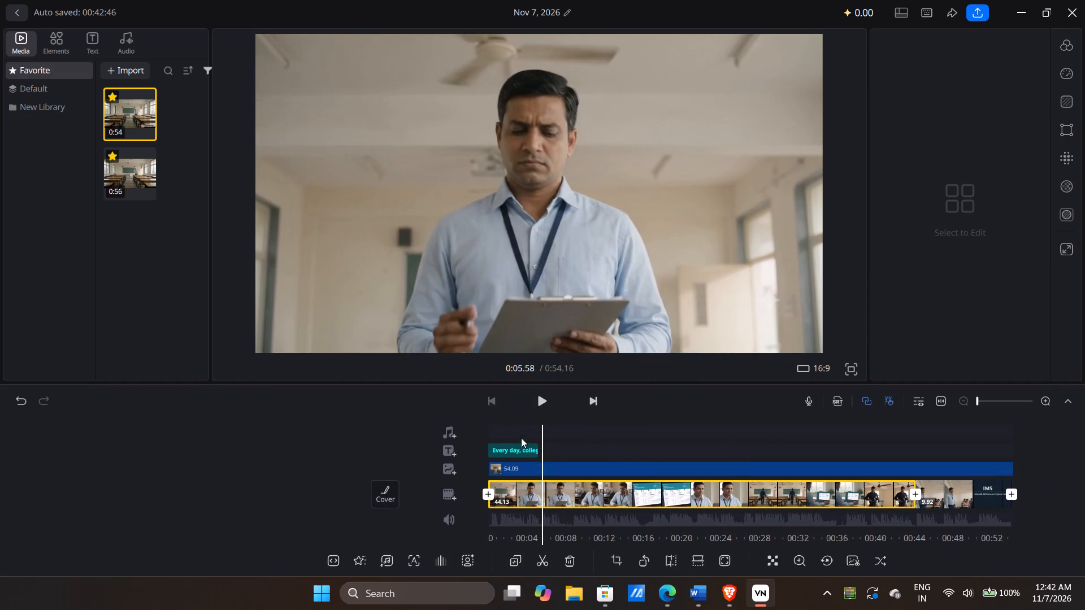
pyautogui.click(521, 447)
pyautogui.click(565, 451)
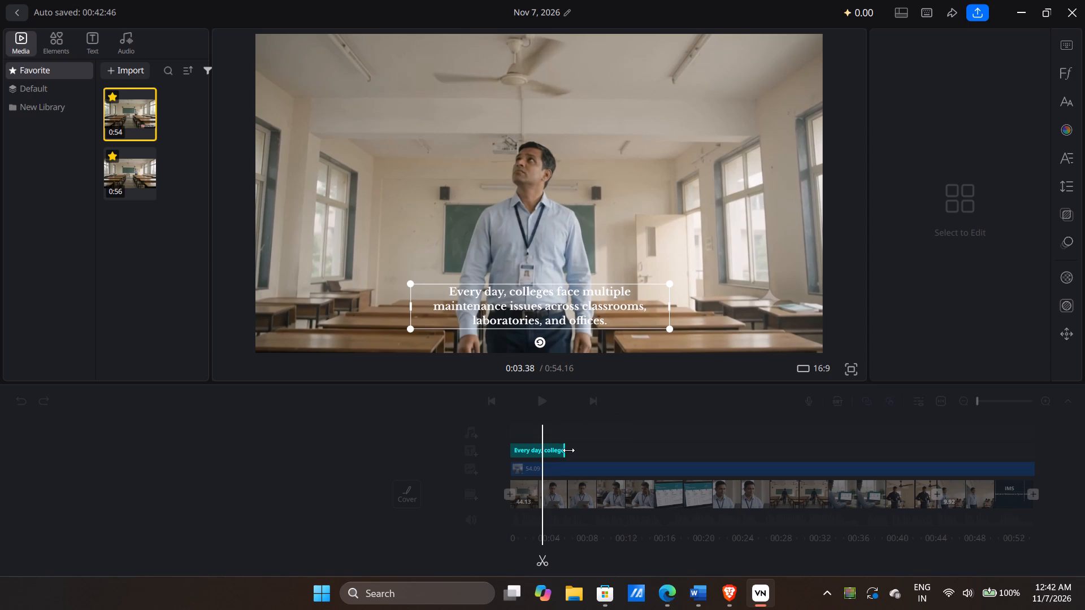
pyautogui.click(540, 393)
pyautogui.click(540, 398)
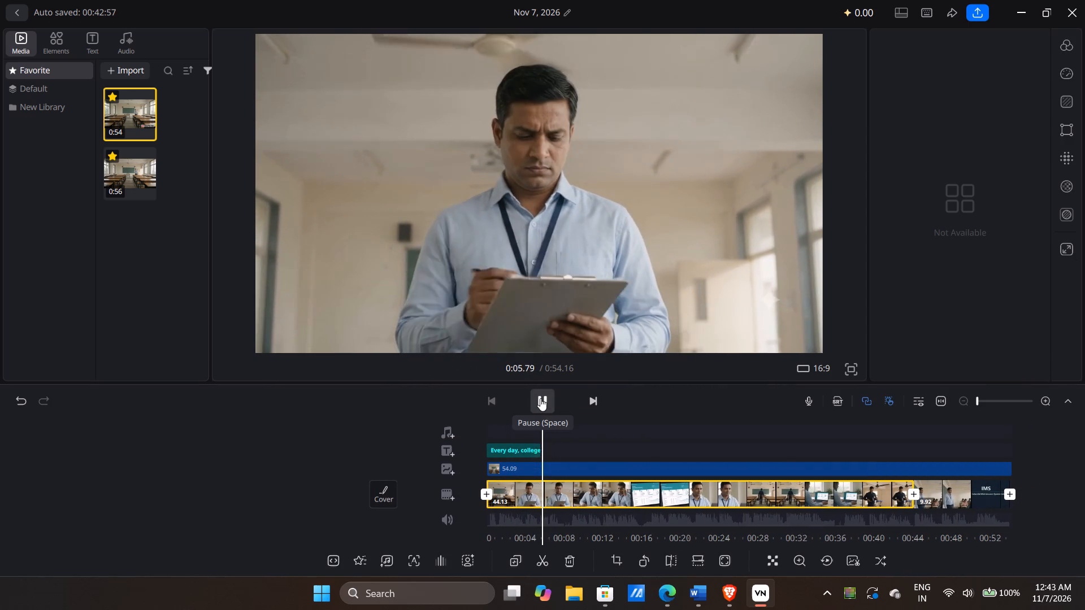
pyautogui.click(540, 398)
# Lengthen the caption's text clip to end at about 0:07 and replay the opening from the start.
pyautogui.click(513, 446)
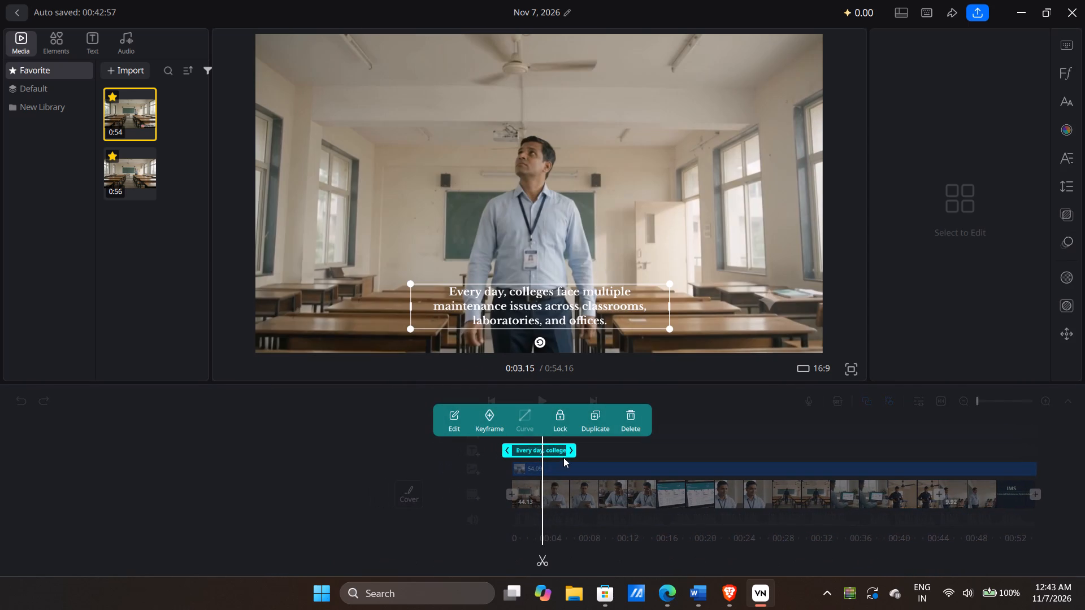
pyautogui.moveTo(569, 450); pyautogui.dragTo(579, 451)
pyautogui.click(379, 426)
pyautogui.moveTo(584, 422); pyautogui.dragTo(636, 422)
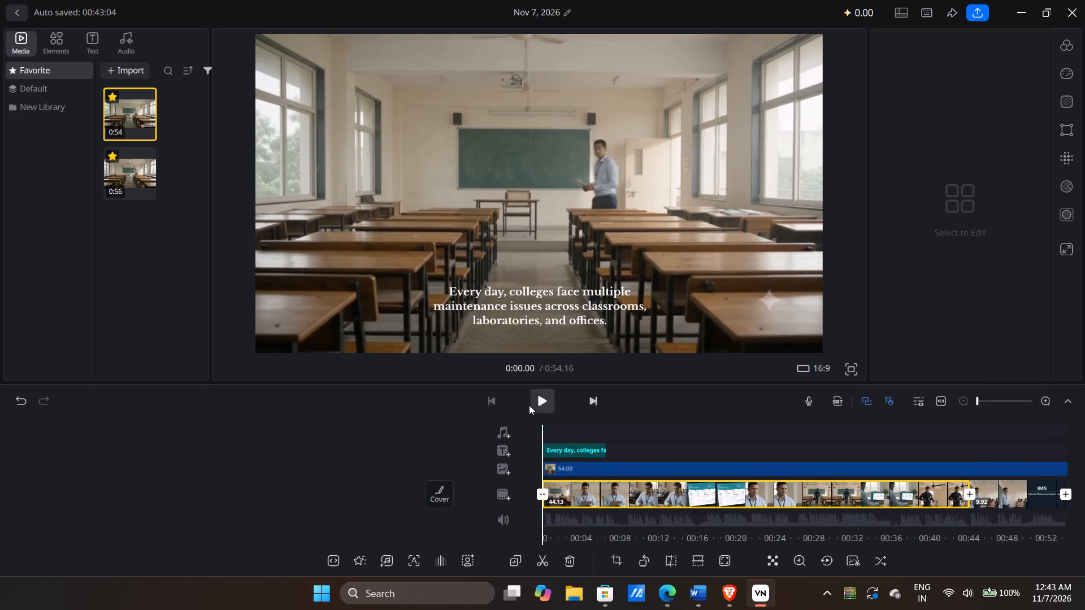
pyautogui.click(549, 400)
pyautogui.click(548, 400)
# Extend the caption's text clip to end at about 0:12 and play the opening back to check it.
pyautogui.click(572, 453)
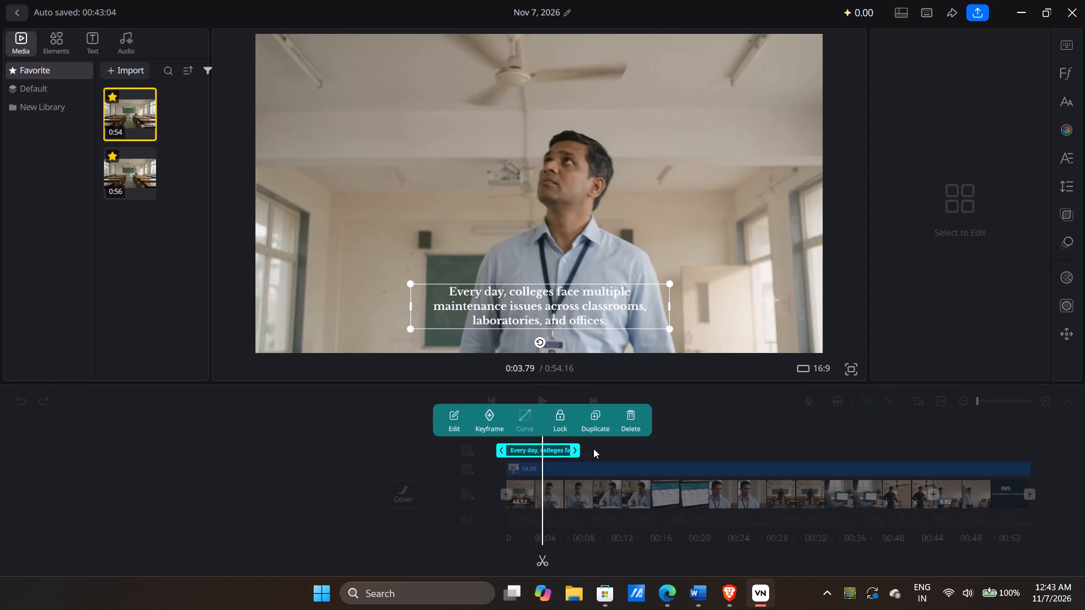
pyautogui.moveTo(571, 448); pyautogui.dragTo(628, 448)
pyautogui.moveTo(373, 452); pyautogui.dragTo(522, 452)
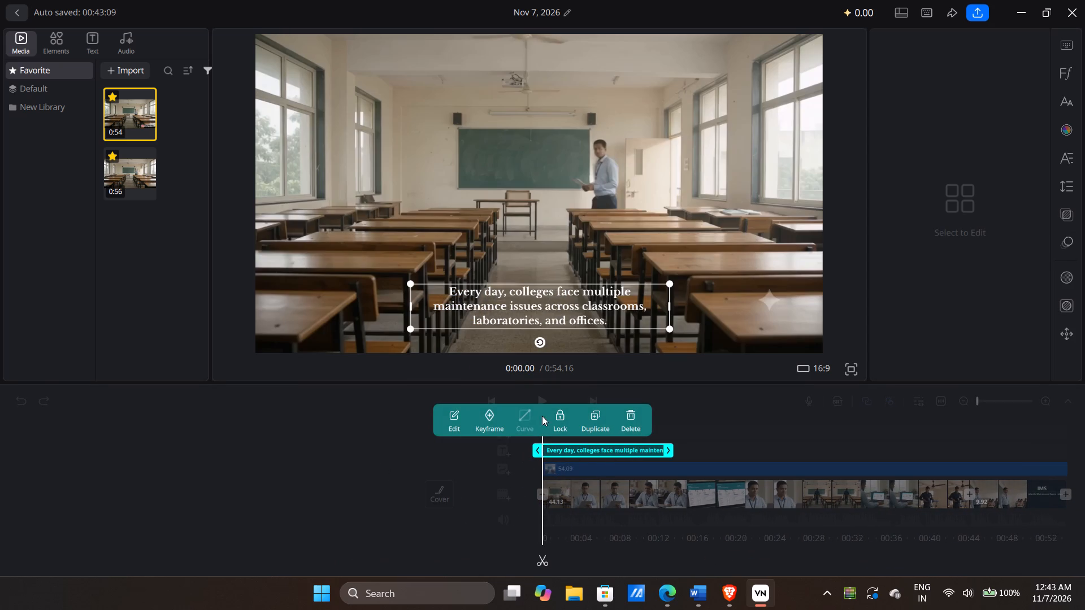
pyautogui.click(549, 390)
pyautogui.click(544, 396)
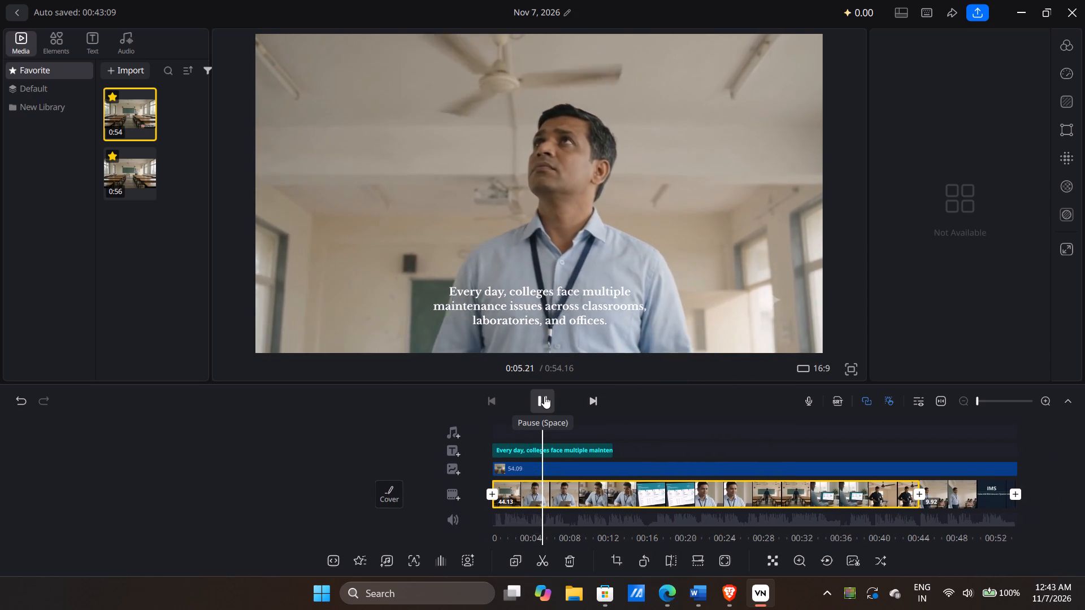
pyautogui.click(544, 396)
pyautogui.click(569, 447)
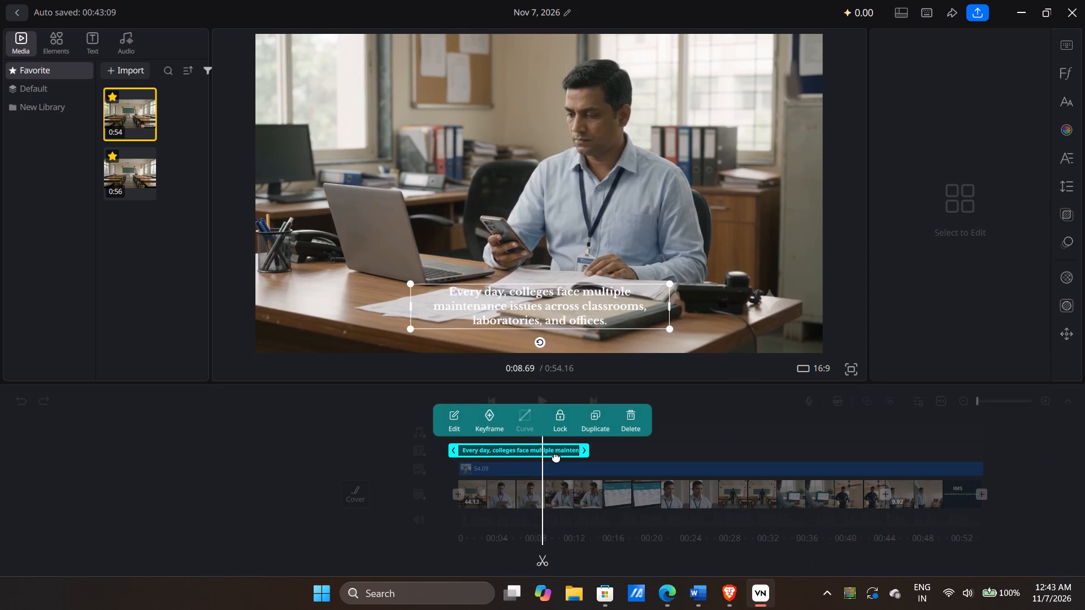
pyautogui.click(413, 450)
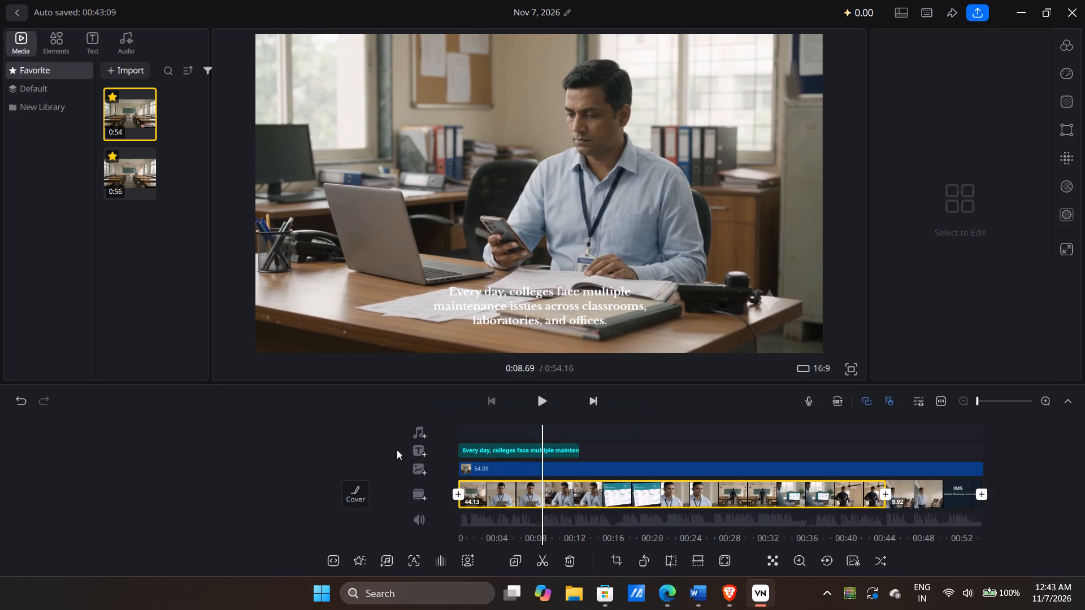
# Split the first caption's text clip at about 0:06.7, delete the part after the cut, and play back its end.
pyautogui.moveTo(560, 435); pyautogui.dragTo(607, 432)
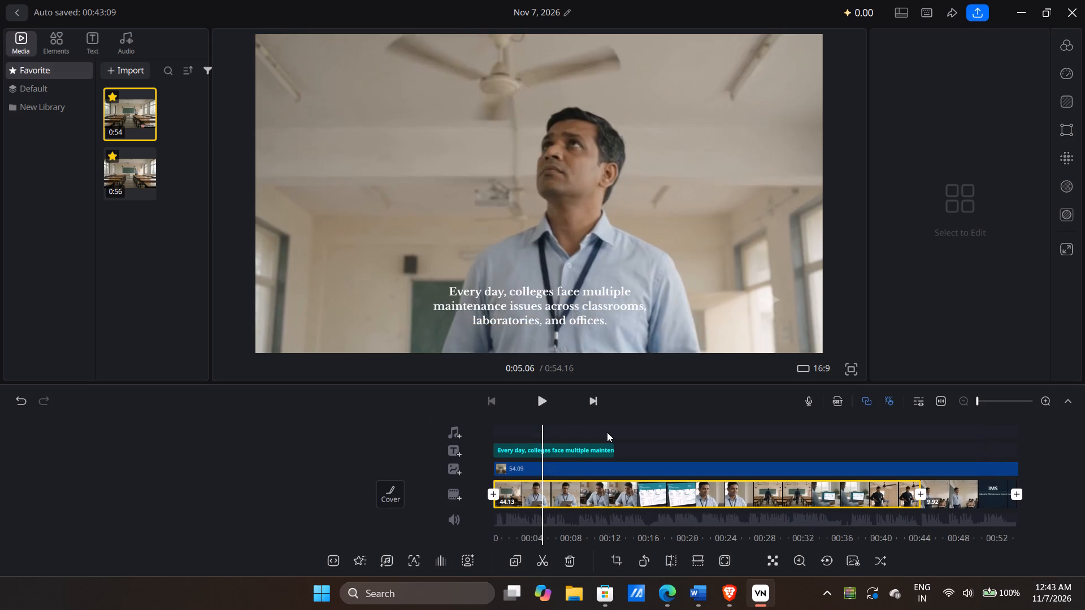
pyautogui.moveTo(607, 432); pyautogui.dragTo(593, 434)
pyautogui.click(537, 399)
pyautogui.click(537, 399)
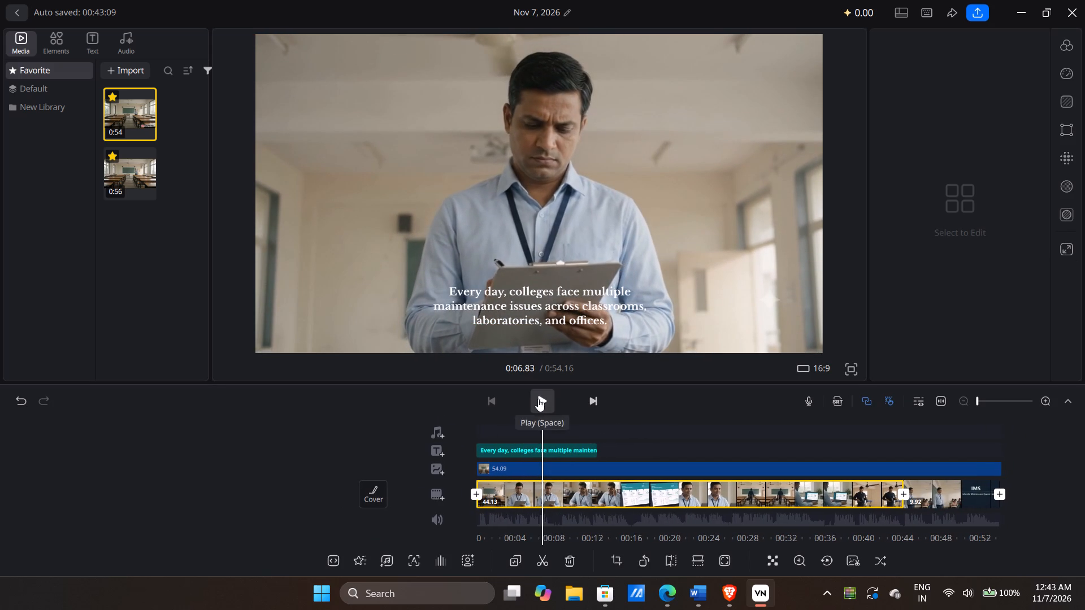
pyautogui.click(541, 448)
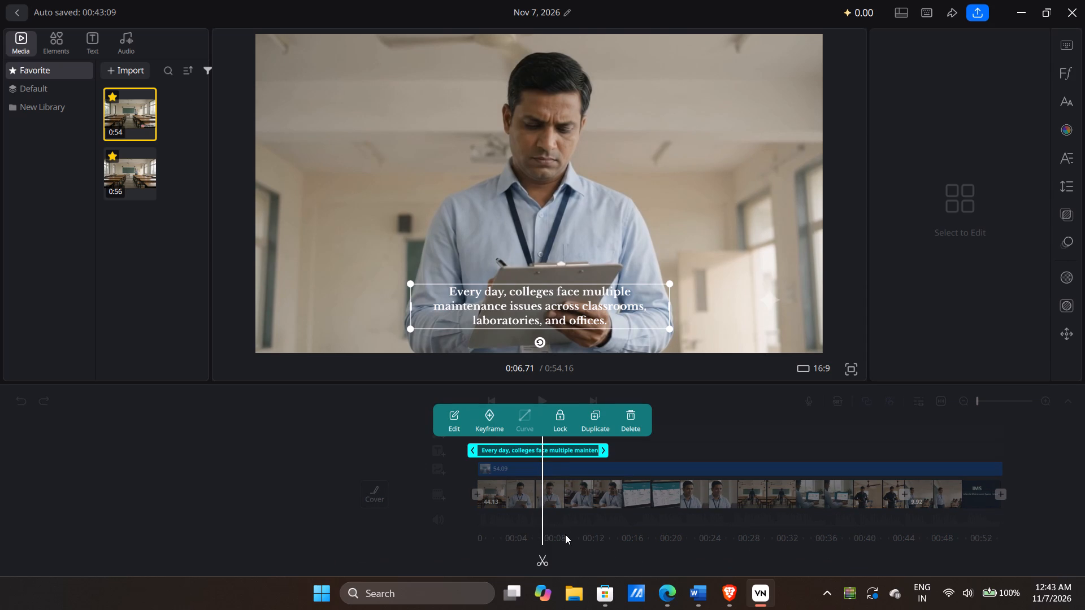
pyautogui.click(544, 556)
pyautogui.click(571, 450)
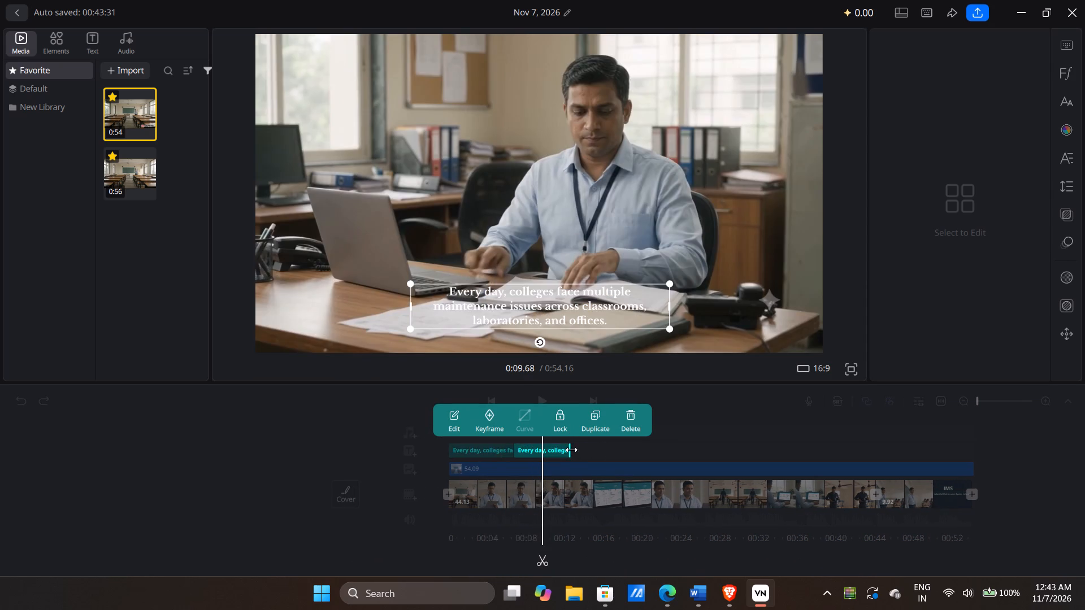
pyautogui.press('Delete')
pyautogui.click(371, 448)
pyautogui.click(538, 394)
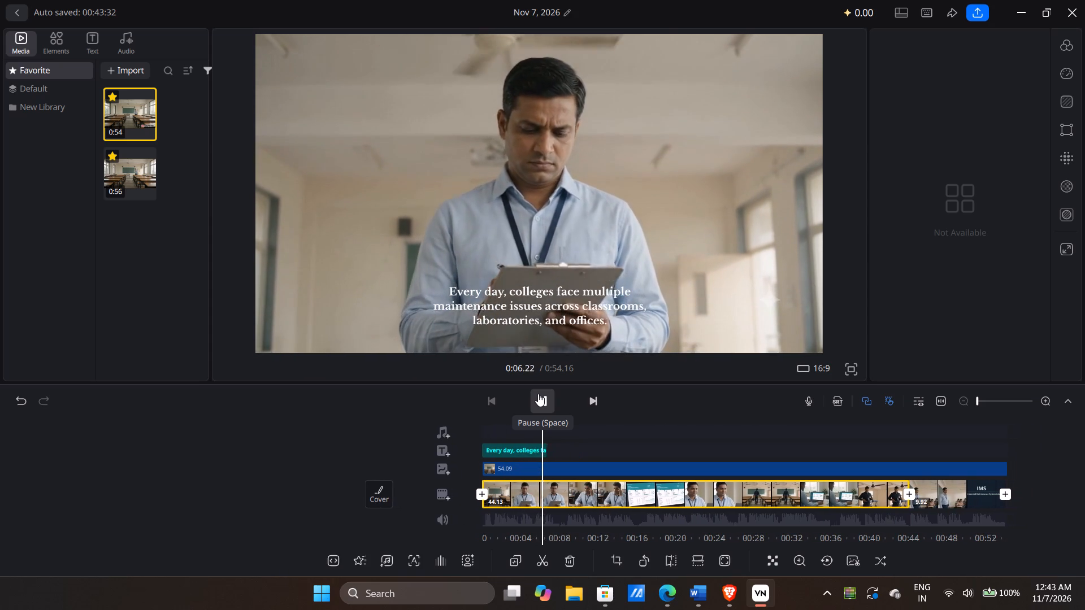
pyautogui.click(538, 394)
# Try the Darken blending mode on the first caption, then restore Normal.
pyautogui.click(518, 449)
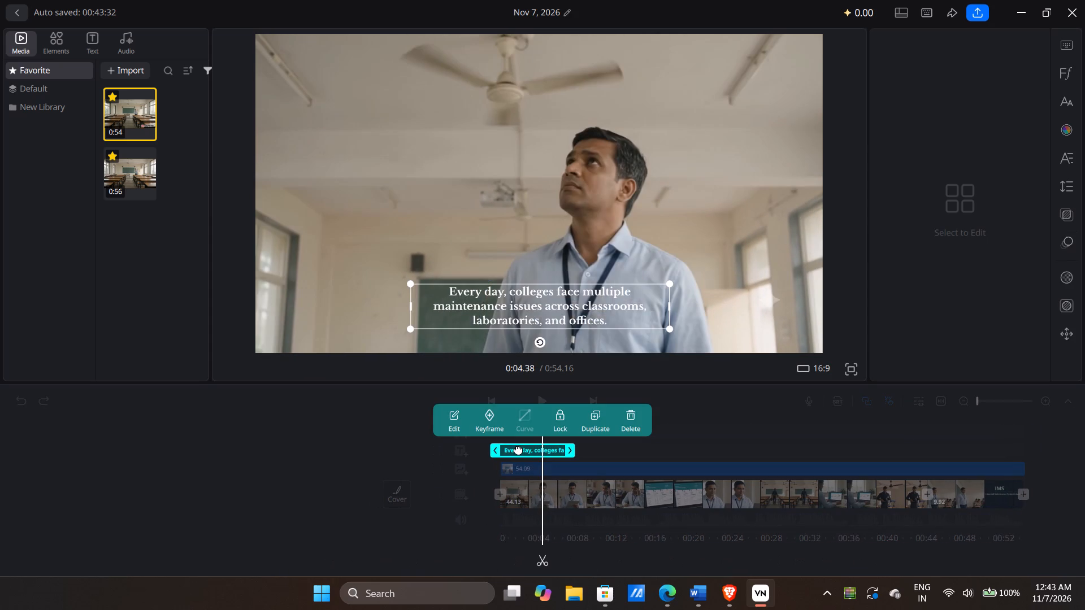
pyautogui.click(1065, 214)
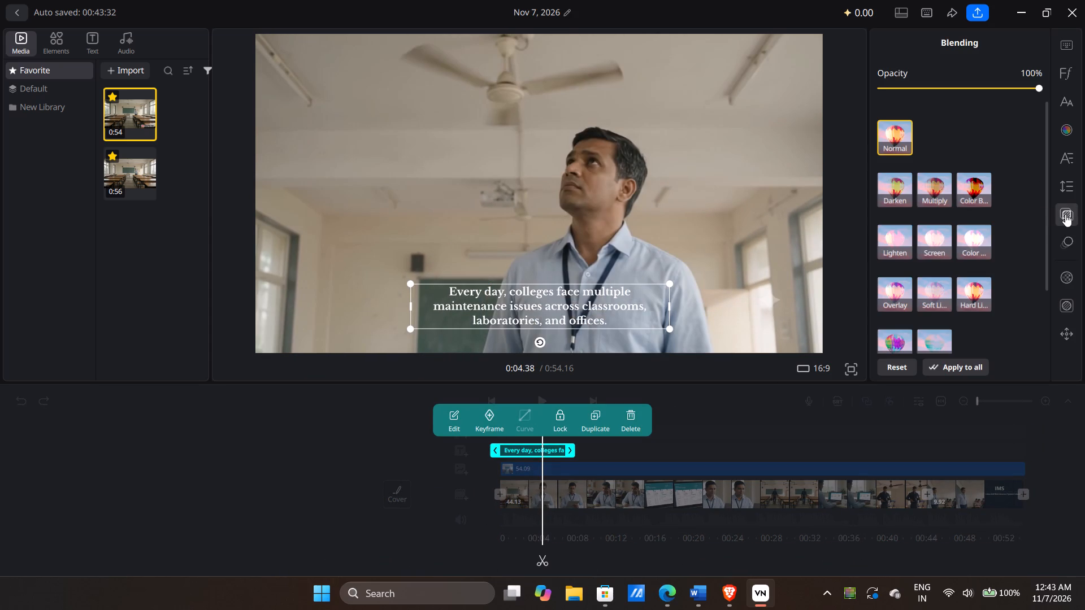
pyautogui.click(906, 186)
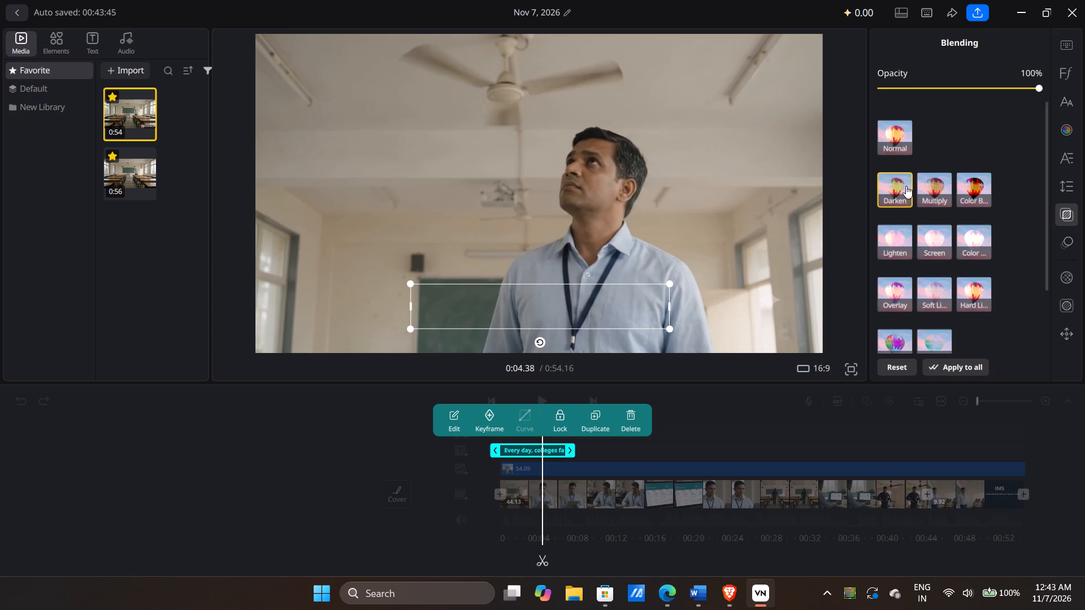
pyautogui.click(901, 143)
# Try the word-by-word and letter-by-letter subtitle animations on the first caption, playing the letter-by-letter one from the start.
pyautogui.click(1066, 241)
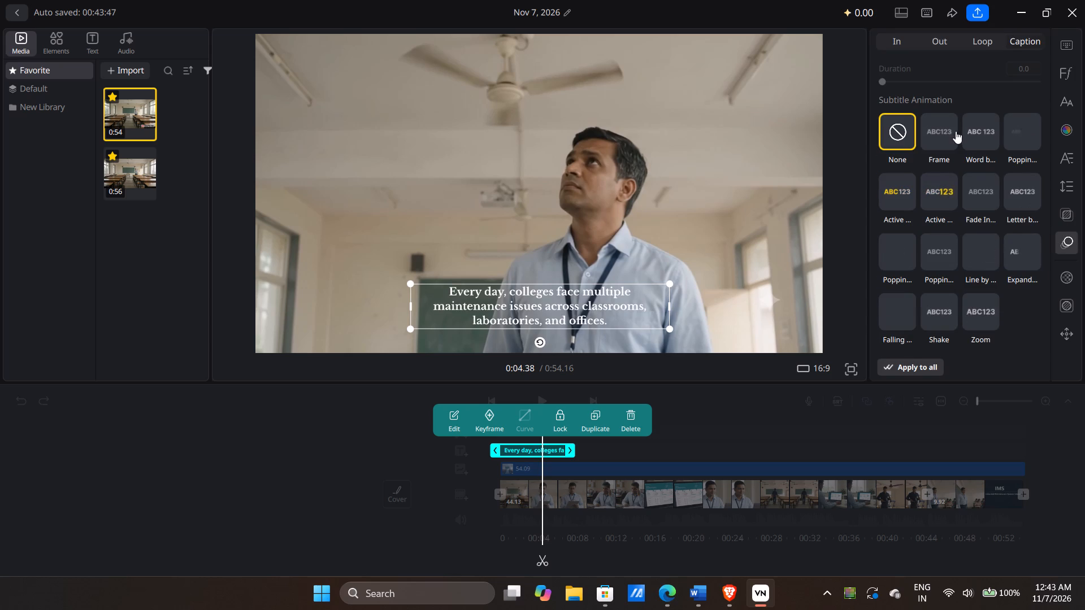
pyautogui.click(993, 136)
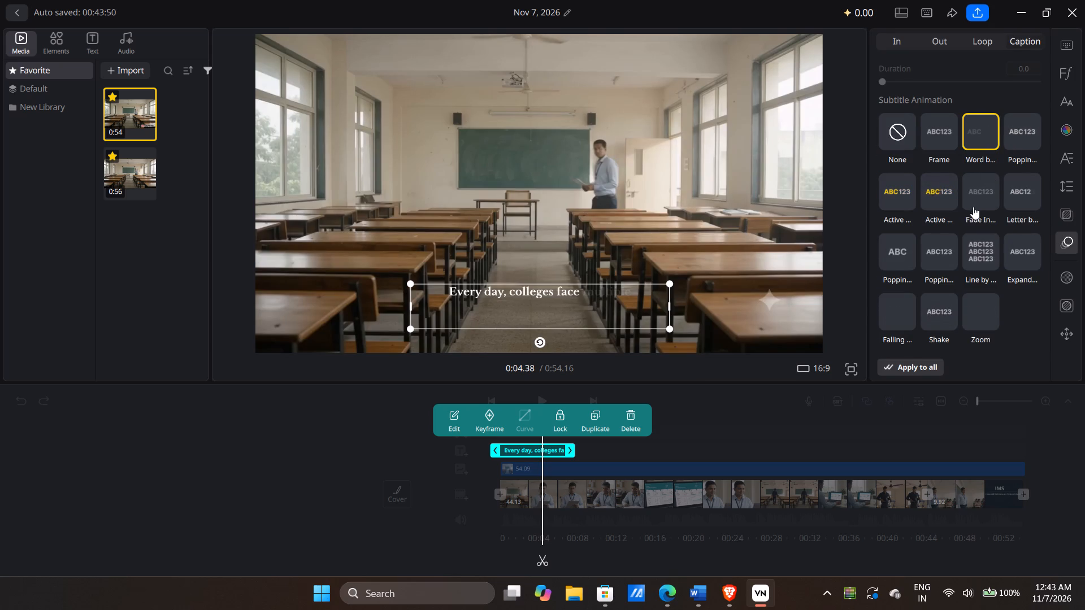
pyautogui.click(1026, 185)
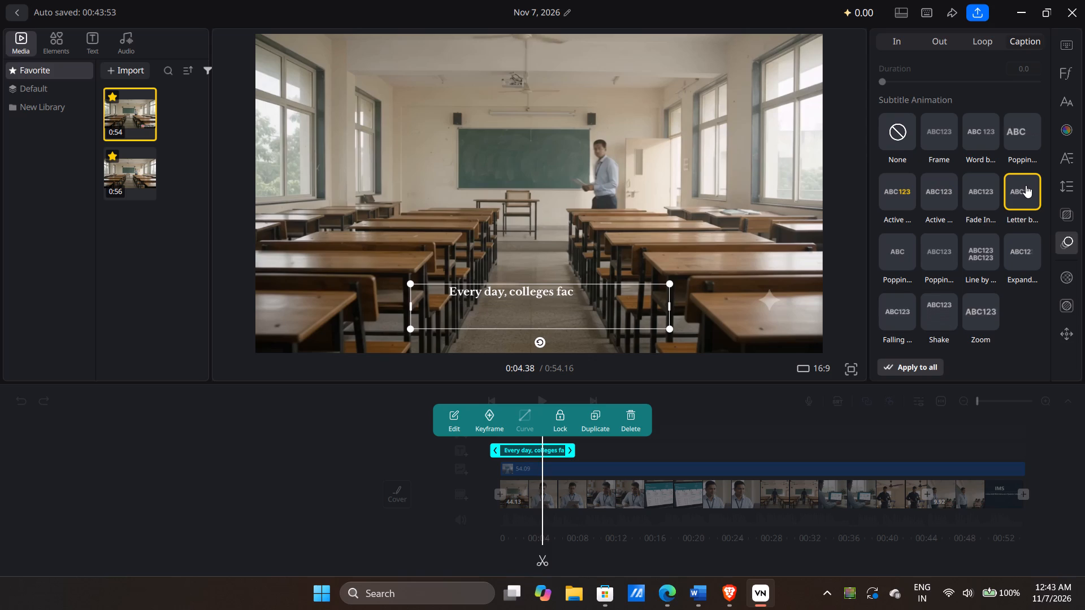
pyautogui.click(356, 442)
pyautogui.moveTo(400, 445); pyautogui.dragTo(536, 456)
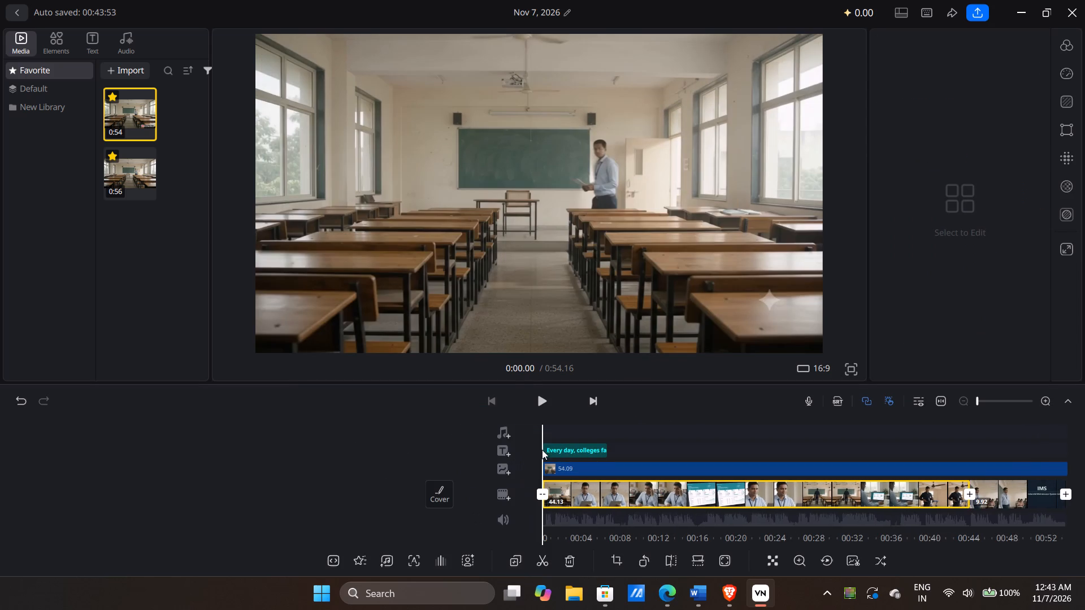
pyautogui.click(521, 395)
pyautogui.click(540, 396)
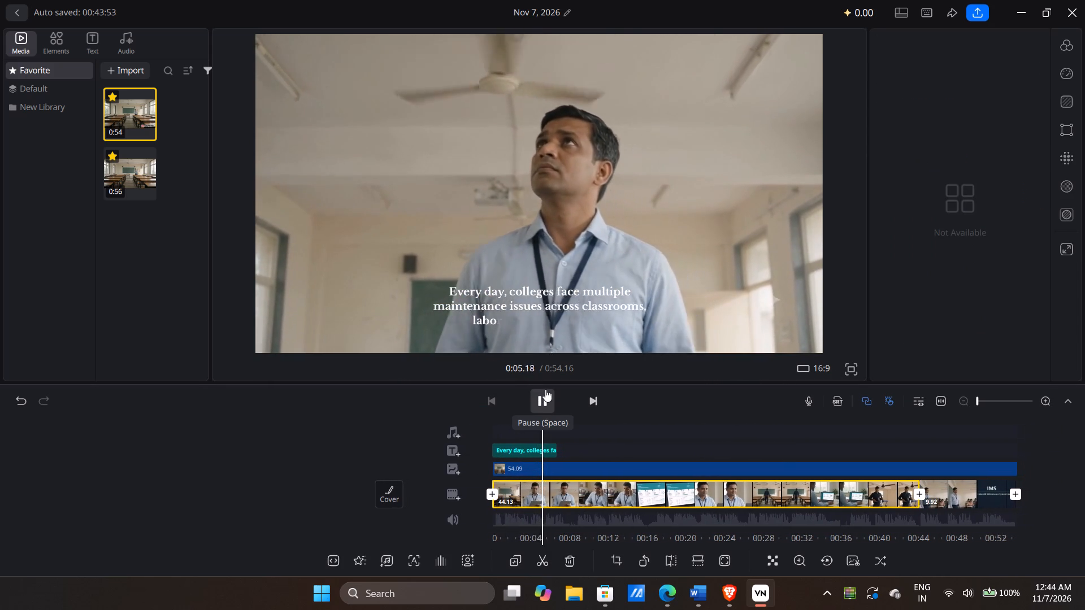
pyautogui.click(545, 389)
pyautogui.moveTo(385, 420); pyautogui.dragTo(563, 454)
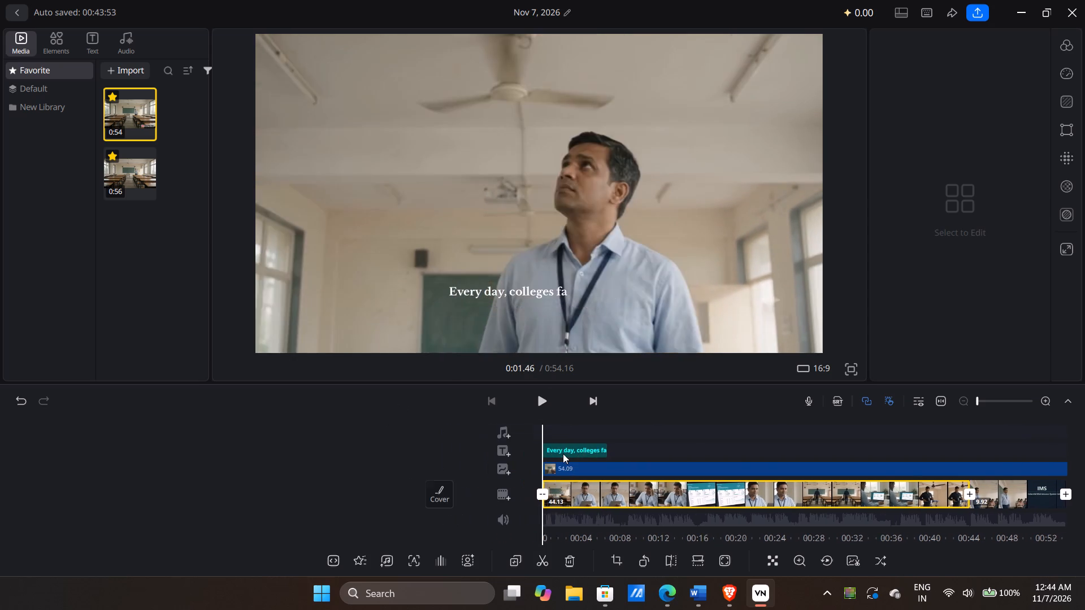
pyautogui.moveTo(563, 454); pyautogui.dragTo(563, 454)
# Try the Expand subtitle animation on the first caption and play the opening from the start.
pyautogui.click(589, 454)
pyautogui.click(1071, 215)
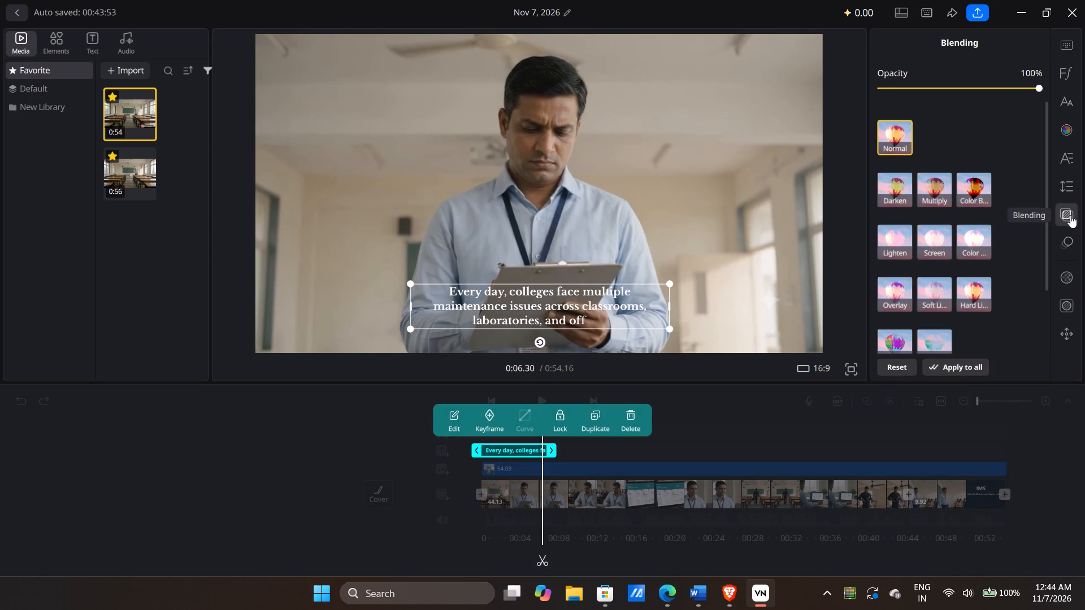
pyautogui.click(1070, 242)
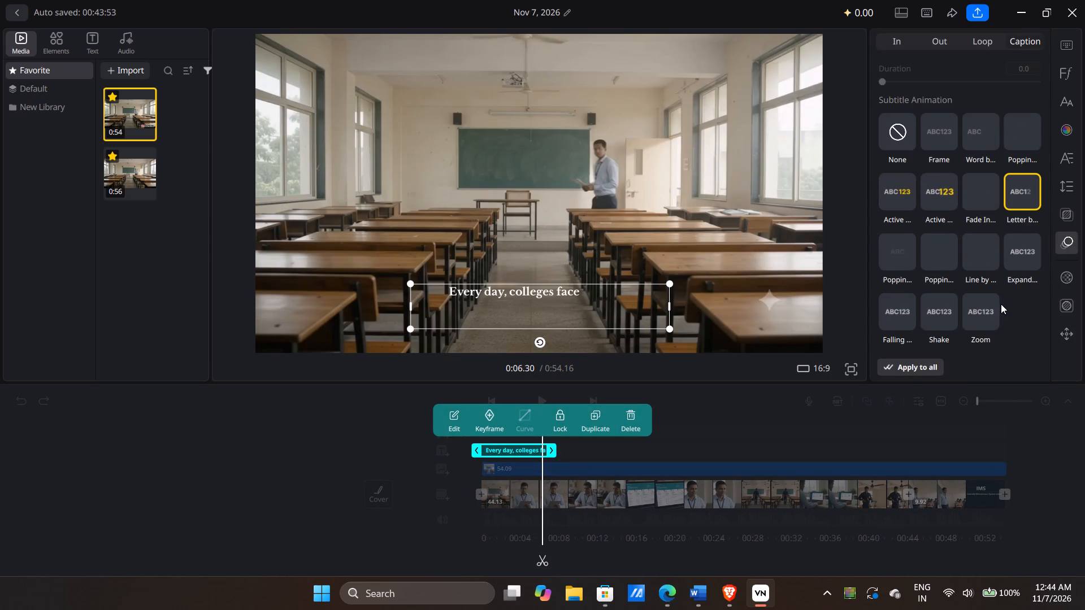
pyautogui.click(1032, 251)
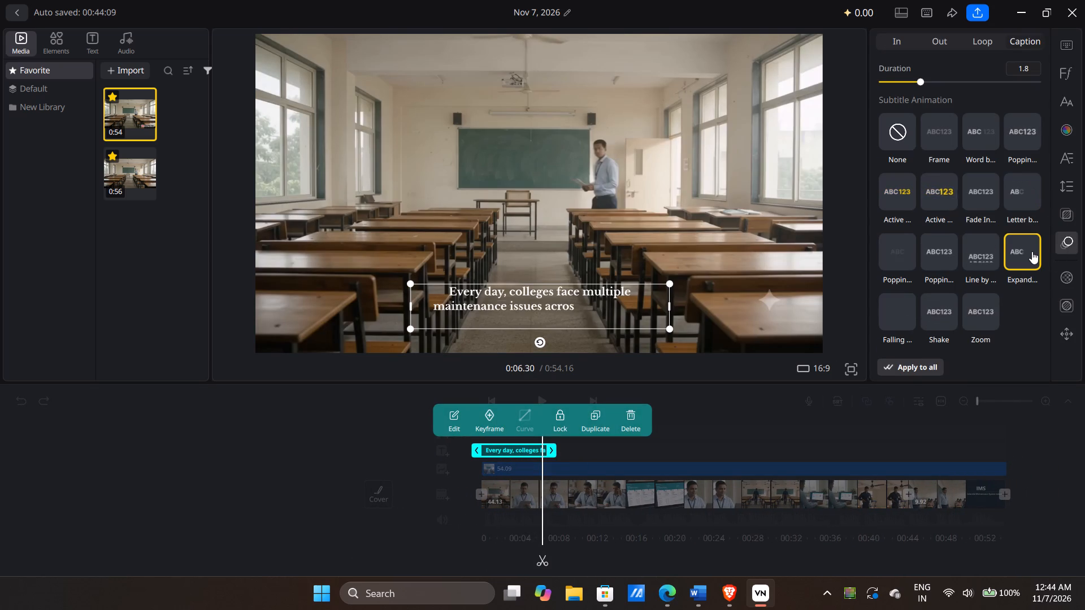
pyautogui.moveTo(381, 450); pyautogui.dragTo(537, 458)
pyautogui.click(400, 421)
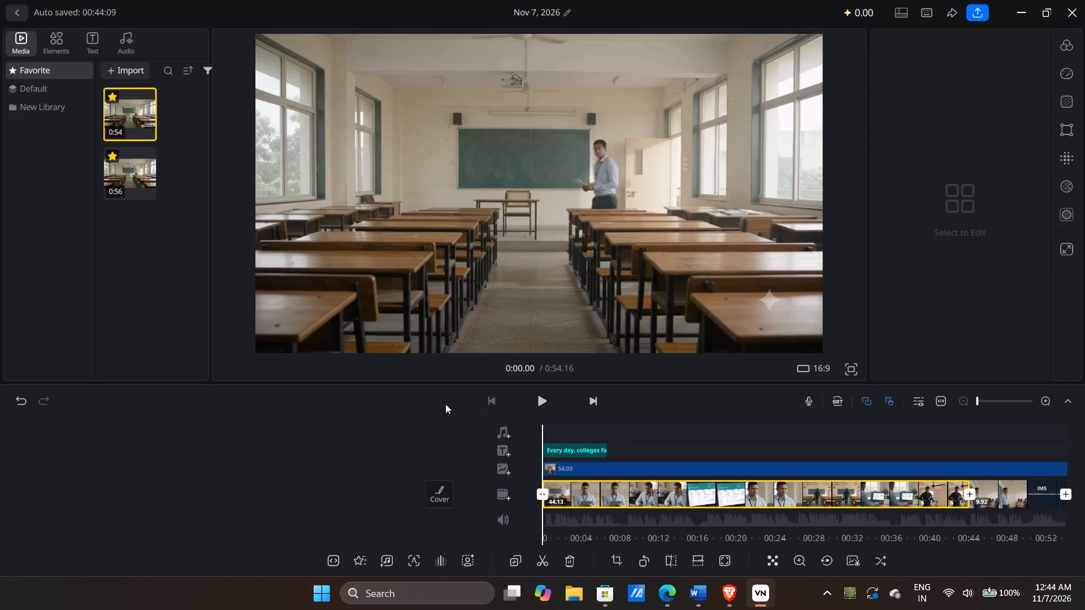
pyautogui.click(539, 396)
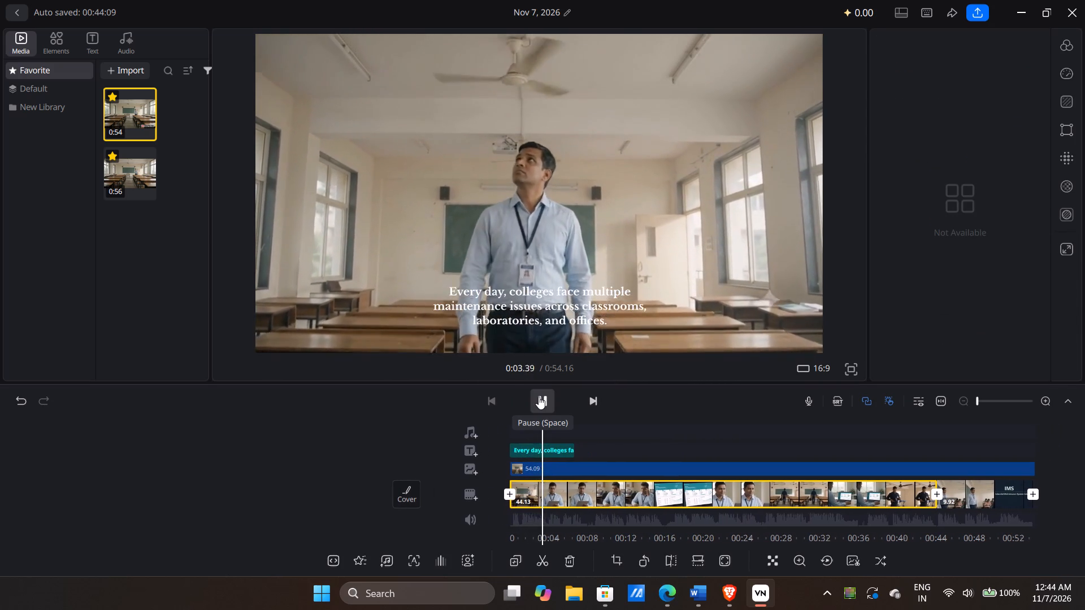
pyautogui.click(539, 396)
# Change the first caption's subtitle animation to the Fade In style.
pyautogui.click(532, 451)
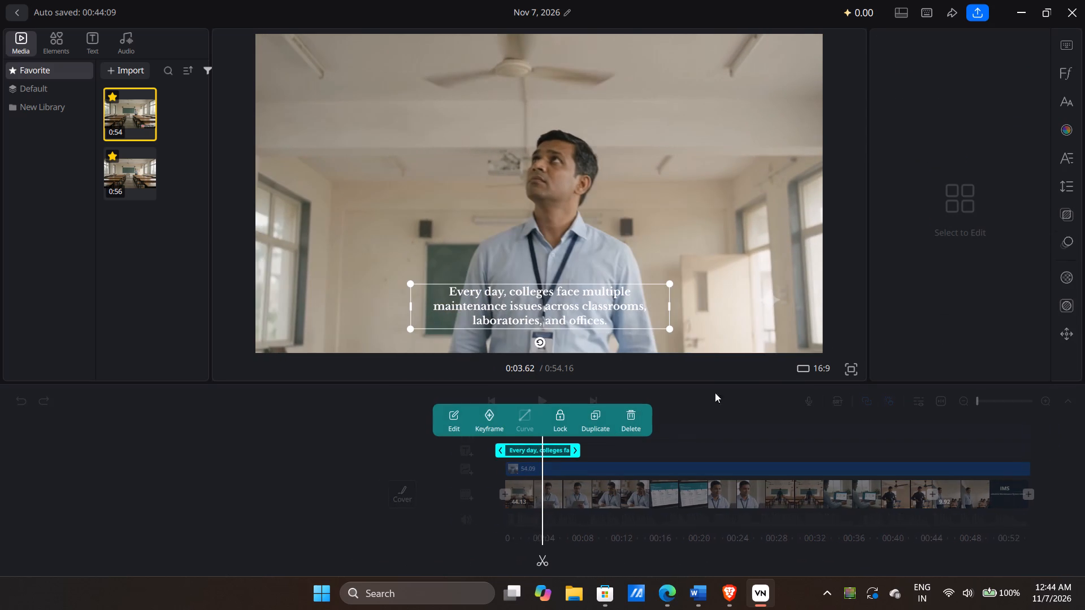
pyautogui.click(1056, 243)
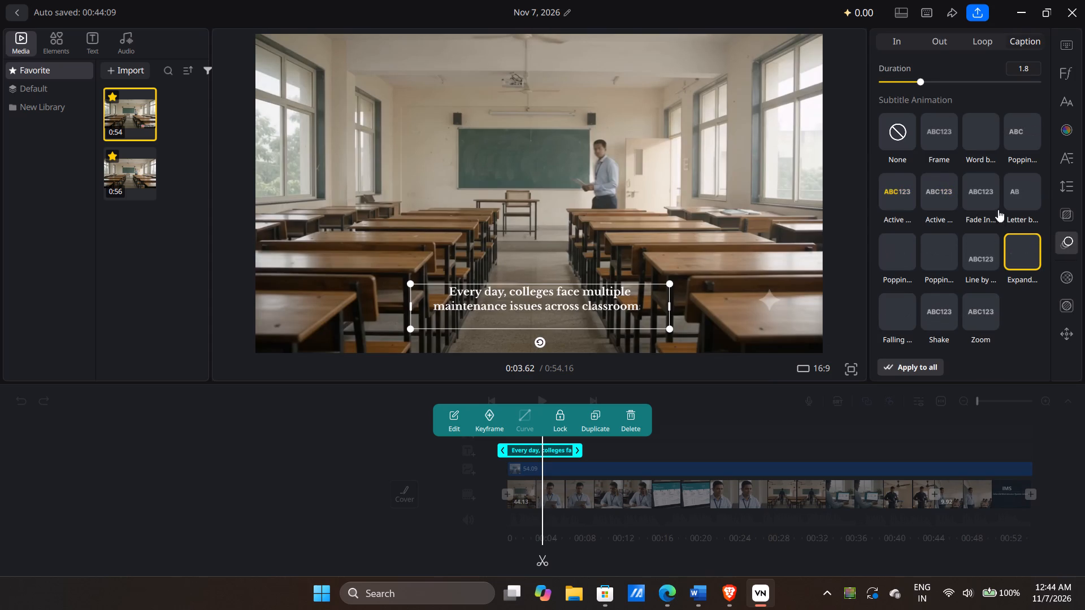
pyautogui.scroll(-2, 945, 186)
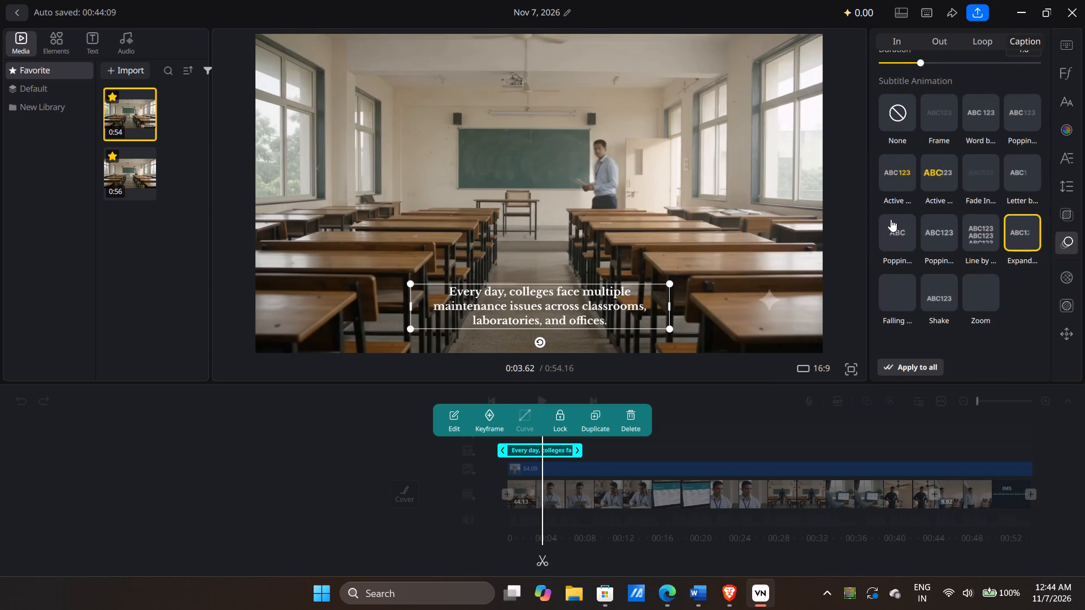
pyautogui.click(983, 176)
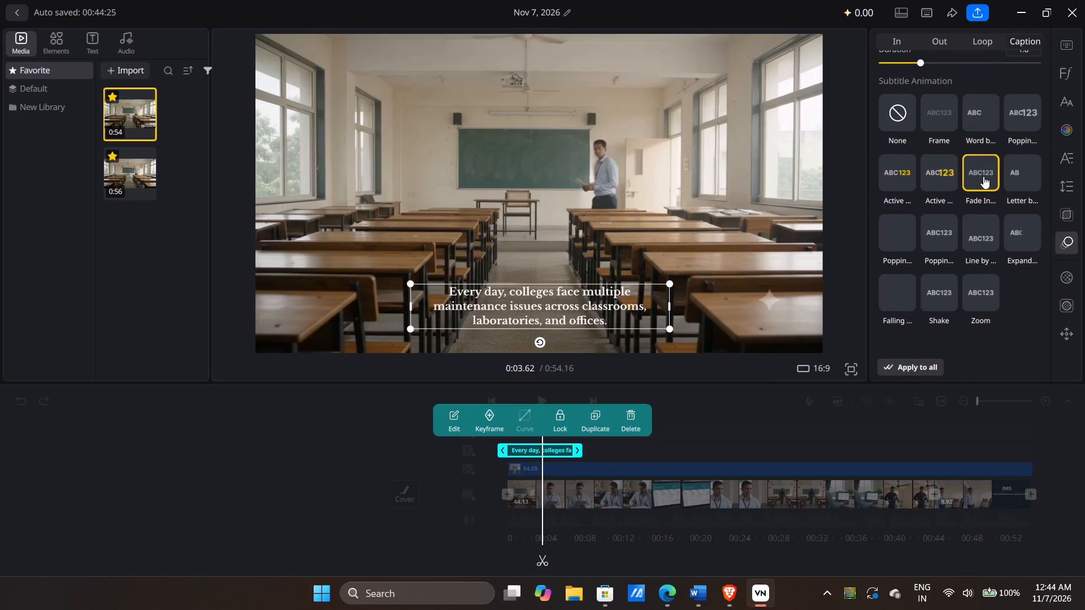
# Give the first caption a Fade out animation and play it from the start to just past its end.
pyautogui.scroll(2, 983, 176)
pyautogui.click(941, 38)
pyautogui.click(944, 126)
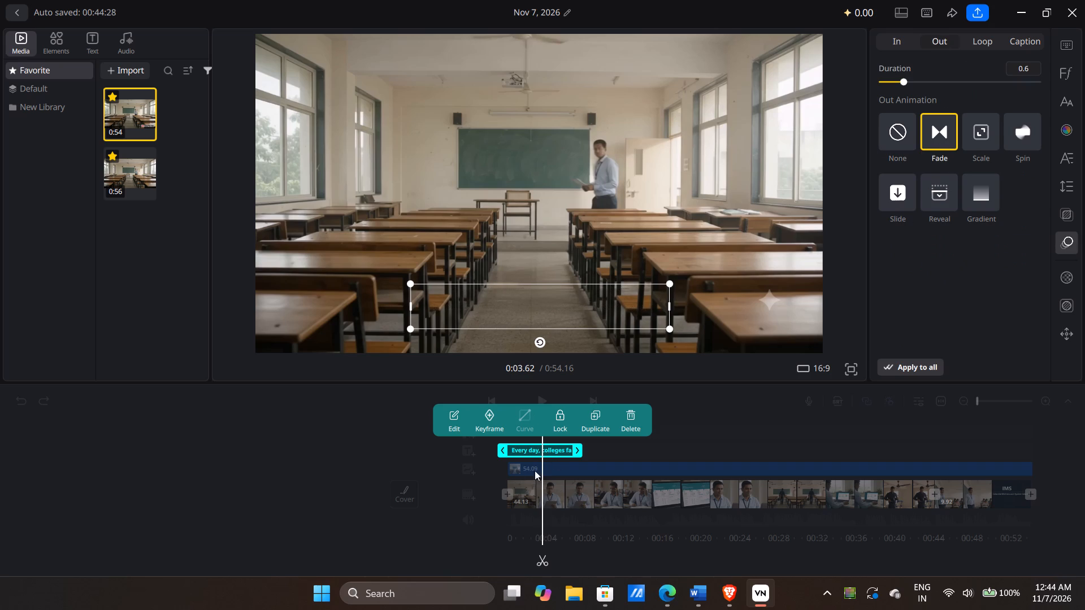
pyautogui.moveTo(446, 475); pyautogui.dragTo(591, 474)
pyautogui.click(515, 391)
pyautogui.click(533, 395)
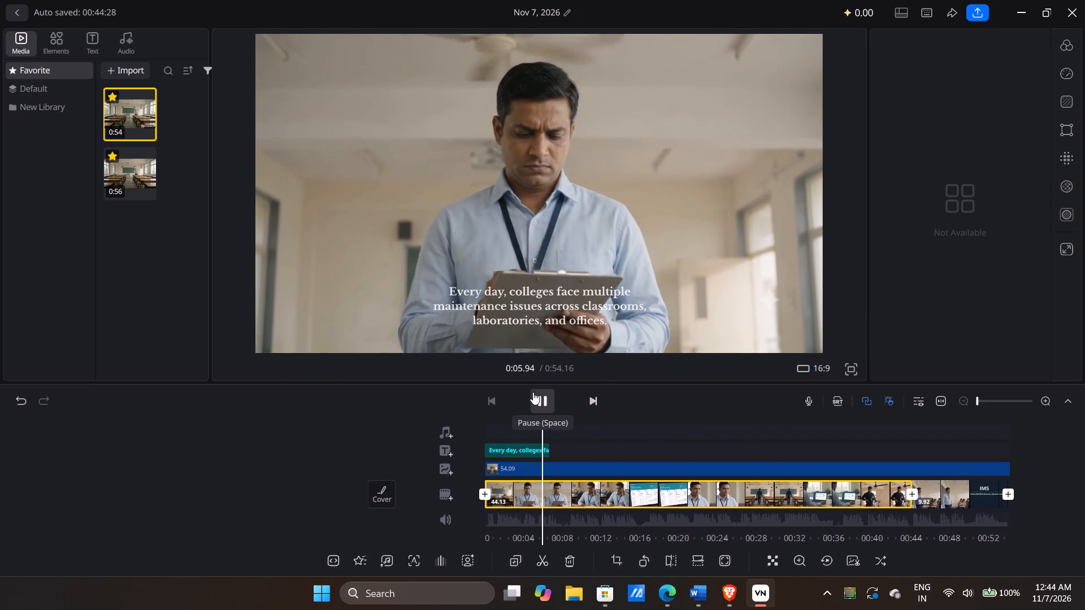
pyautogui.click(537, 399)
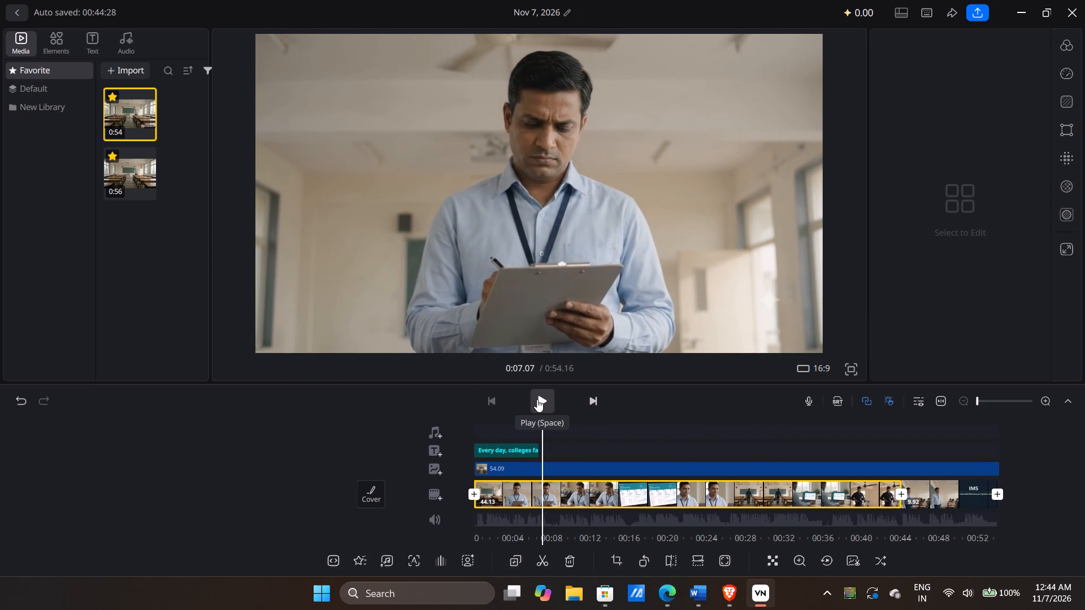
# Add a text clip at about 0:07 and paste in the "Managing scattered complaints" caption copied from the Kapwing project.
pyautogui.click(433, 451)
pyautogui.click(455, 419)
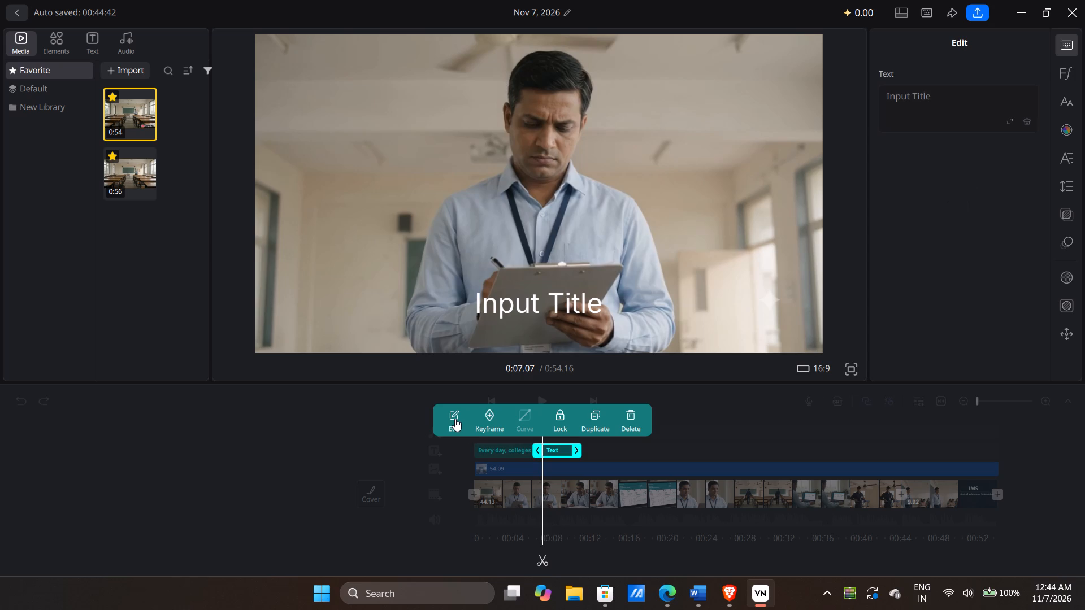
pyautogui.hotkey('alt', 'Tab')
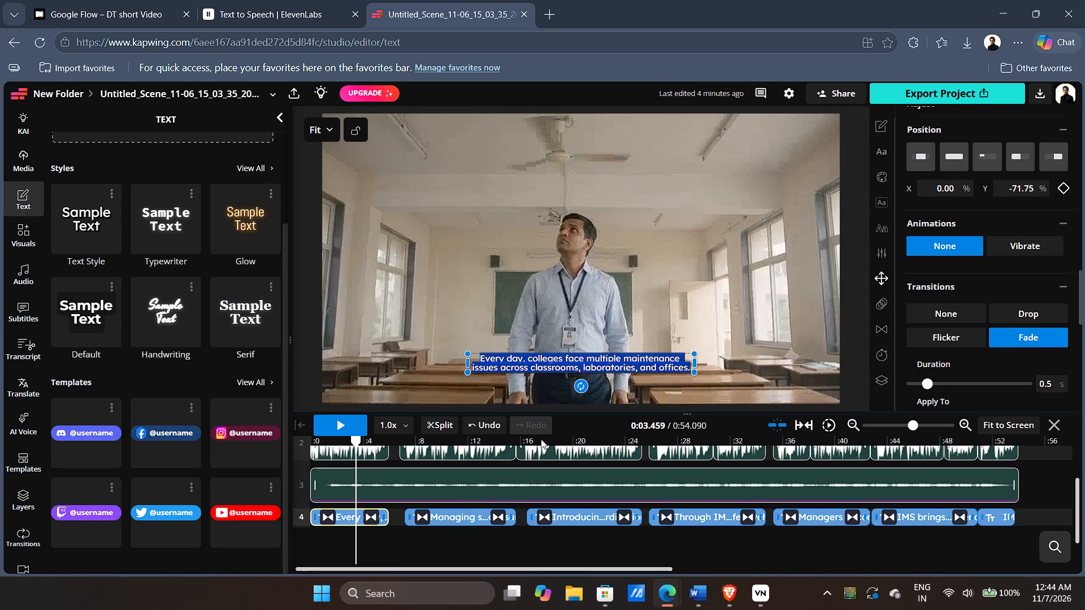
pyautogui.click(436, 518)
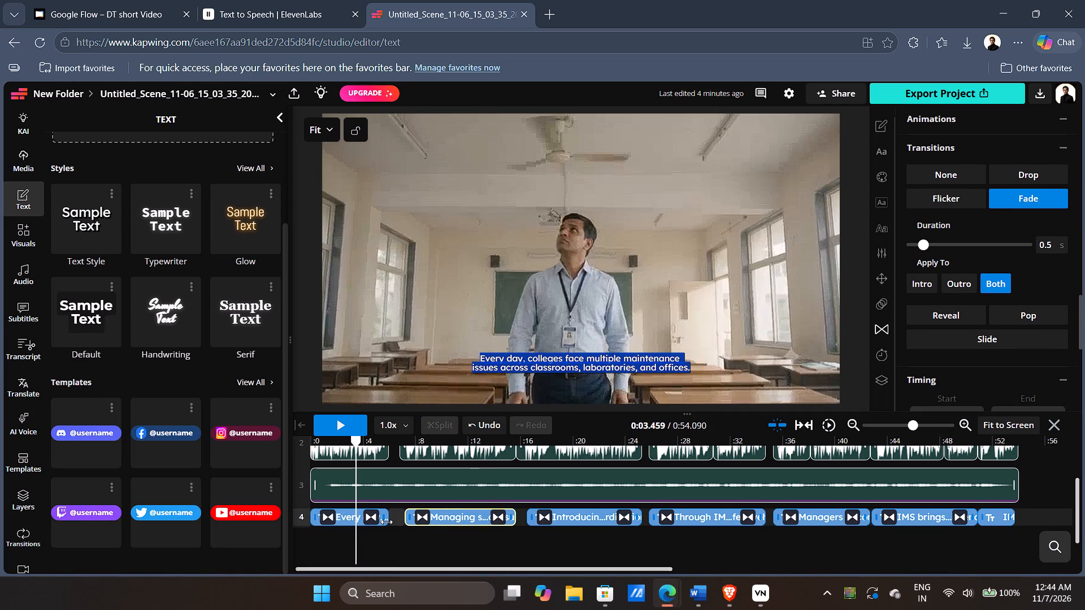
pyautogui.moveTo(357, 491); pyautogui.dragTo(466, 493)
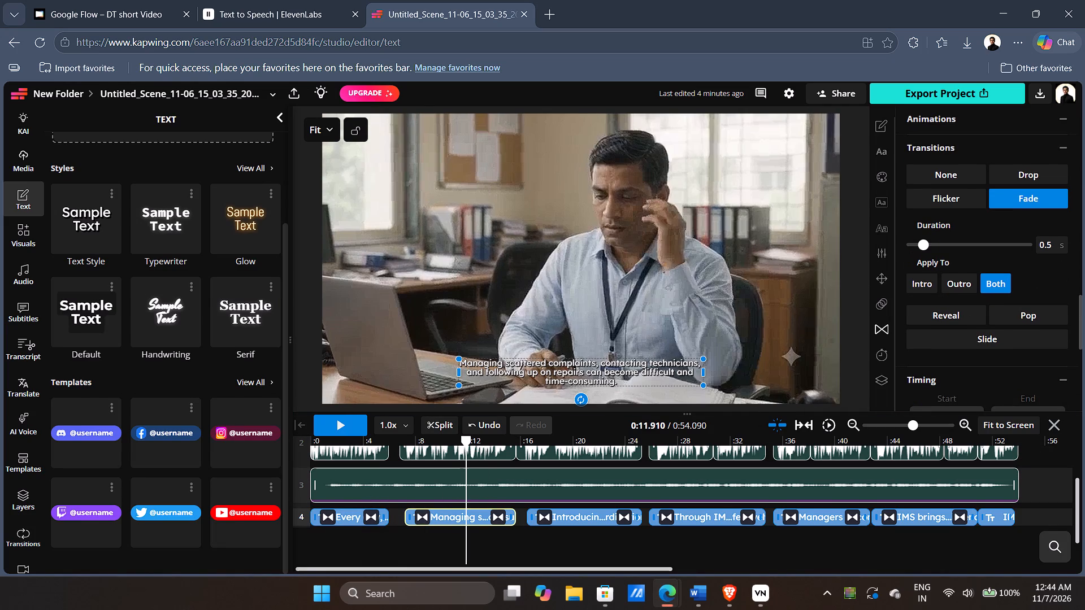
pyautogui.doubleClick(528, 364)
pyautogui.hotkey('ctrl', 'a')
pyautogui.hotkey('ctrl', 'c')
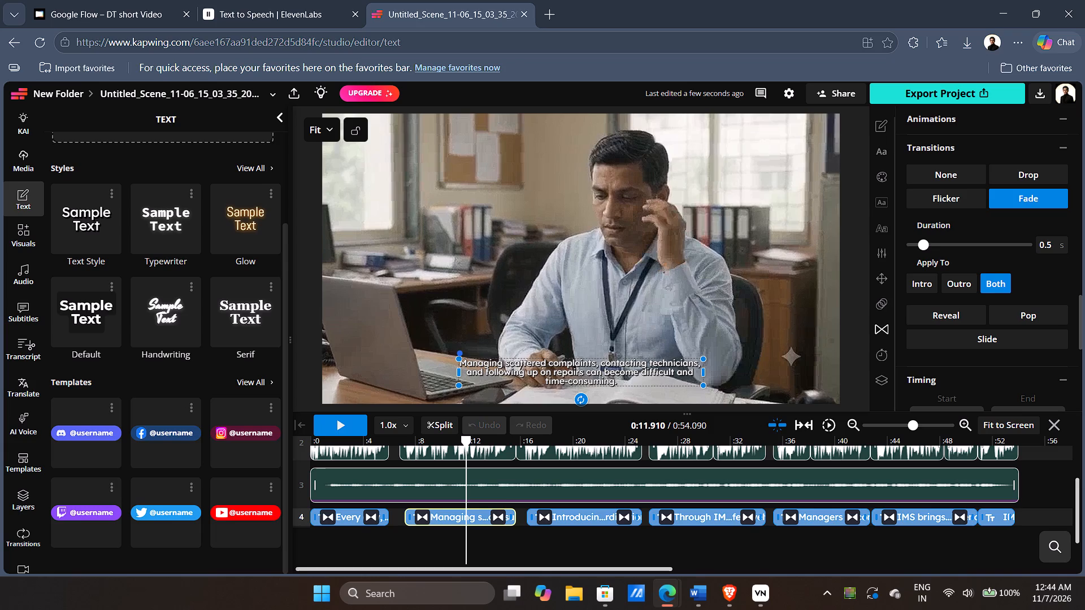
pyautogui.hotkey('alt', 'Tab')
pyautogui.click(908, 99)
pyautogui.hotkey('ctrl', 'v')
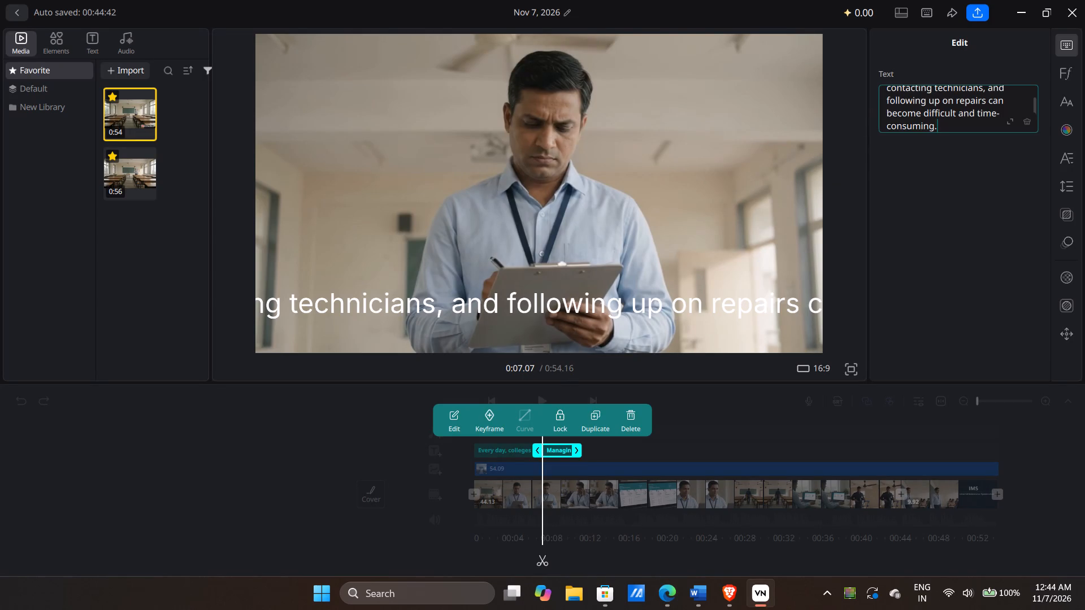
# Move, shrink and narrow the oversized "Managing scattered complaints" caption to try to fit it within the picture.
pyautogui.moveTo(742, 308); pyautogui.dragTo(494, 264)
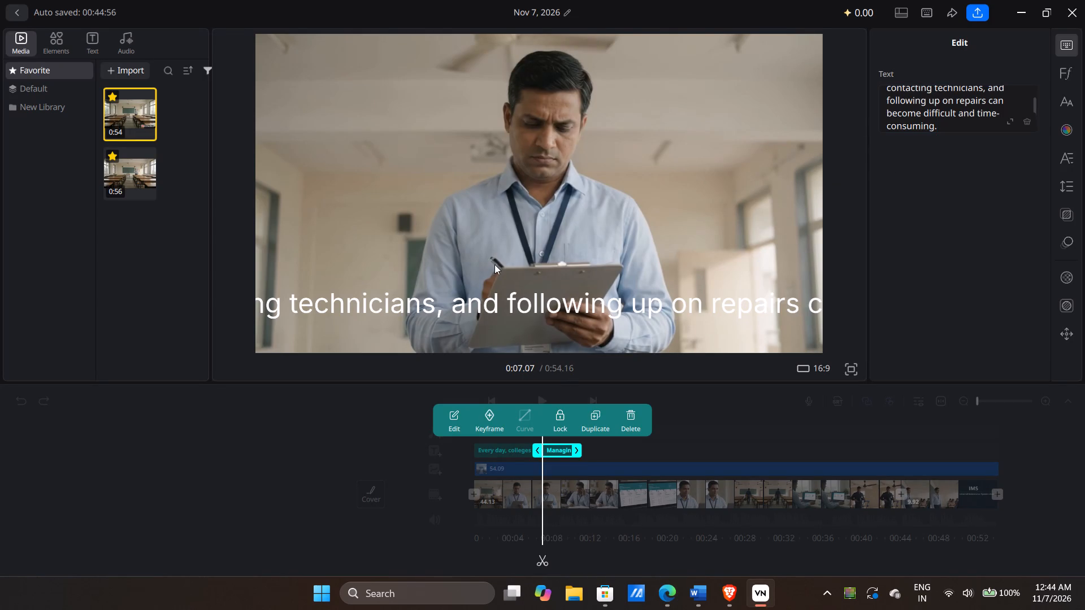
pyautogui.moveTo(494, 264); pyautogui.dragTo(493, 264)
pyautogui.click(639, 228)
pyautogui.click(676, 313)
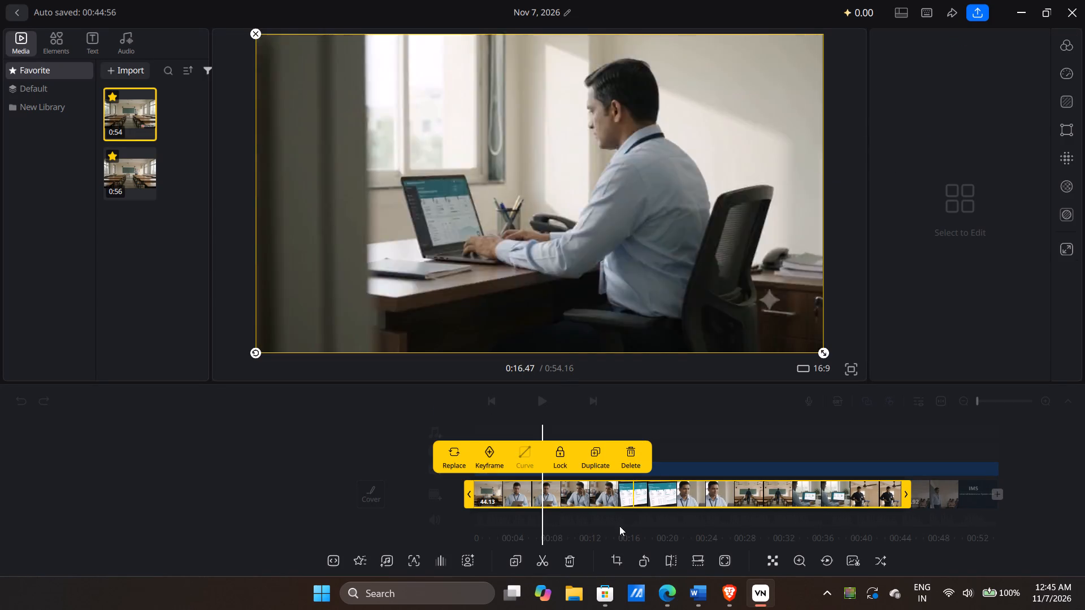
pyautogui.click(607, 539)
pyautogui.click(365, 466)
pyautogui.click(554, 446)
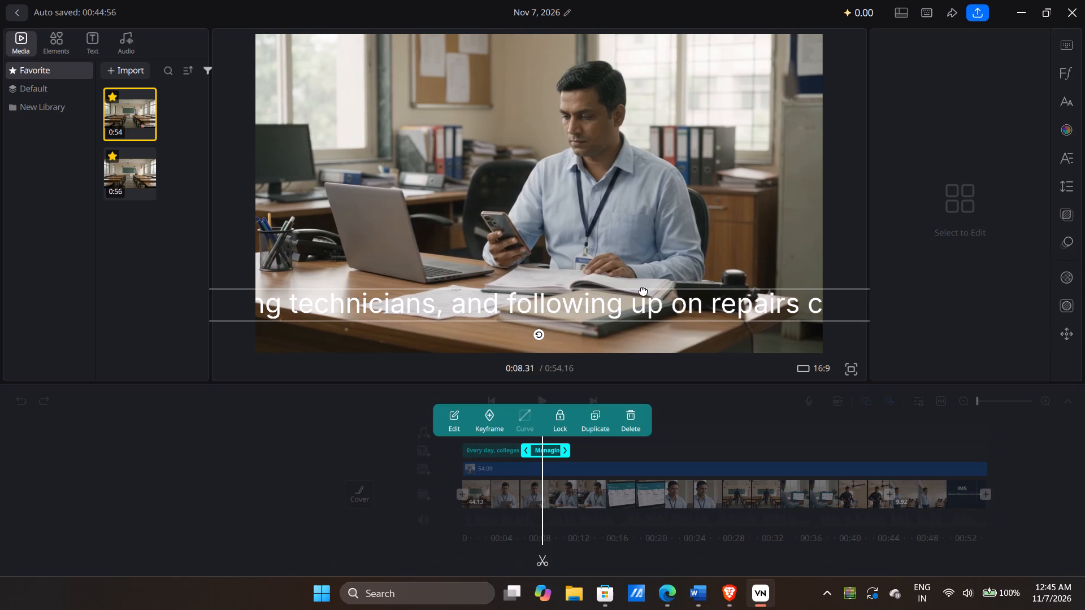
pyautogui.moveTo(658, 300); pyautogui.dragTo(0, 216)
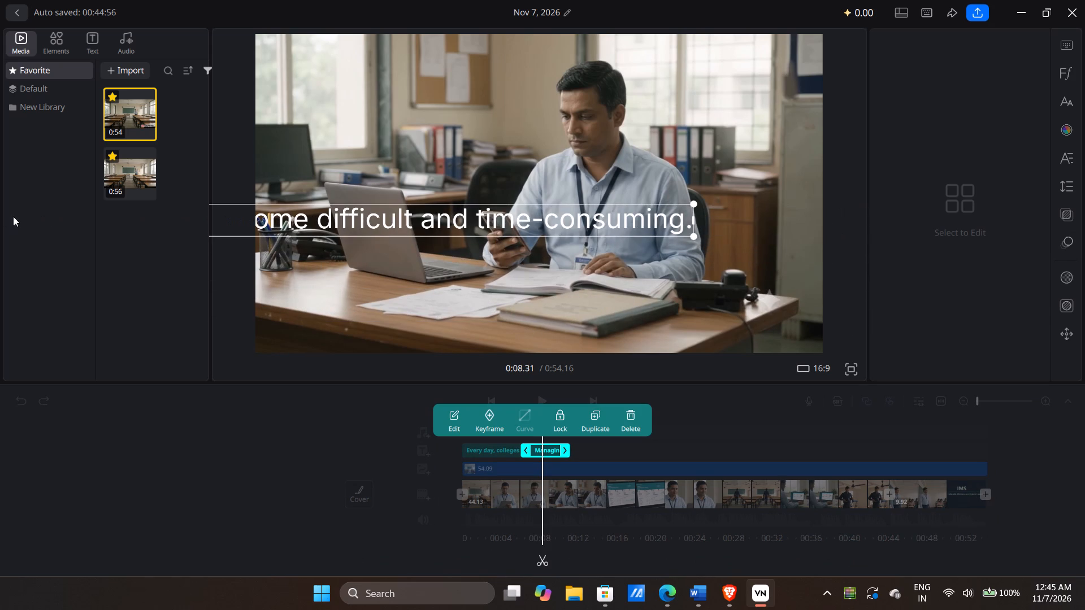
pyautogui.moveTo(639, 217); pyautogui.dragTo(687, 267)
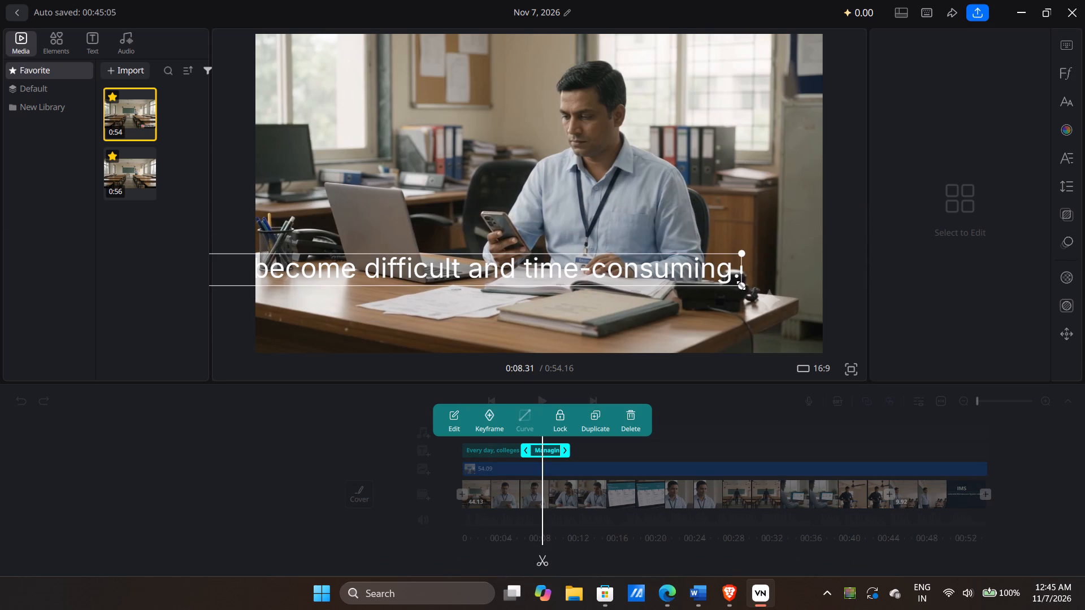
pyautogui.moveTo(741, 285); pyautogui.dragTo(534, 205)
pyautogui.moveTo(479, 268); pyautogui.dragTo(701, 240)
pyautogui.moveTo(760, 243); pyautogui.dragTo(697, 238)
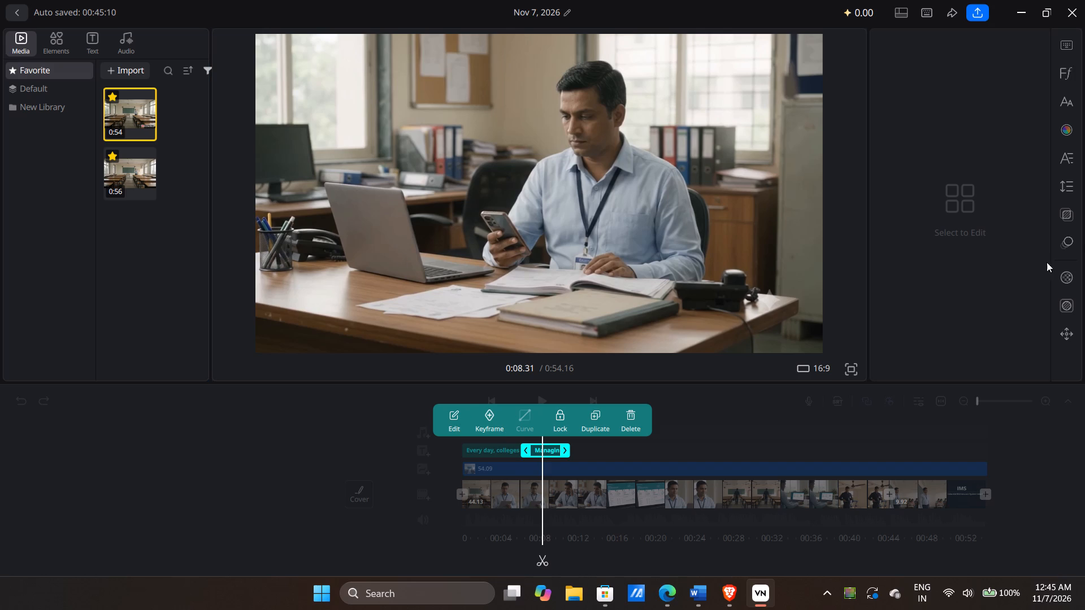
# Align the caption to the frame's top and right edges, then move it to mid-picture and scale it down slightly.
pyautogui.click(1071, 328)
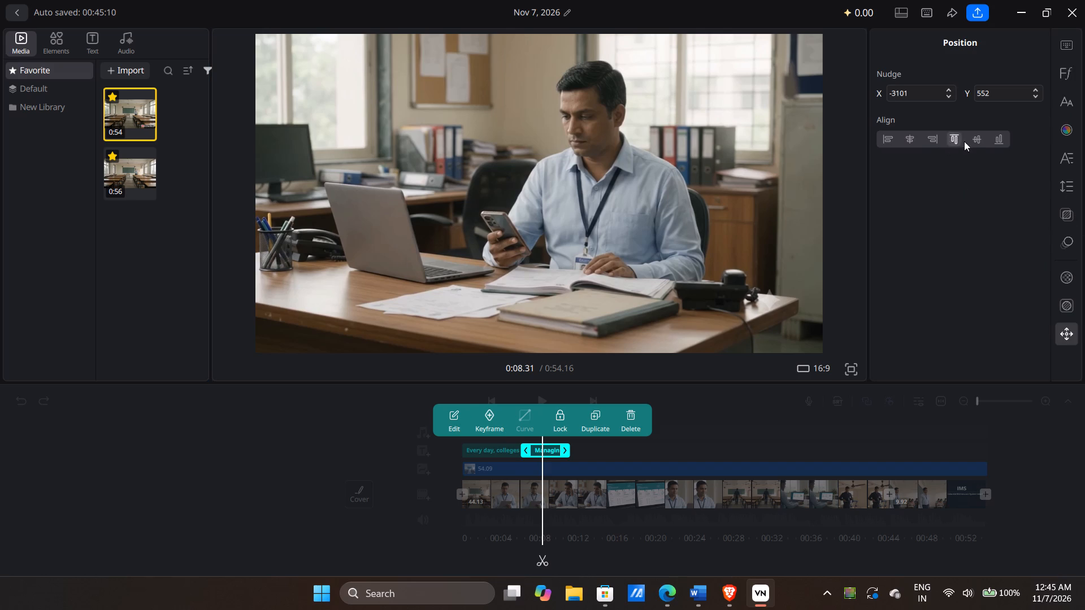
pyautogui.click(974, 140)
pyautogui.click(958, 139)
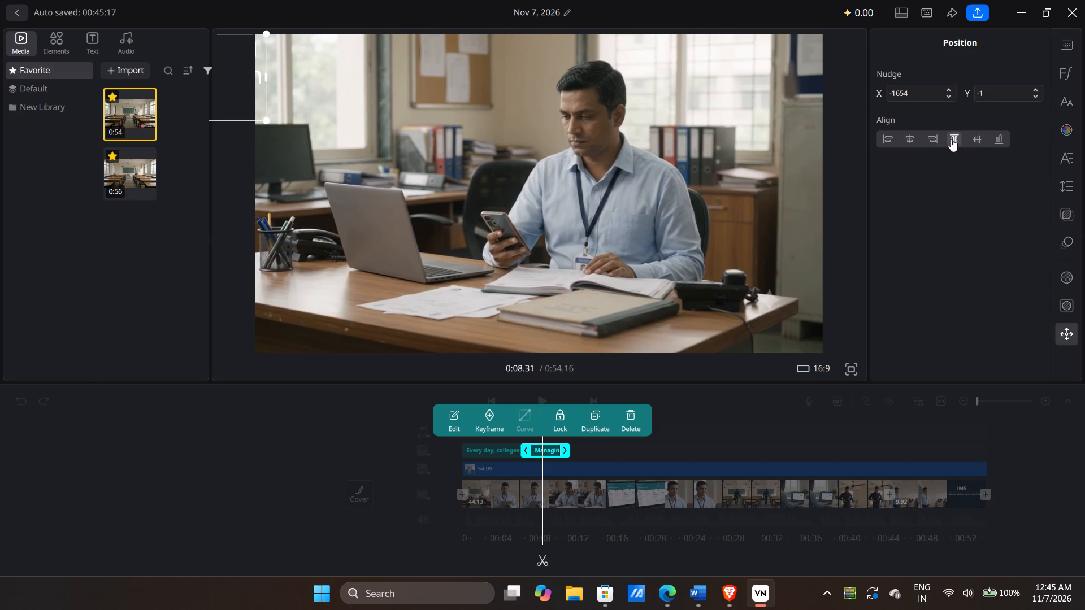
pyautogui.click(941, 139)
pyautogui.click(936, 139)
pyautogui.click(913, 197)
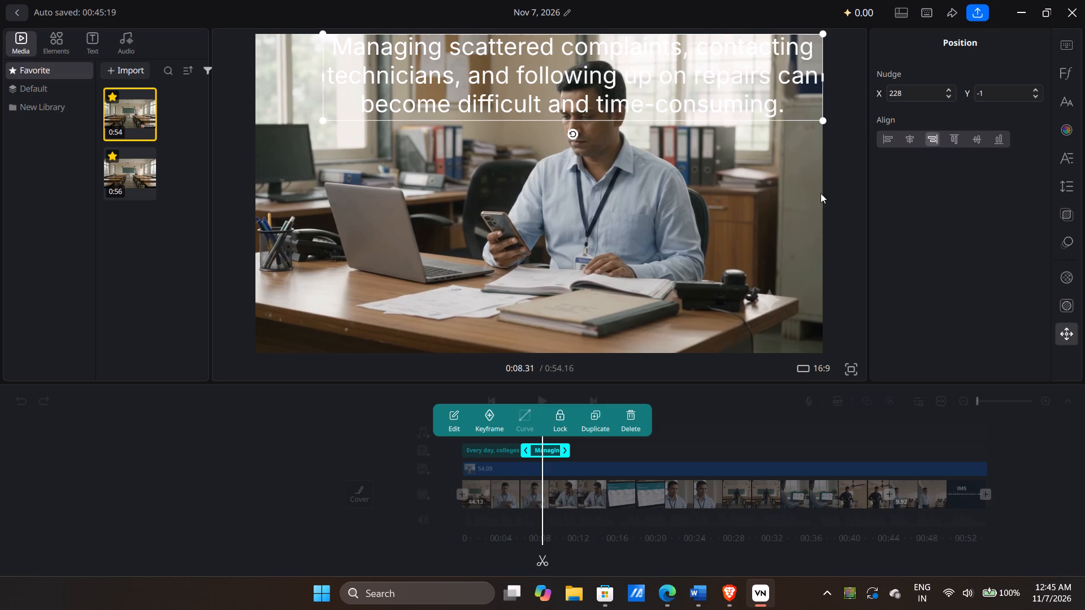
pyautogui.moveTo(601, 67); pyautogui.dragTo(555, 219)
pyautogui.click(777, 268)
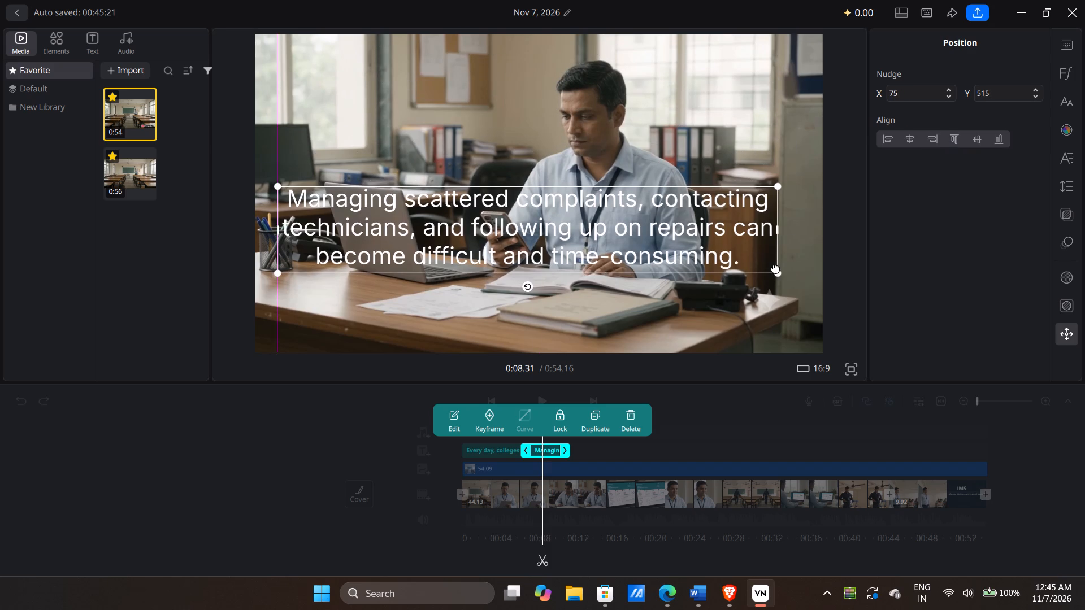
pyautogui.moveTo(779, 273); pyautogui.dragTo(722, 232)
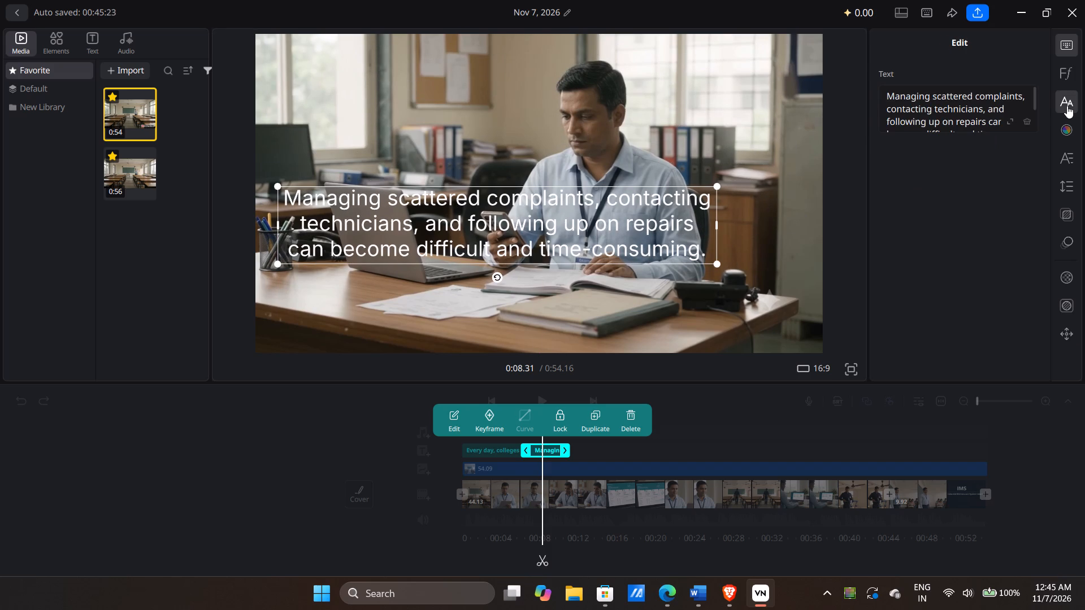
# Set the "Managing scattered complaints" caption's font size to 7.
pyautogui.click(1067, 106)
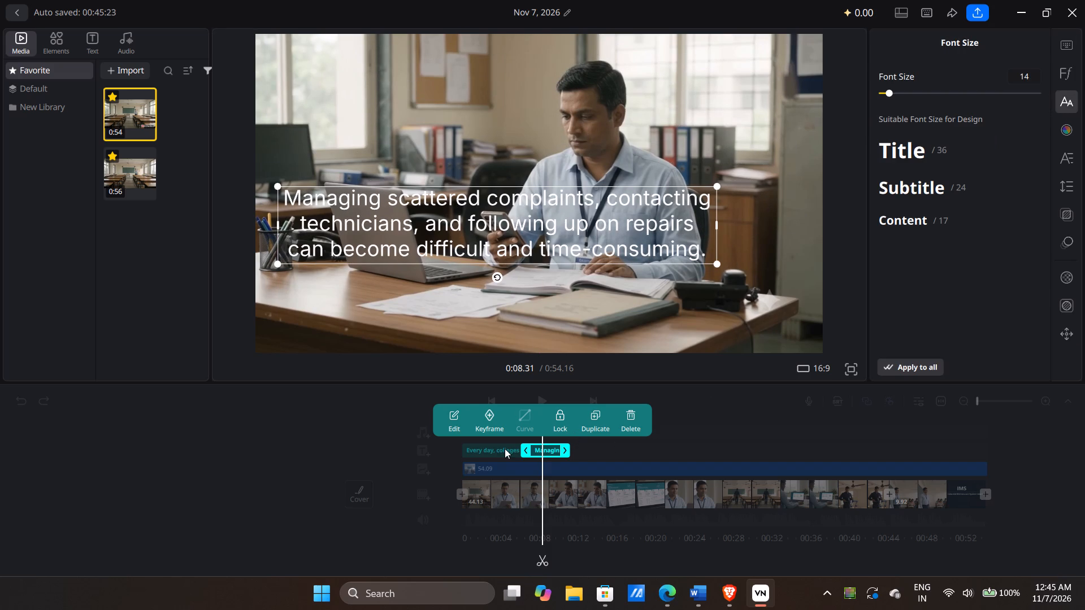
pyautogui.click(505, 448)
pyautogui.click(579, 451)
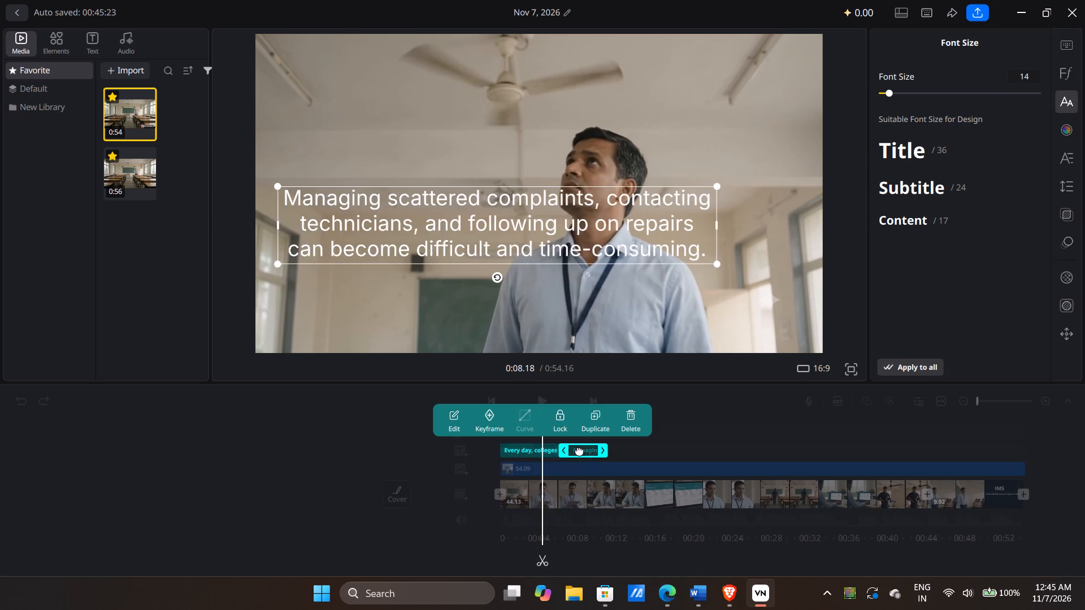
pyautogui.click(1026, 73)
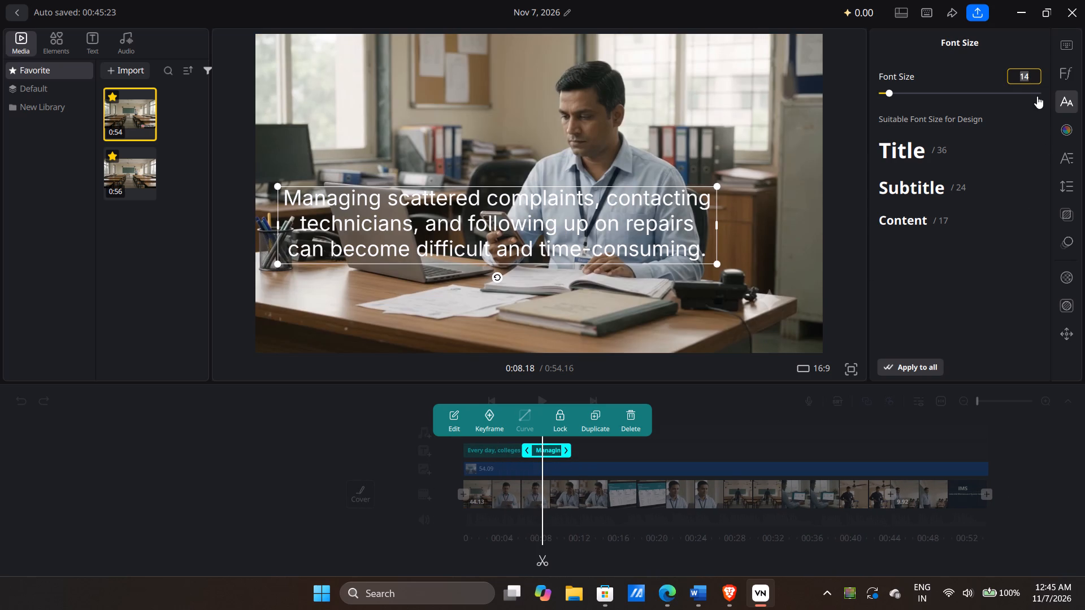
pyautogui.press('7')
pyautogui.press('Return')
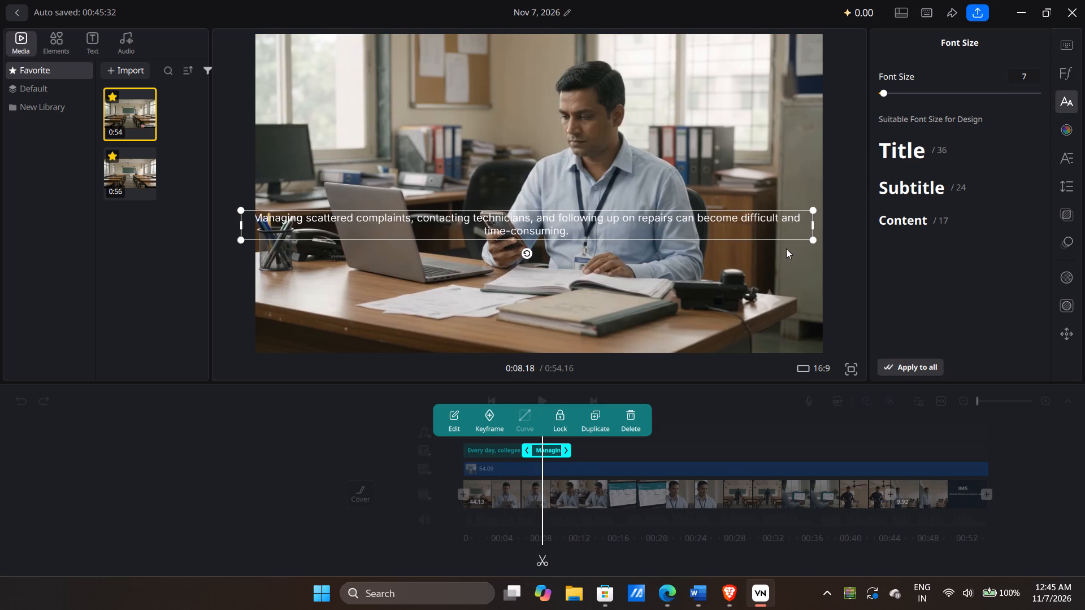
# Narrow the second caption's text box to wrap it onto three lines and place it near the bottom centre of the picture.
pyautogui.moveTo(811, 224); pyautogui.dragTo(549, 230)
pyautogui.moveTo(486, 226); pyautogui.dragTo(640, 305)
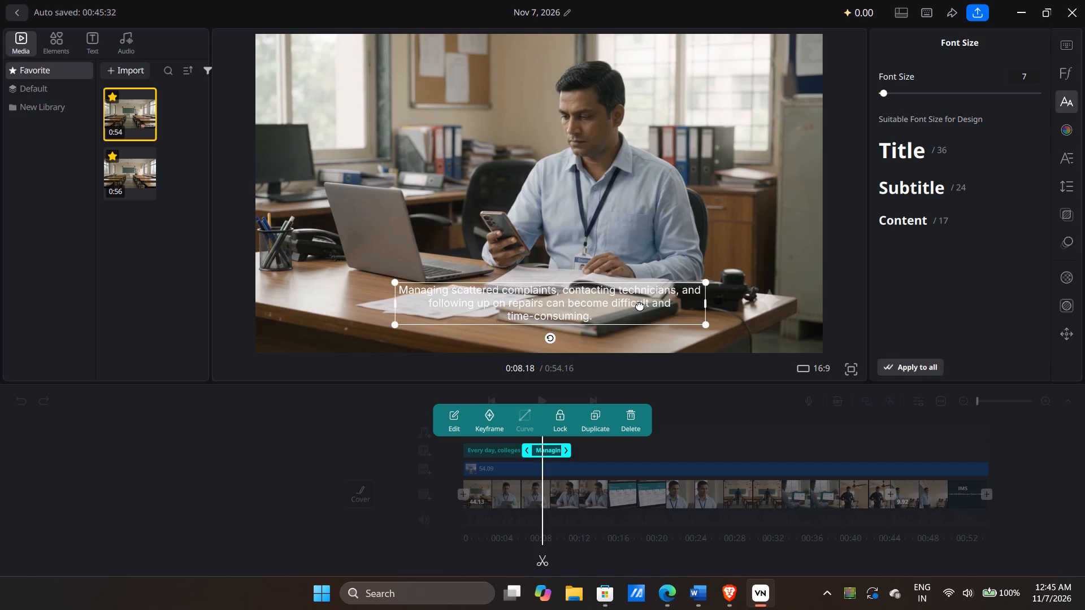
pyautogui.moveTo(640, 305); pyautogui.dragTo(629, 306)
pyautogui.click(670, 387)
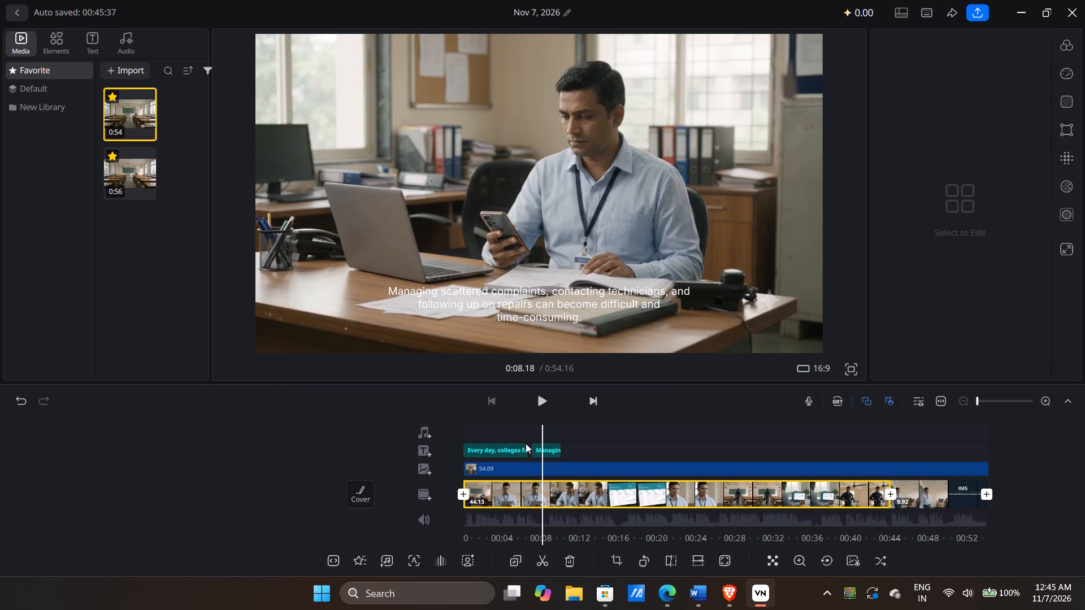
# Add a placeholder text clip and stretch it from the video's start to its end, about 54 seconds.
pyautogui.click(430, 452)
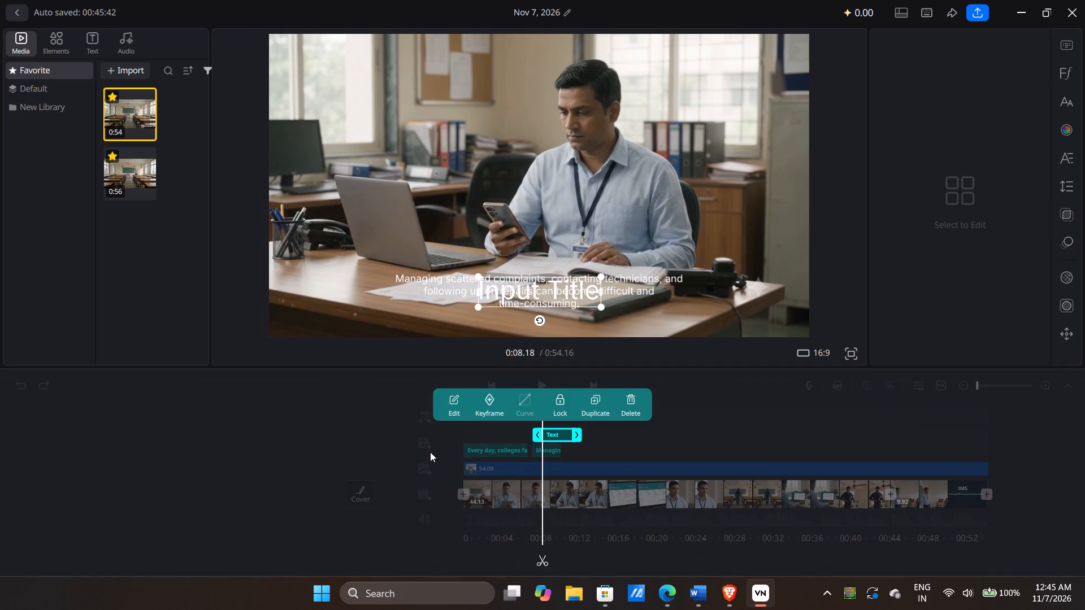
pyautogui.moveTo(538, 433); pyautogui.dragTo(515, 433)
pyautogui.moveTo(517, 433); pyautogui.dragTo(419, 431)
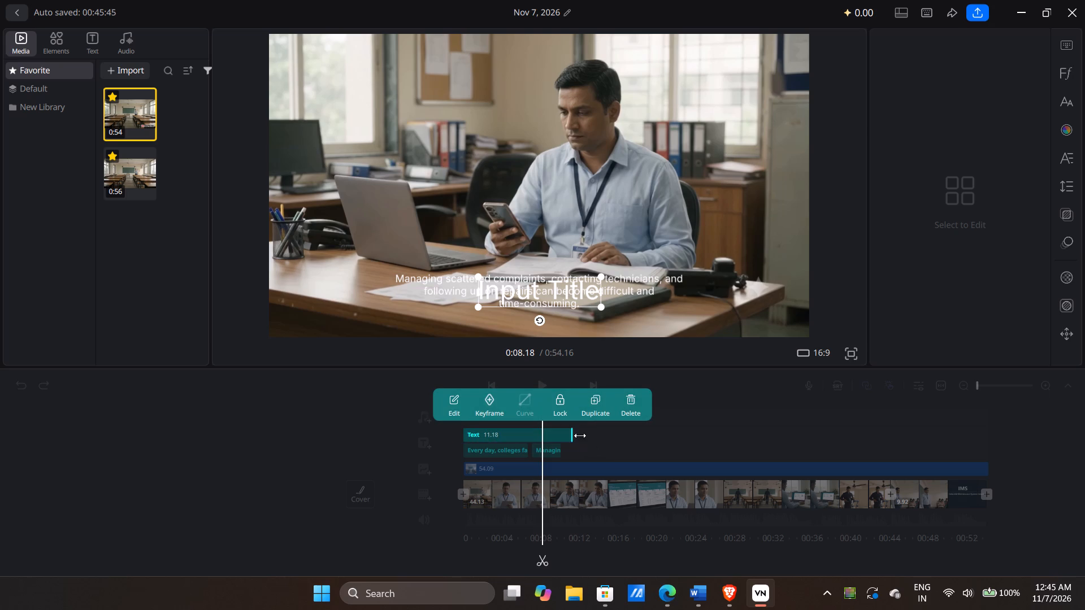
pyautogui.moveTo(574, 431); pyautogui.dragTo(1018, 439)
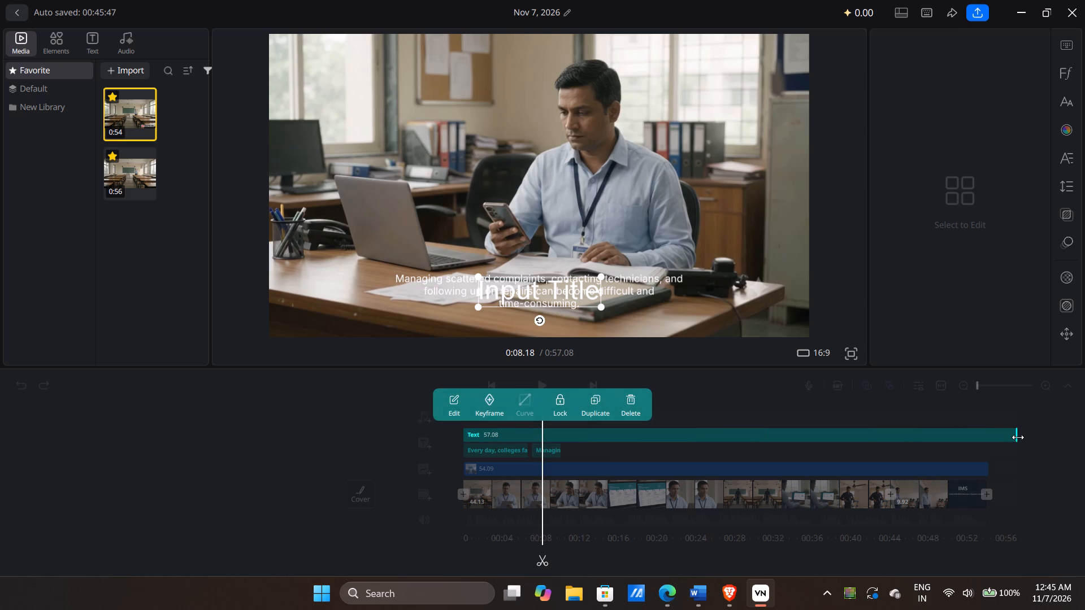
pyautogui.moveTo(1018, 437); pyautogui.dragTo(981, 437)
pyautogui.moveTo(984, 432); pyautogui.dragTo(989, 432)
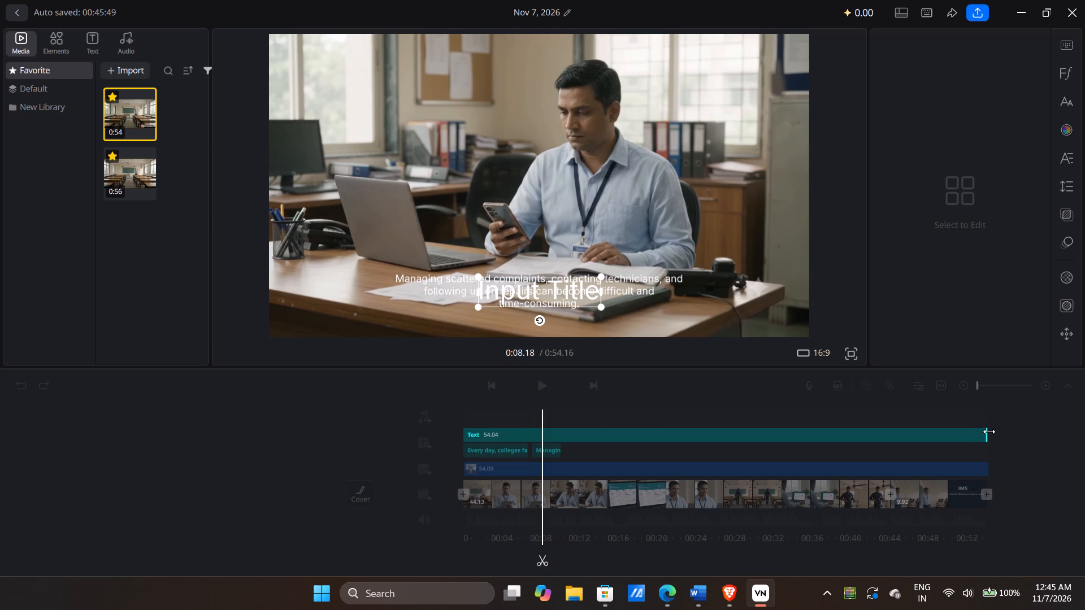
pyautogui.moveTo(989, 432); pyautogui.dragTo(990, 432)
pyautogui.click(1025, 457)
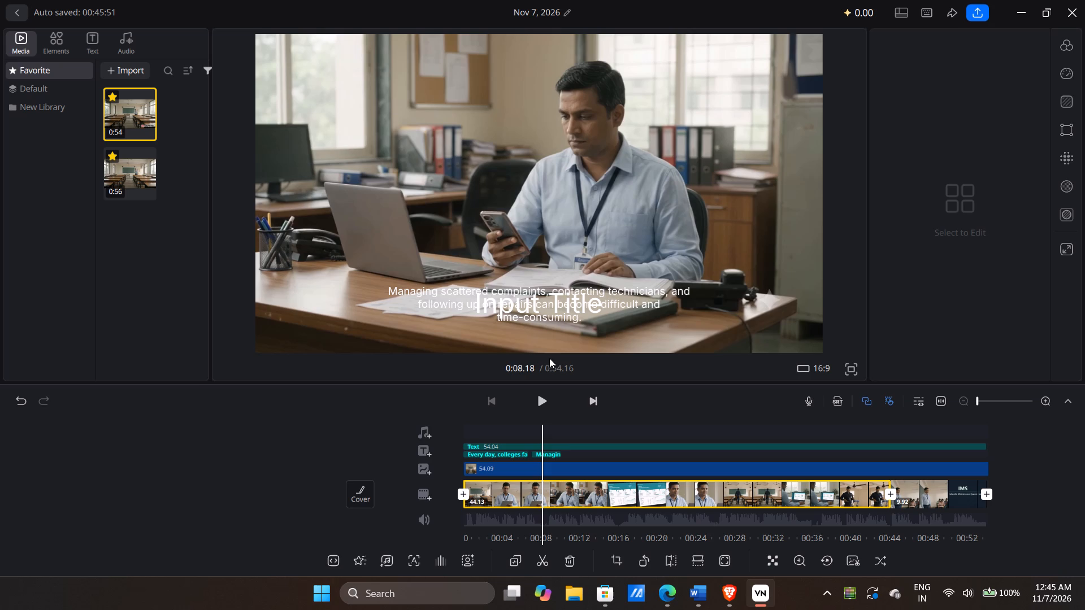
# Move the "Input Title" placeholder up, horizontally centred, to sit just above the caption area as a guide.
pyautogui.click(567, 445)
pyautogui.moveTo(550, 295); pyautogui.dragTo(552, 264)
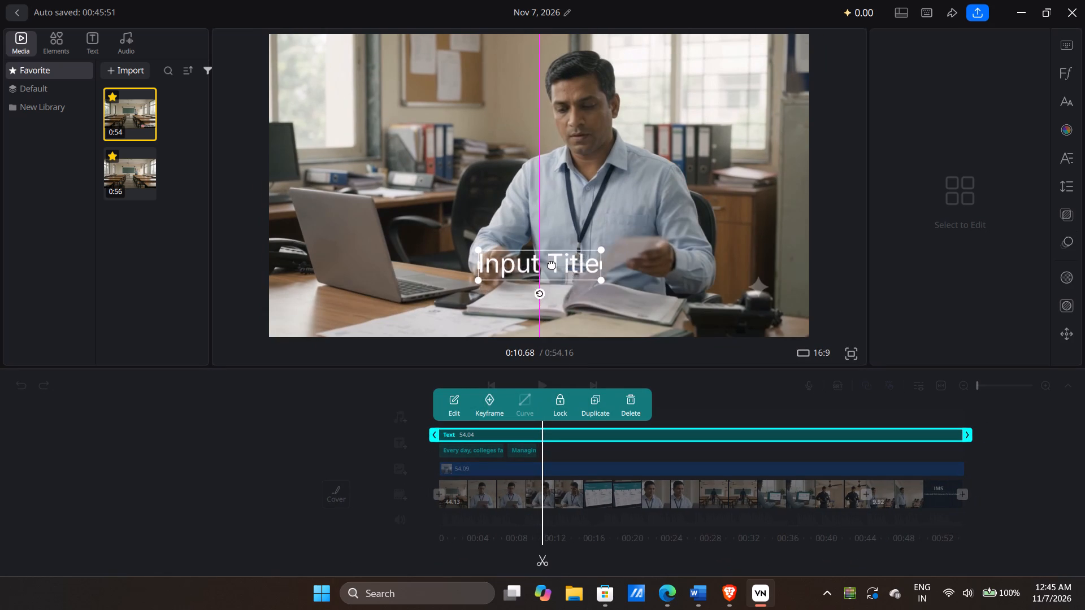
pyautogui.moveTo(552, 264); pyautogui.dragTo(550, 254)
pyautogui.click(337, 399)
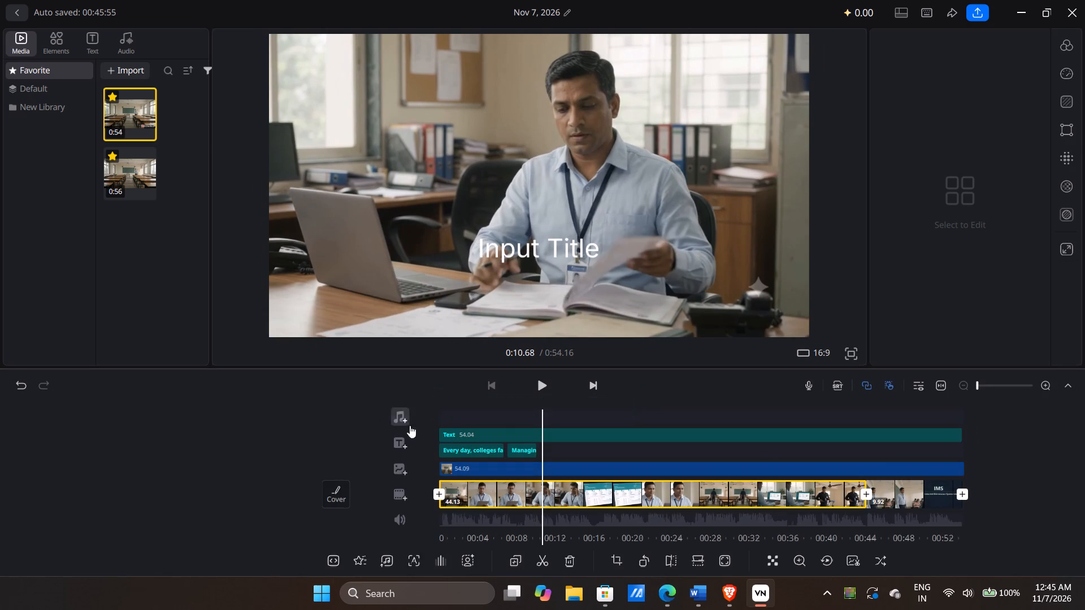
# Compare the first caption's position with the placeholder, then nudge the second caption up to just beneath "Input Title".
pyautogui.click(453, 453)
pyautogui.click(544, 293)
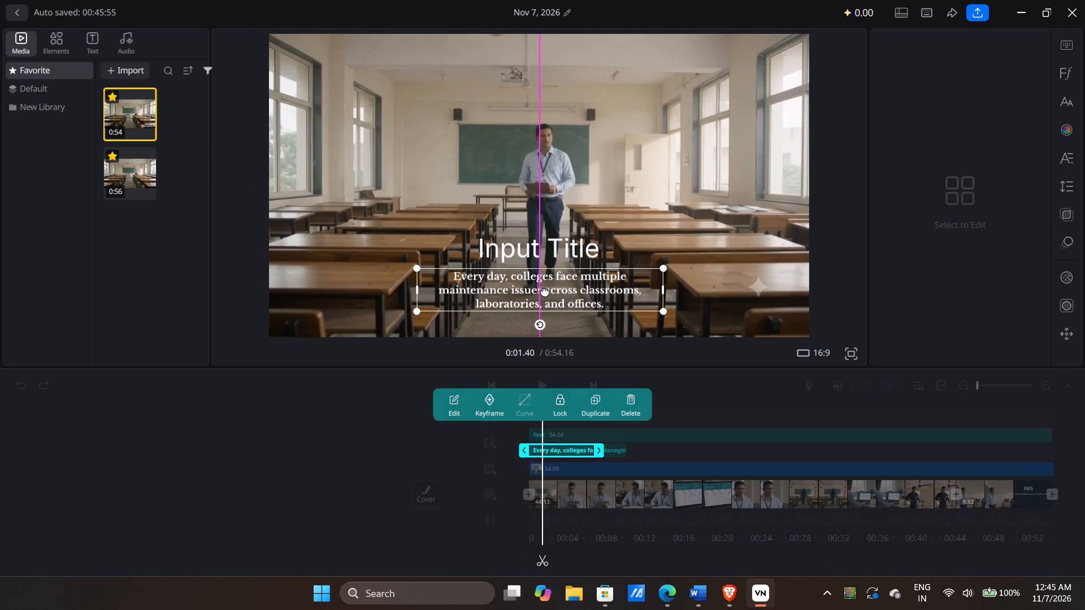
pyautogui.click(609, 453)
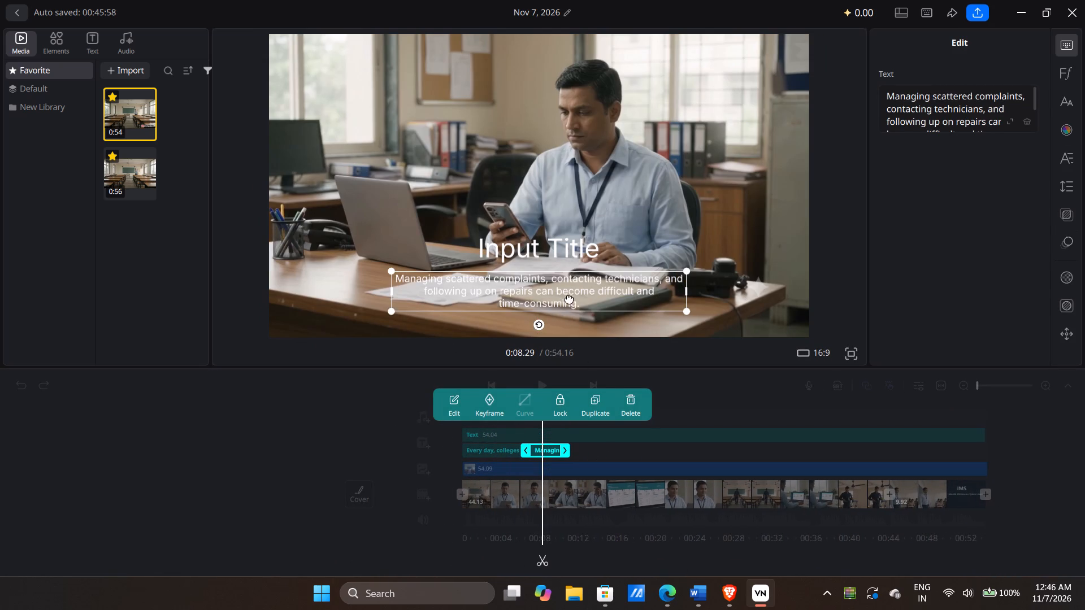
pyautogui.moveTo(568, 292); pyautogui.dragTo(568, 285)
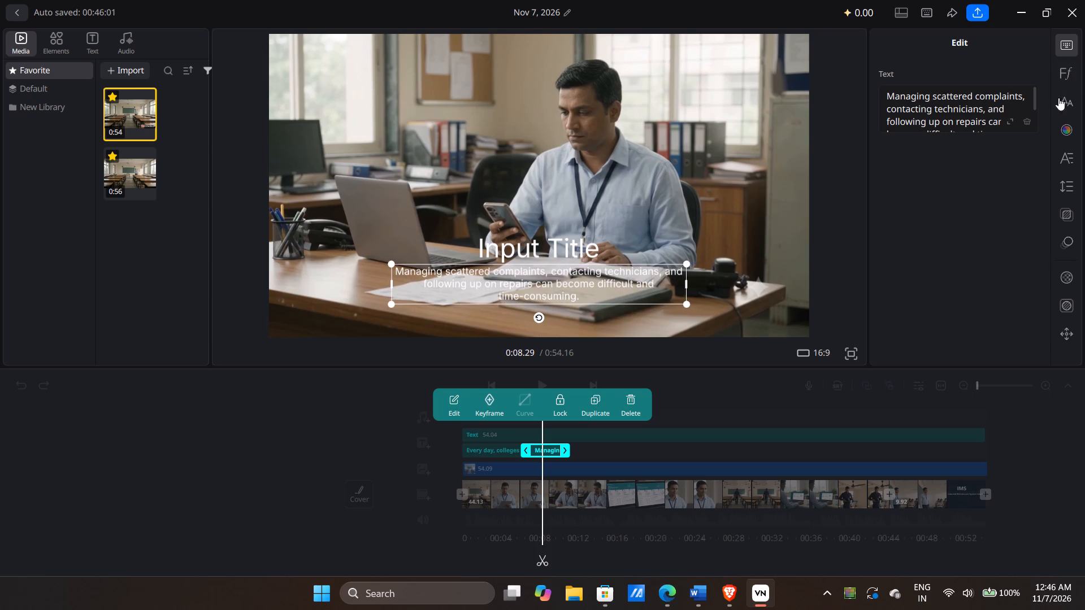
# Change the second caption's font to Libre Baskerville.
pyautogui.click(1060, 100)
pyautogui.click(1064, 77)
pyautogui.scroll(1, 934, 94)
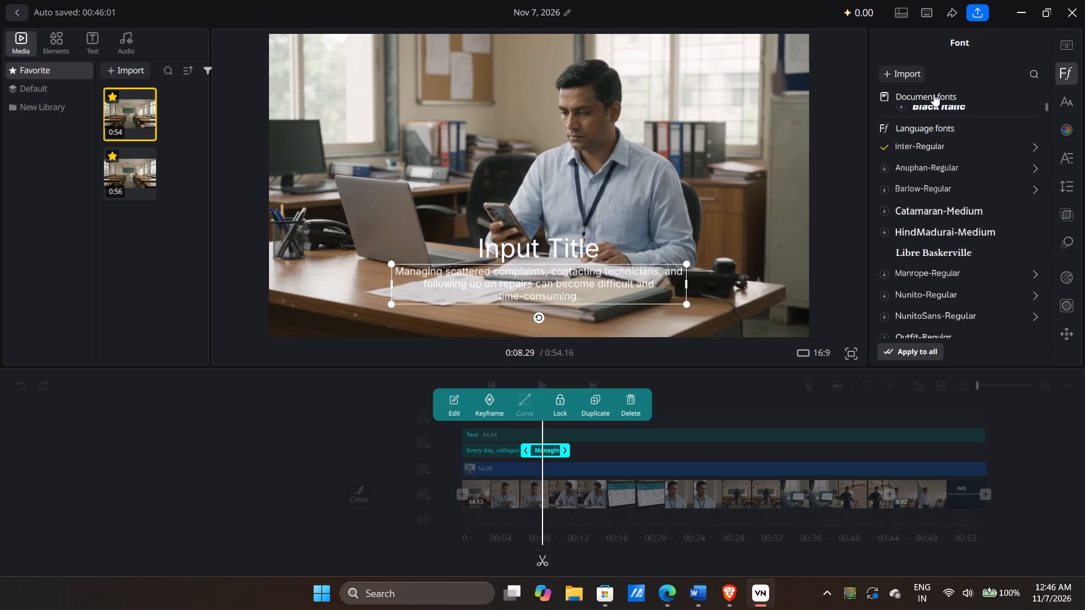
pyautogui.scroll(20, 934, 94)
pyautogui.scroll(2, 934, 94)
pyautogui.scroll(-2, 957, 97)
pyautogui.scroll(3, 957, 97)
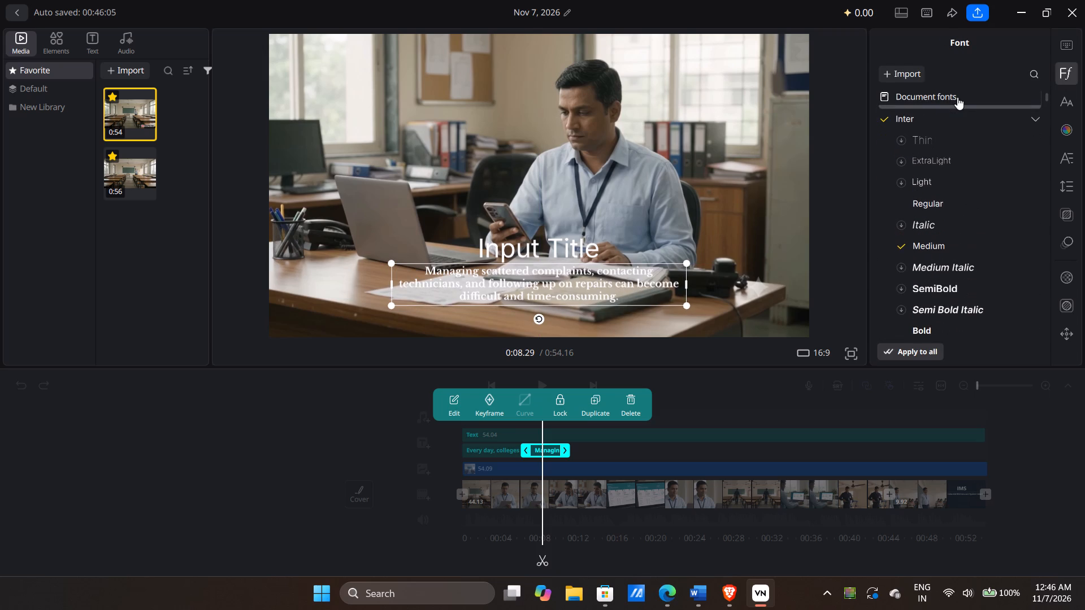
pyautogui.scroll(7, 949, 100)
pyautogui.click(948, 121)
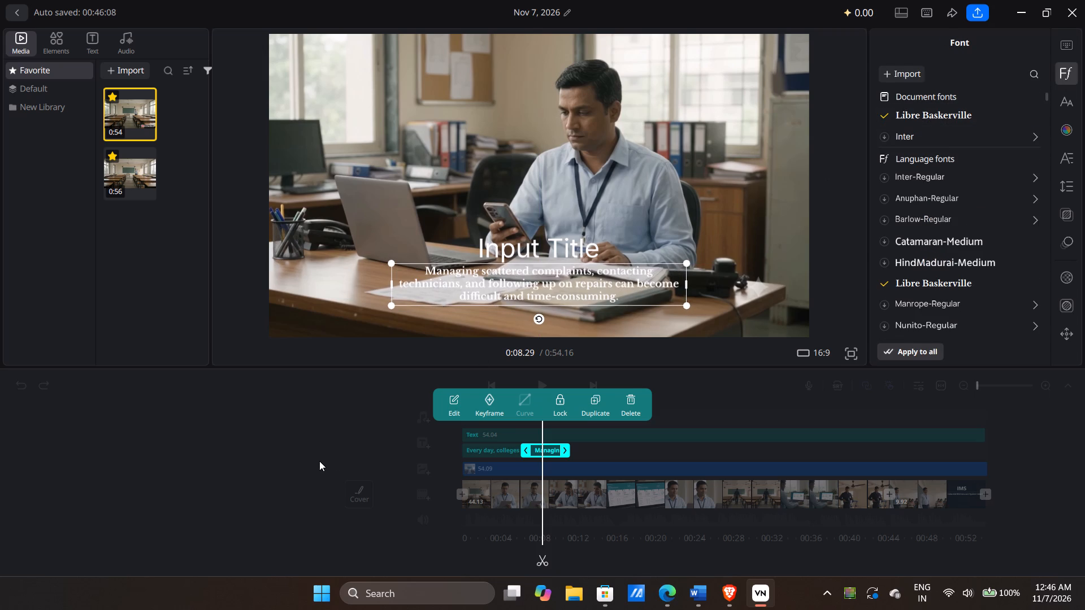
pyautogui.click(319, 461)
# Extend the second caption's clip so it ends at about 0:22.
pyautogui.click(541, 452)
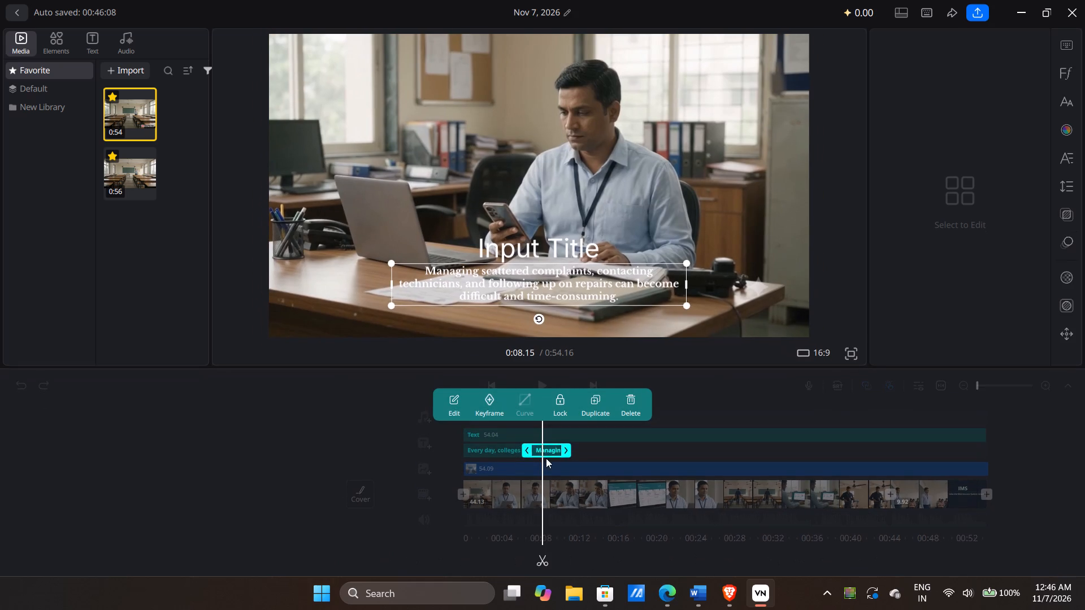
pyautogui.moveTo(562, 451); pyautogui.dragTo(681, 451)
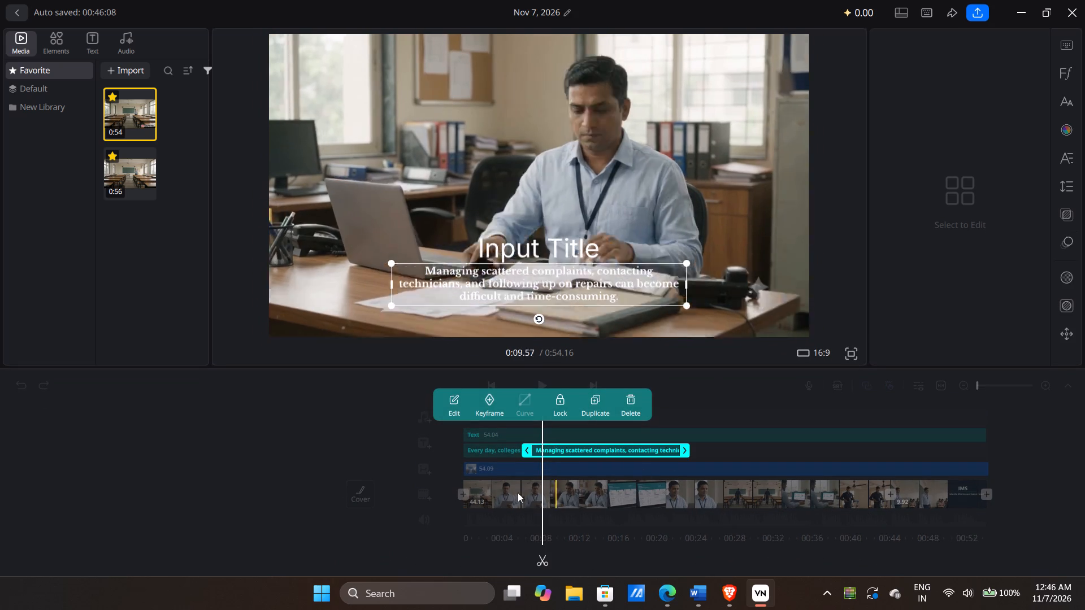
# Play from the start to time the second caption's entry, then split it at about 0:08.5 and delete the portion before the cut.
pyautogui.moveTo(364, 457); pyautogui.dragTo(466, 457)
pyautogui.click(466, 457)
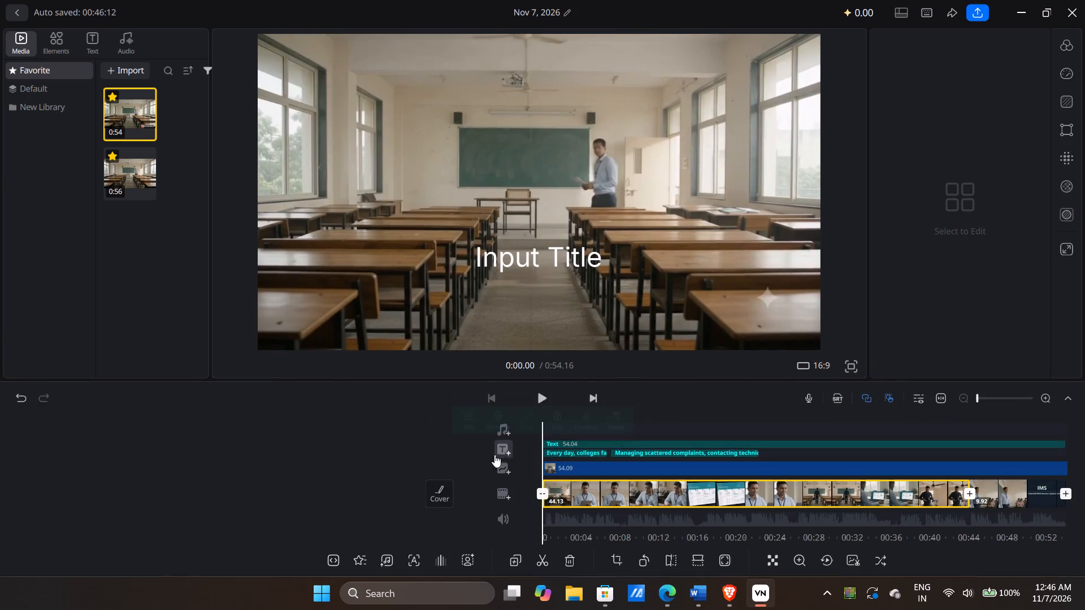
pyautogui.click(537, 407)
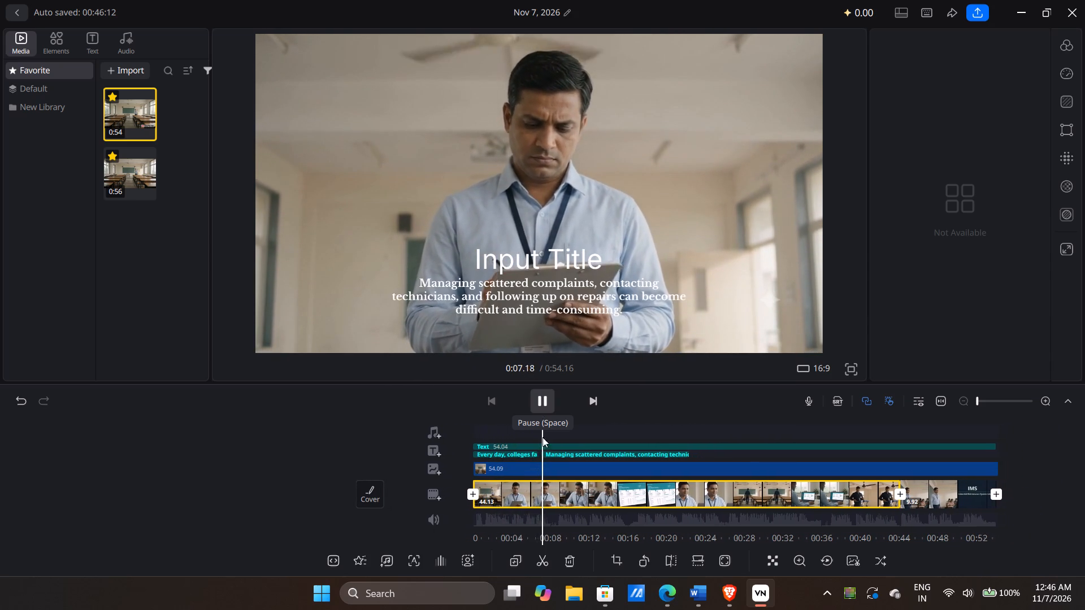
pyautogui.click(581, 457)
pyautogui.moveTo(497, 422); pyautogui.dragTo(533, 422)
pyautogui.click(536, 402)
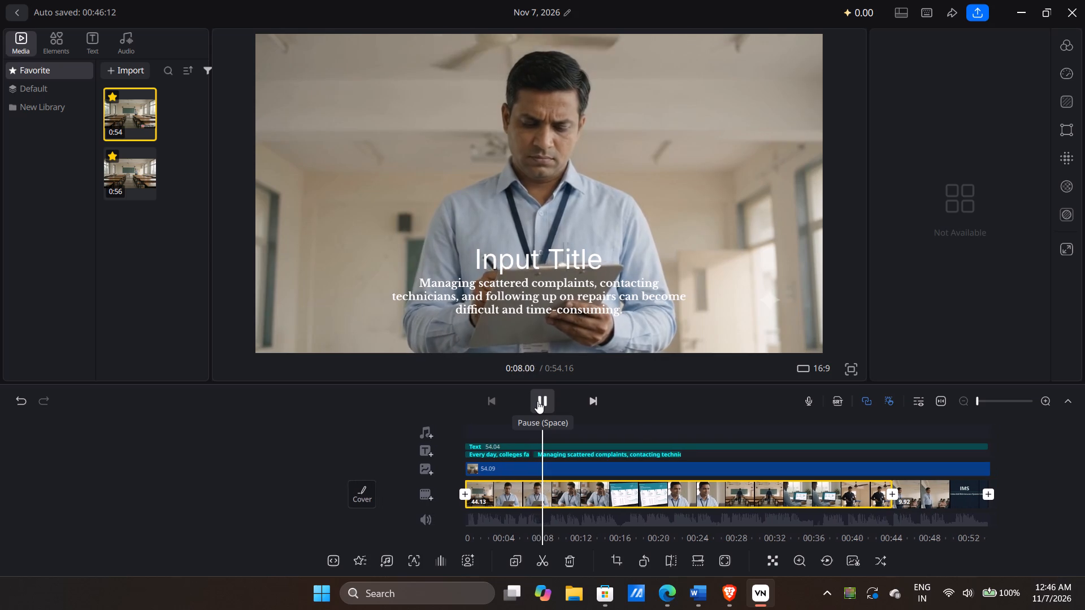
pyautogui.click(537, 401)
pyautogui.click(545, 454)
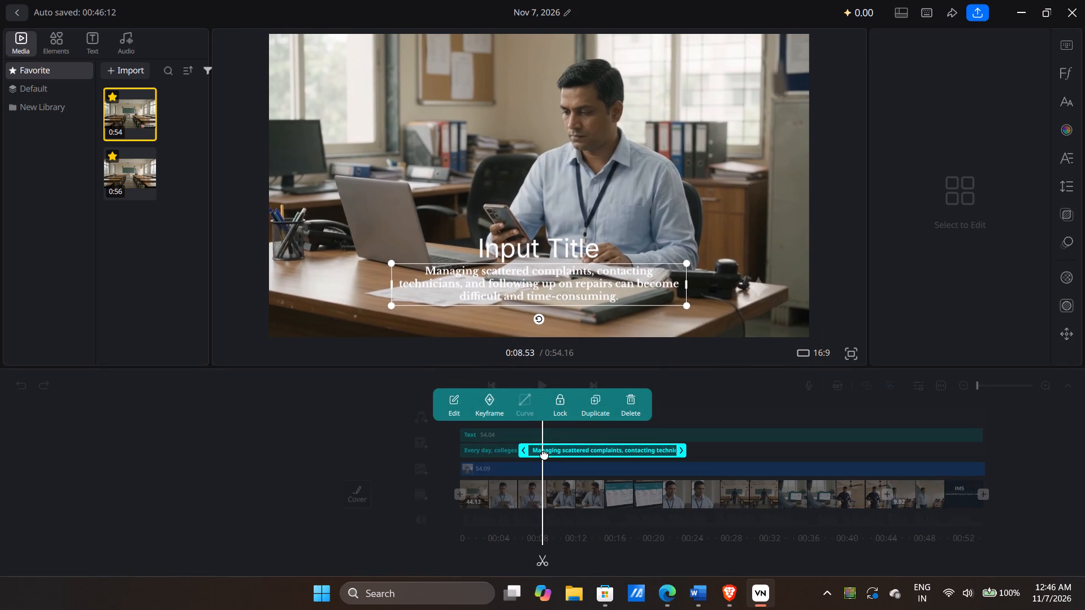
pyautogui.click(544, 566)
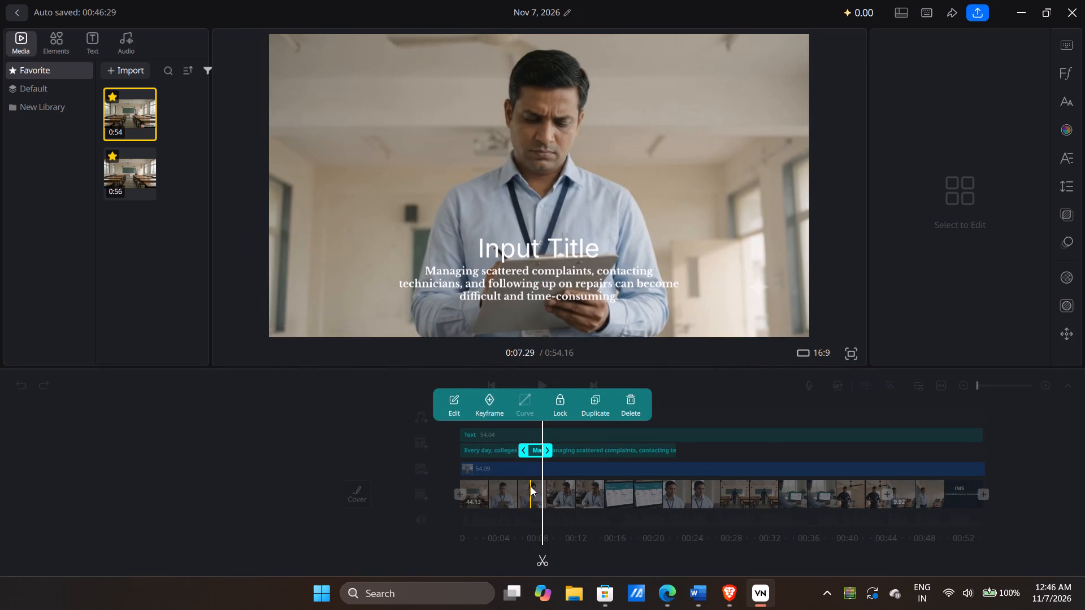
pyautogui.press('Delete')
pyautogui.click(332, 434)
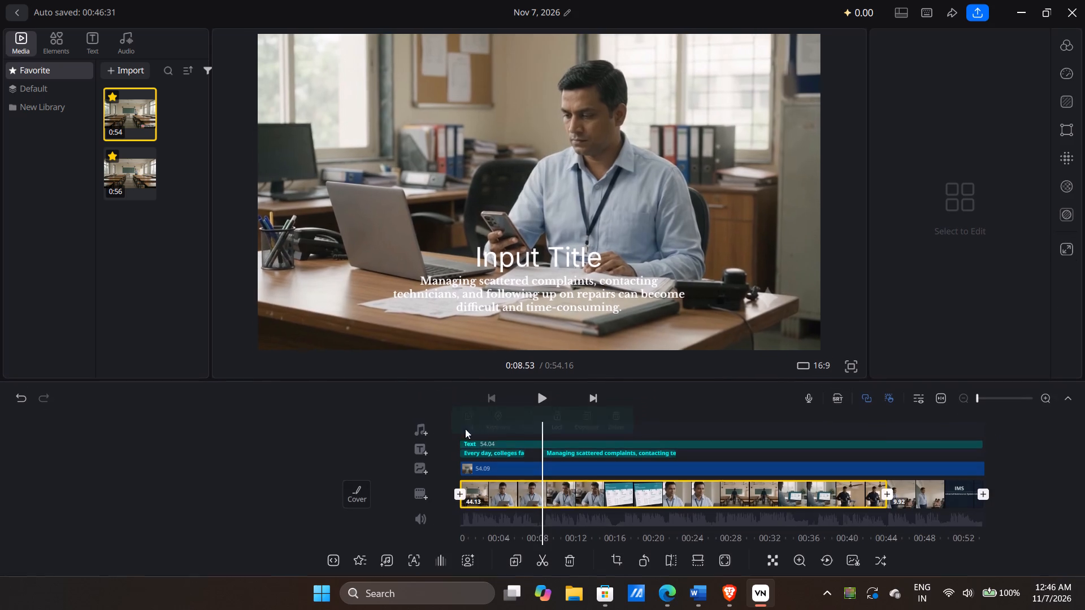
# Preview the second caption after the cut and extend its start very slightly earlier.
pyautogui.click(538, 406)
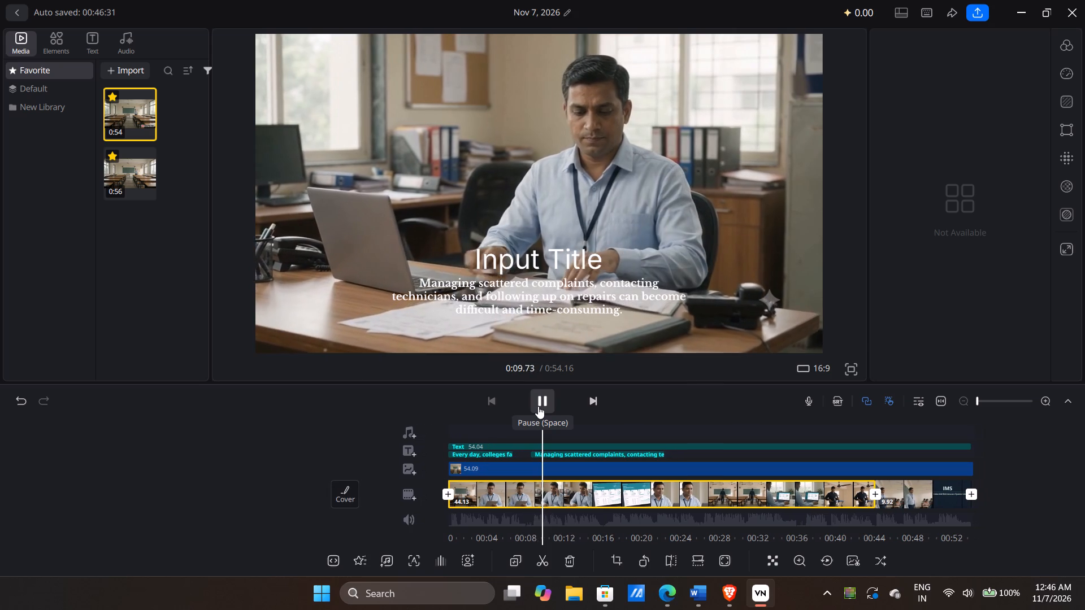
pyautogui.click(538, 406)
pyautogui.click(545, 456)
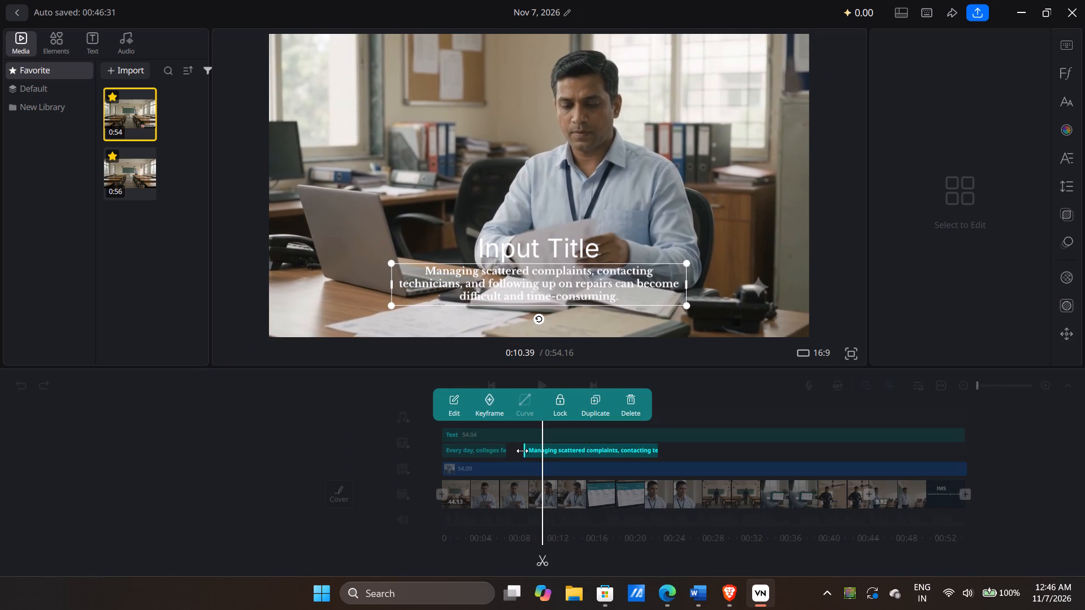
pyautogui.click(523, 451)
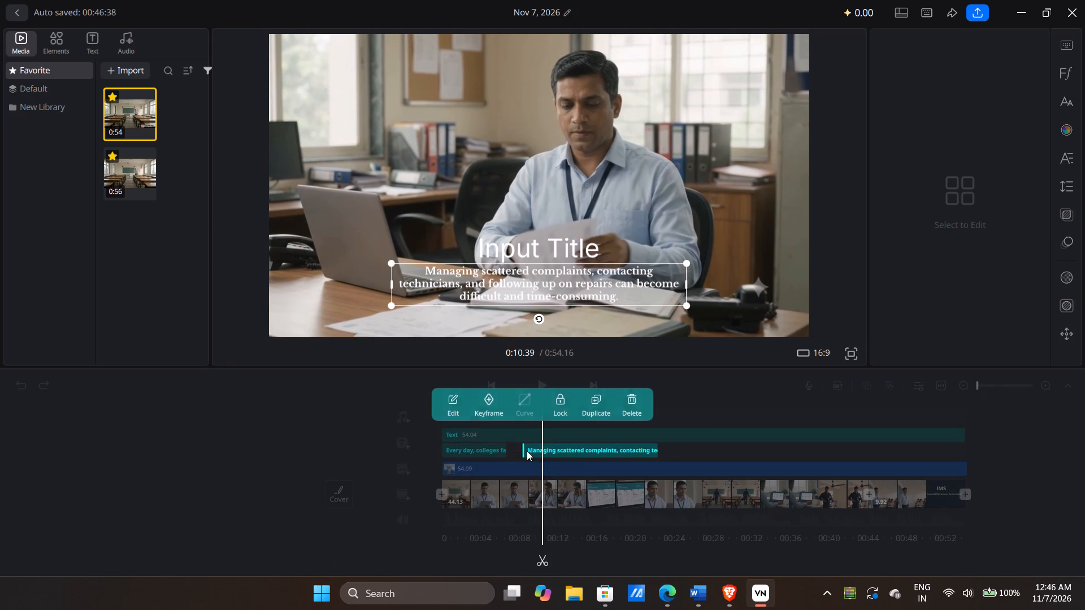
# Give the second caption a Fade In subtitle animation and a Fade out animation.
pyautogui.click(1066, 246)
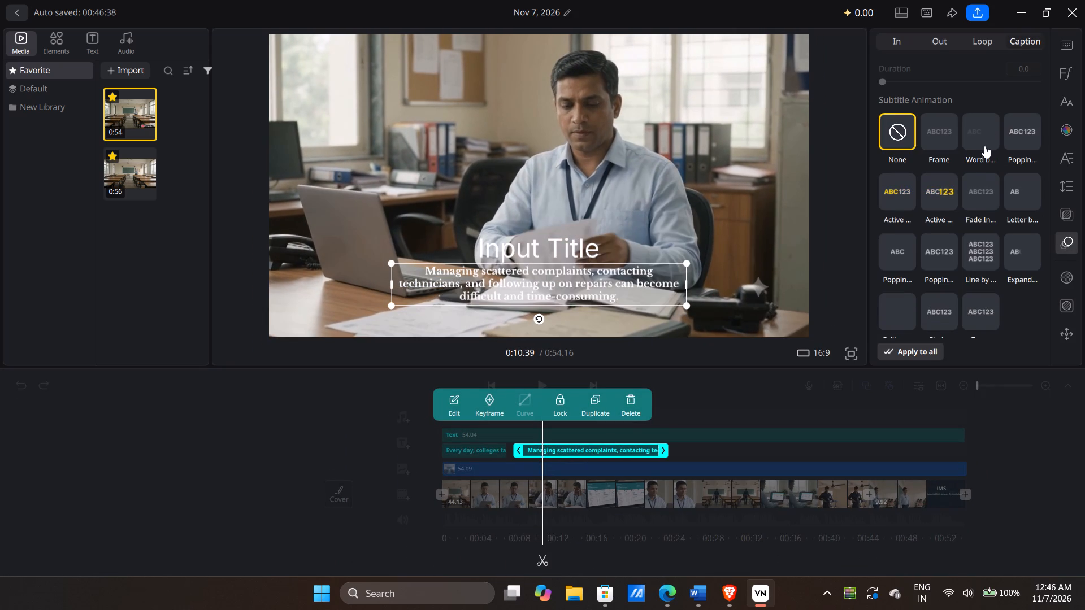
pyautogui.click(982, 204)
pyautogui.click(942, 42)
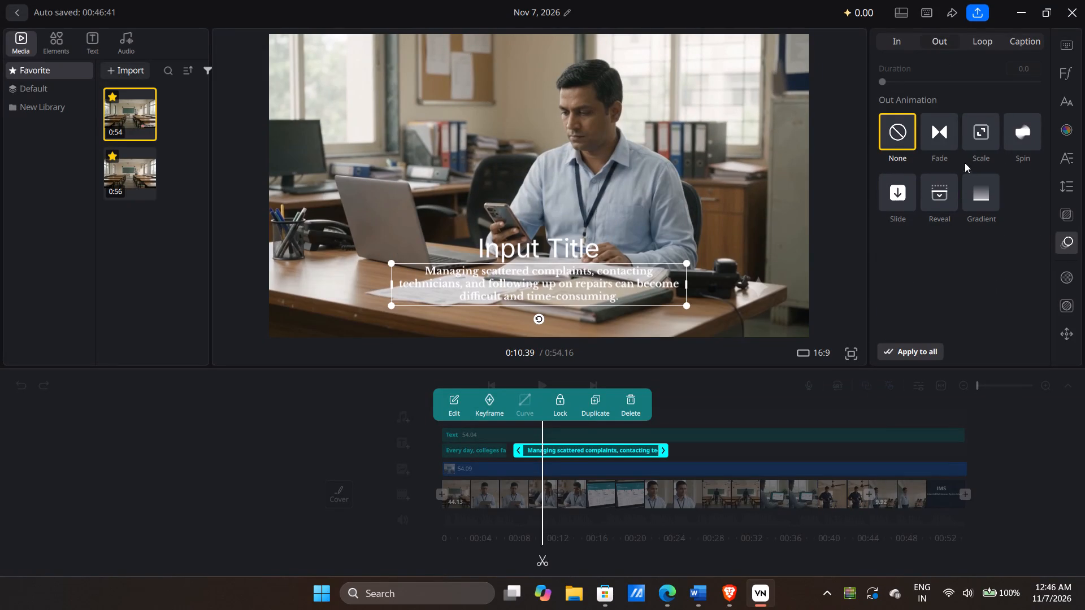
pyautogui.click(945, 138)
# Replay the second caption's entry and extend its start earlier to about 0:08.
pyautogui.click(381, 455)
pyautogui.moveTo(364, 451); pyautogui.dragTo(399, 450)
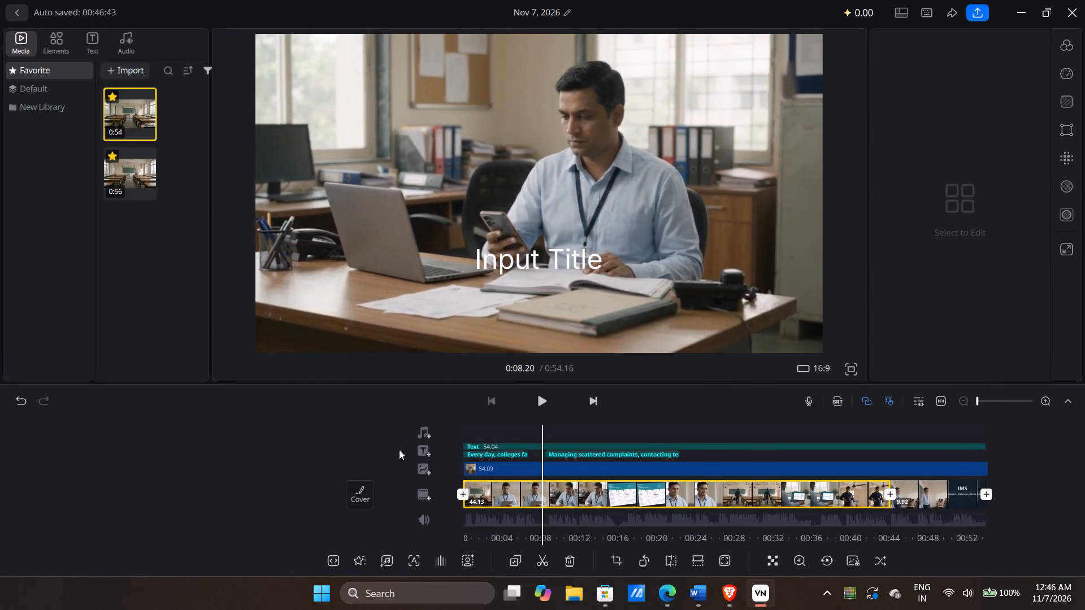
pyautogui.moveTo(399, 450); pyautogui.dragTo(401, 450)
pyautogui.click(548, 399)
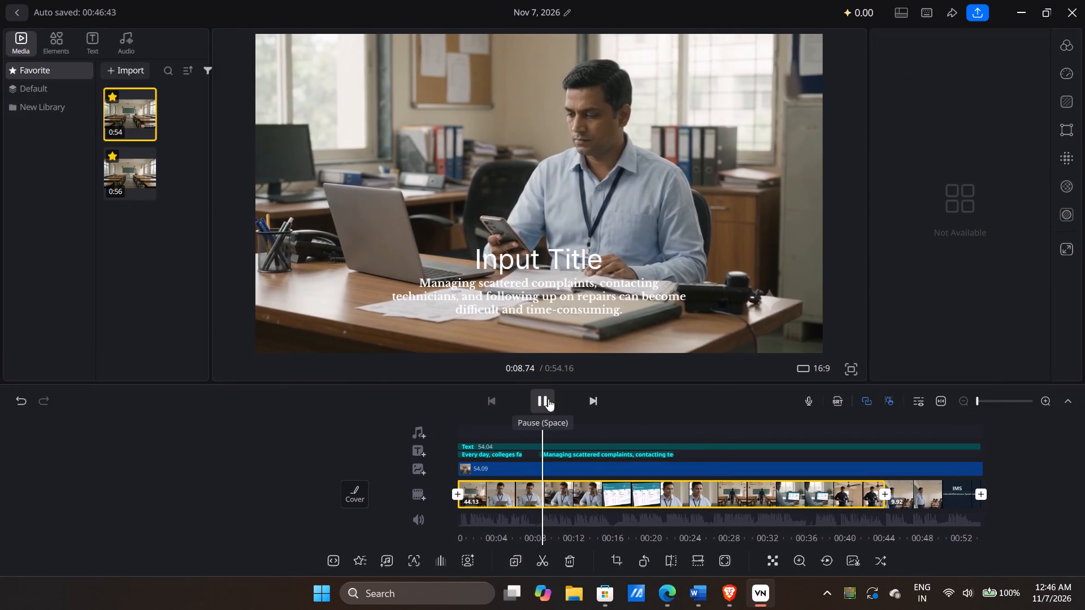
pyautogui.click(548, 399)
pyautogui.moveTo(323, 409); pyautogui.dragTo(402, 428)
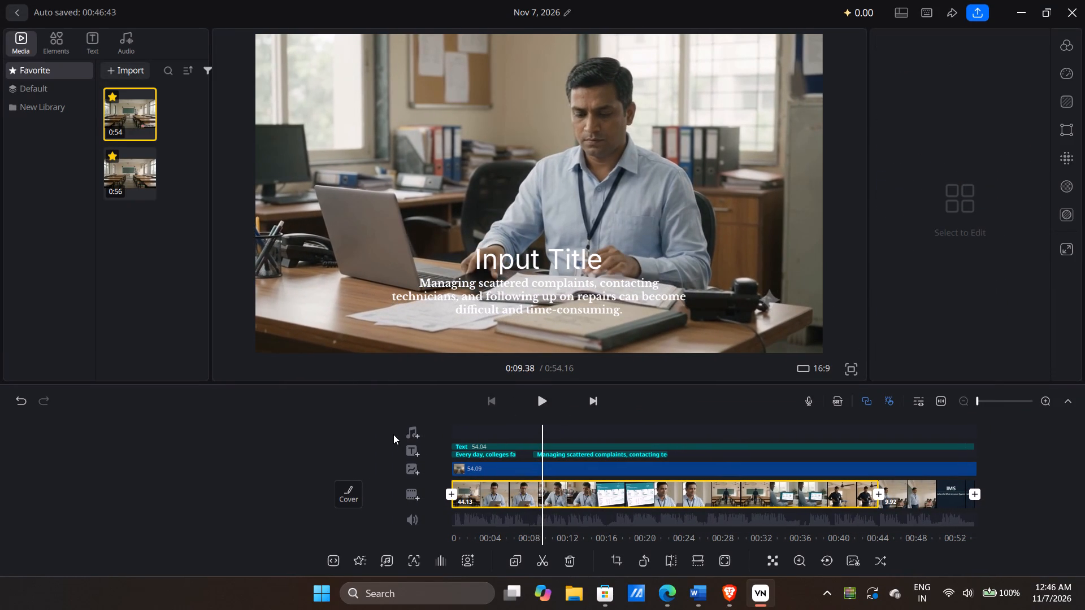
pyautogui.moveTo(389, 437); pyautogui.dragTo(445, 441)
pyautogui.click(546, 401)
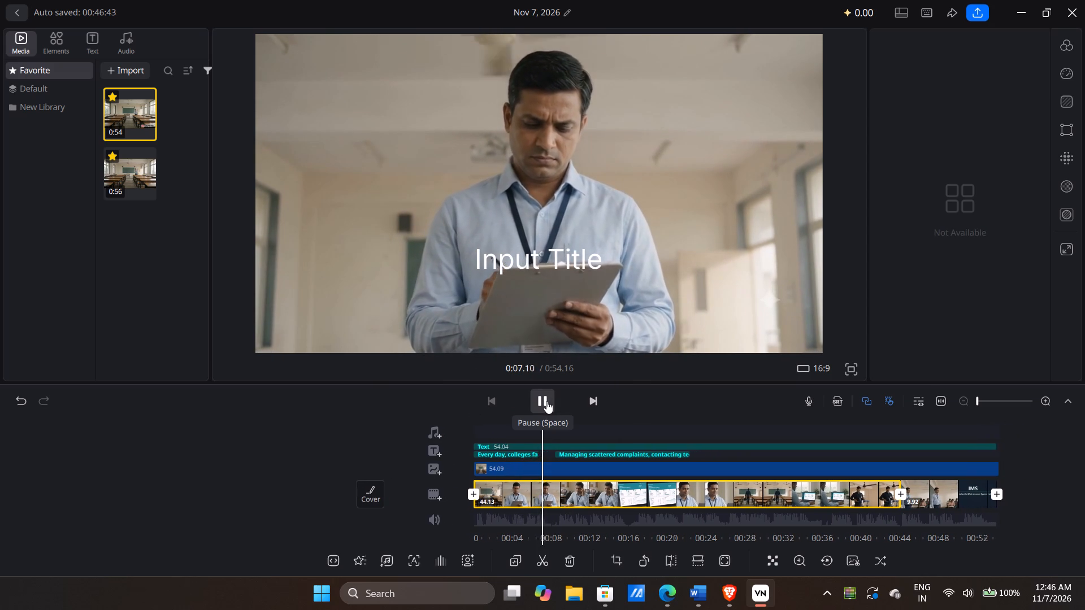
pyautogui.click(546, 401)
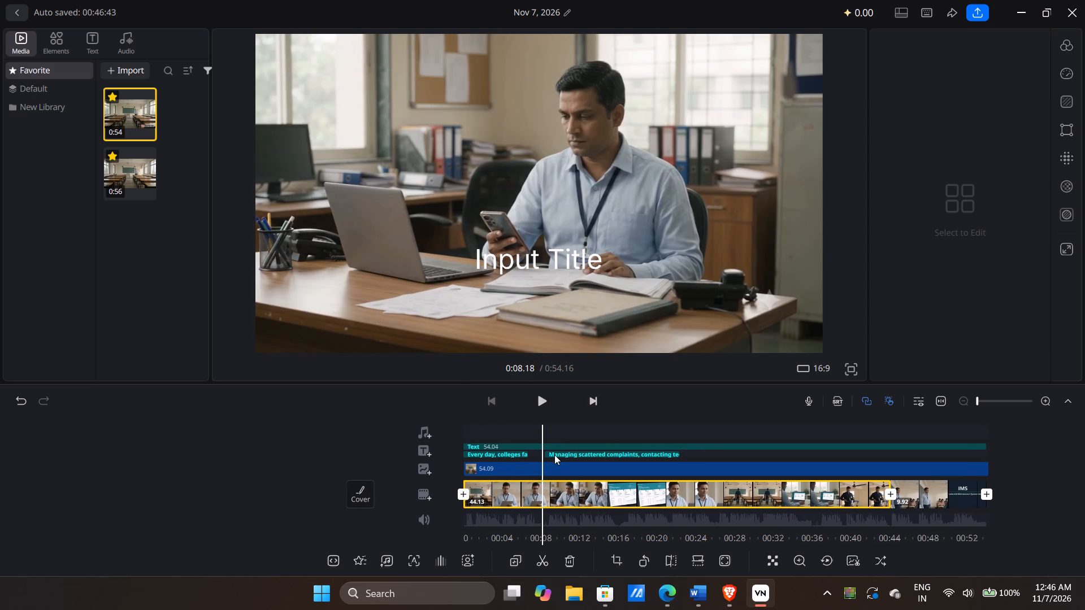
pyautogui.click(554, 455)
pyautogui.click(533, 451)
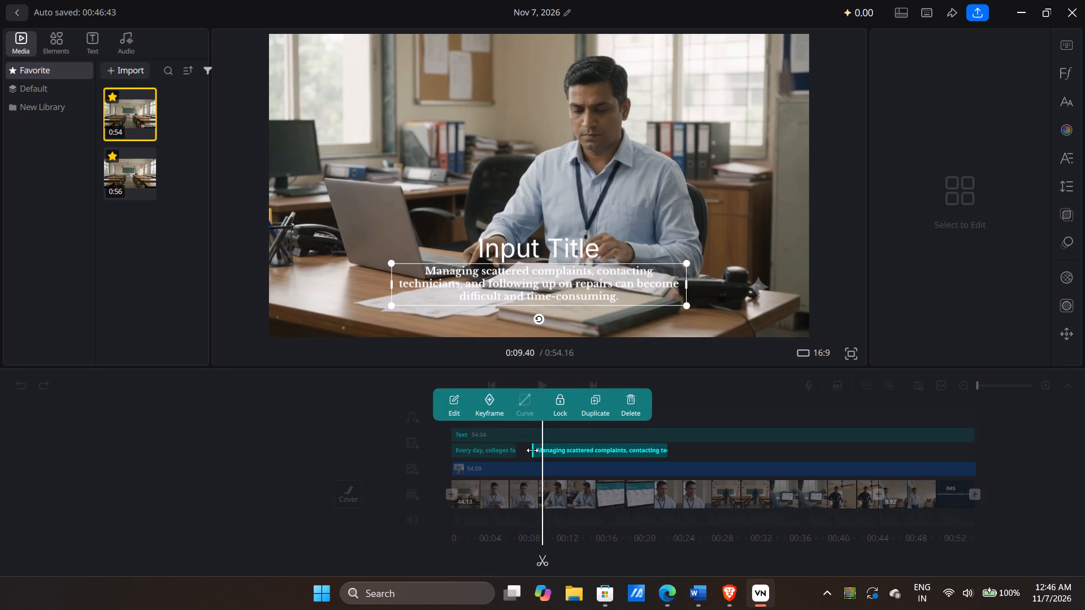
pyautogui.click(532, 450)
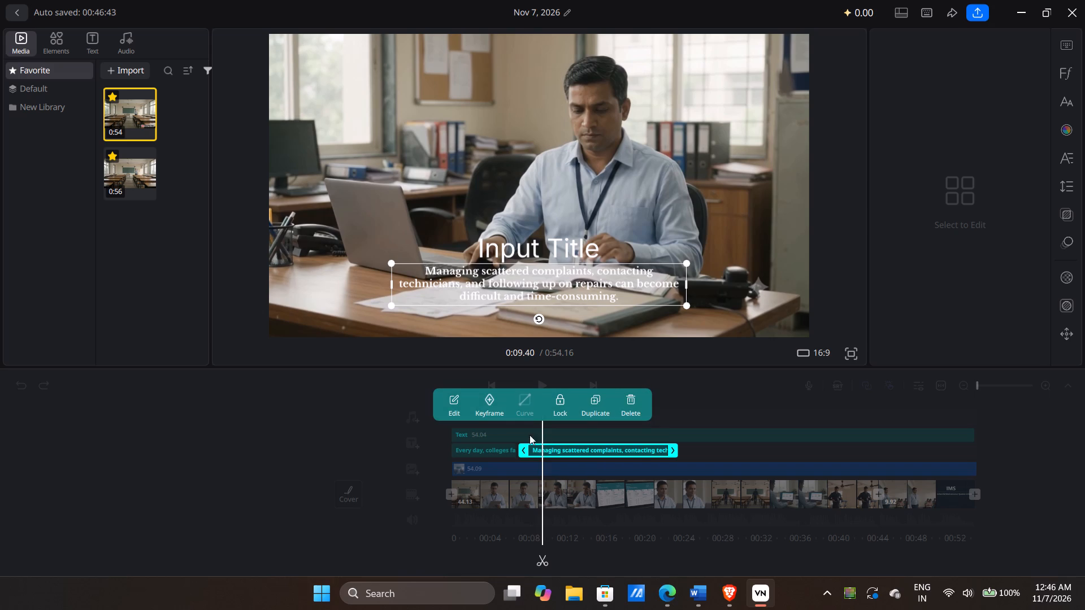
# Play through the second caption, split it at about 0:16 where the scene changes, and delete the remainder.
pyautogui.moveTo(375, 446); pyautogui.dragTo(444, 451)
pyautogui.click(550, 383)
pyautogui.click(546, 383)
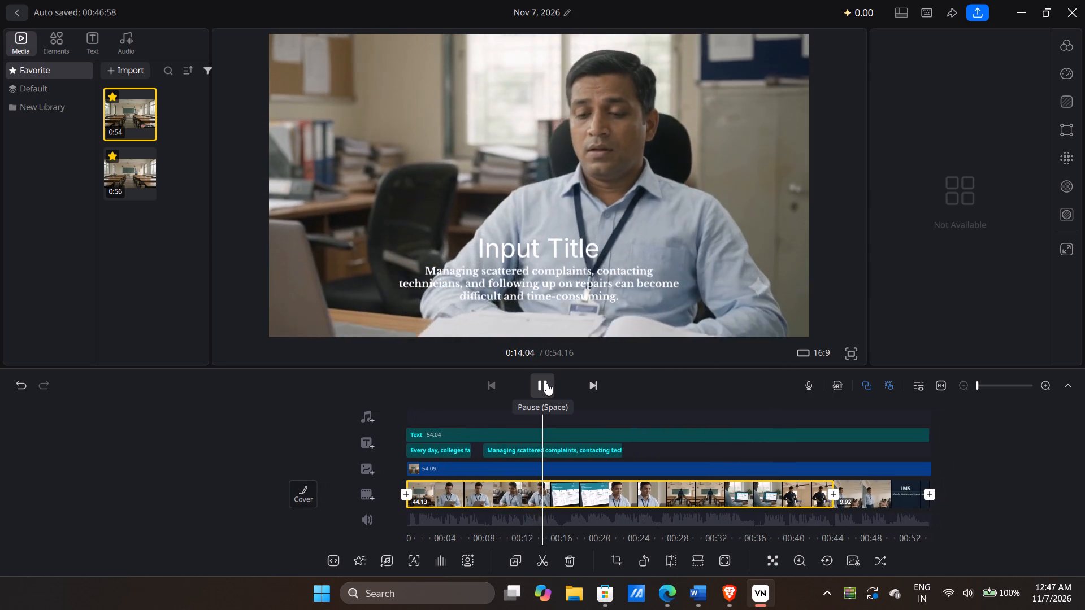
pyautogui.click(546, 383)
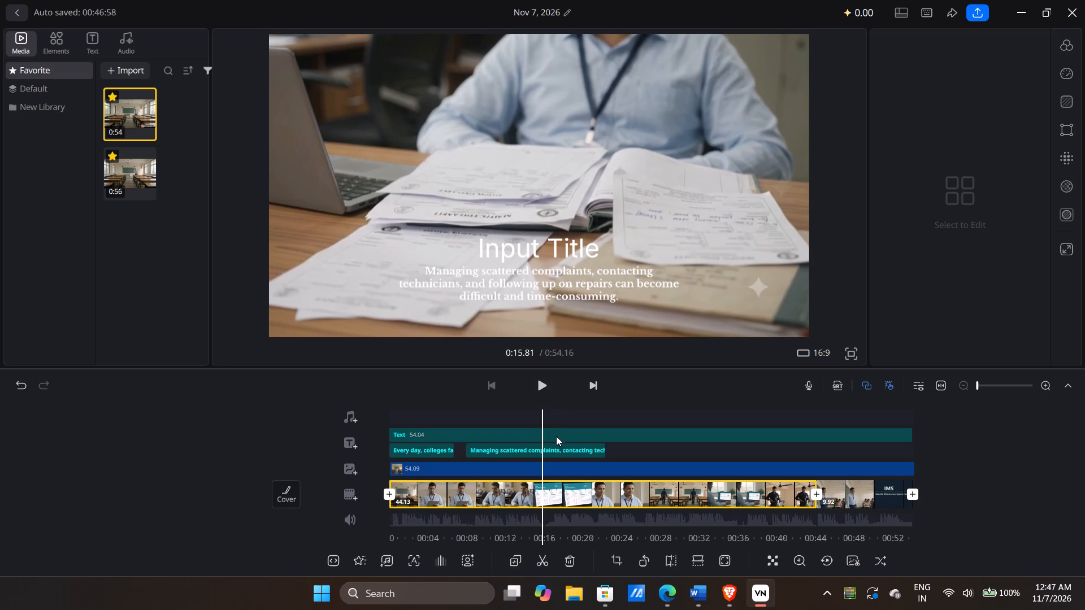
pyautogui.click(546, 450)
pyautogui.click(535, 560)
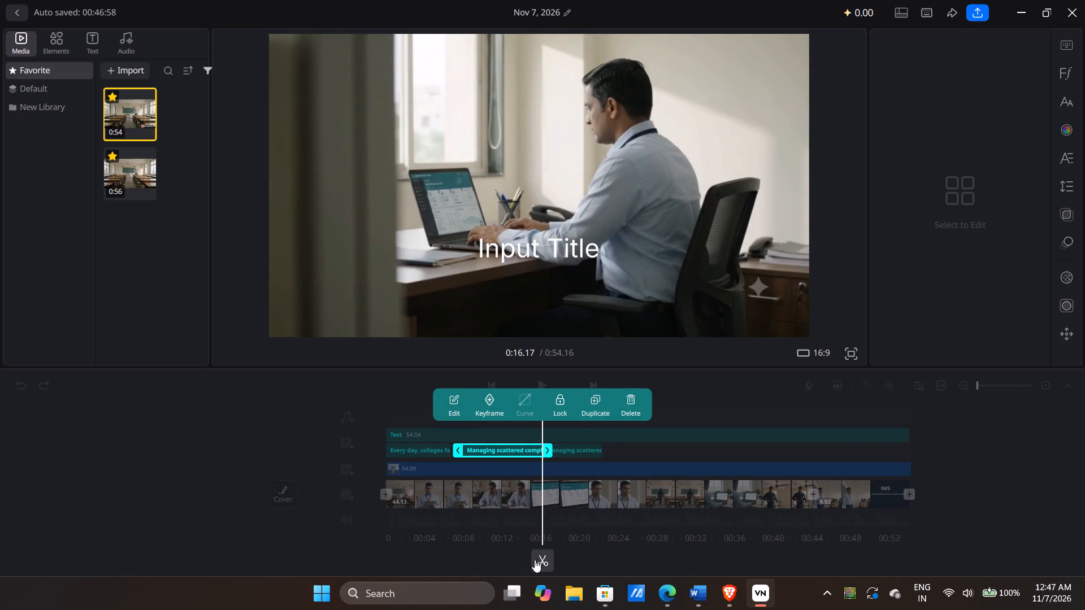
pyautogui.click(598, 447)
pyautogui.press('Delete')
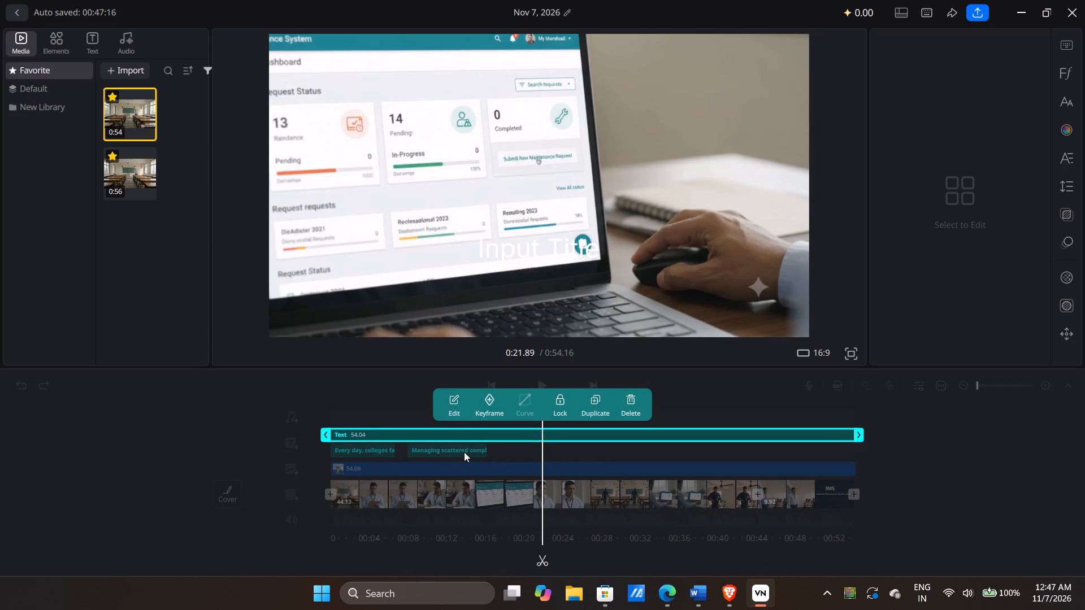
# Play back the second caption's ending and examine the timing around the scene change near 0:16.
pyautogui.moveTo(231, 469); pyautogui.dragTo(340, 476)
pyautogui.click(259, 426)
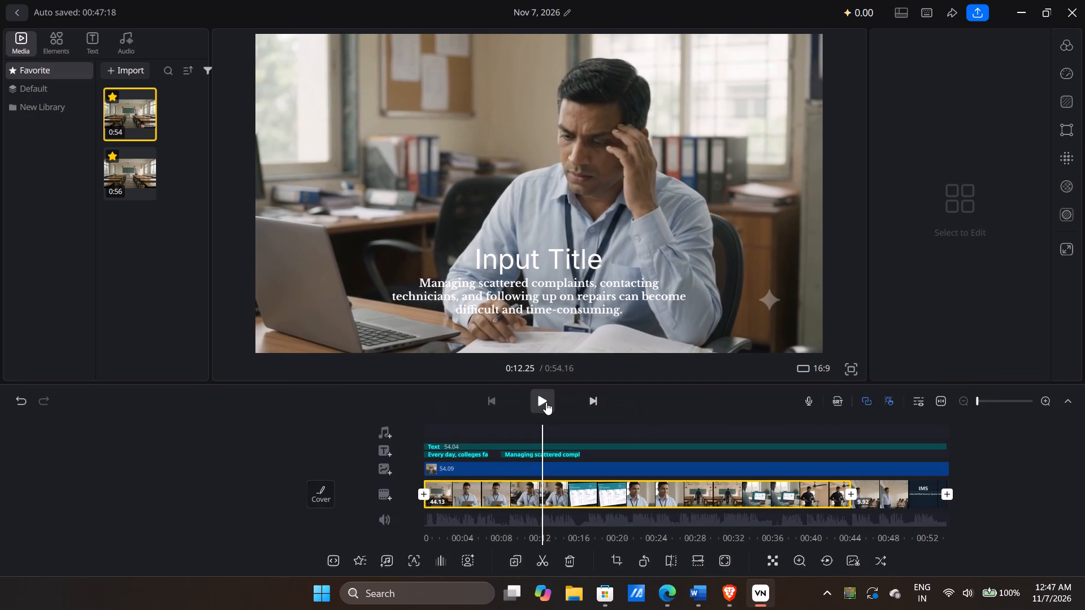
pyautogui.click(546, 402)
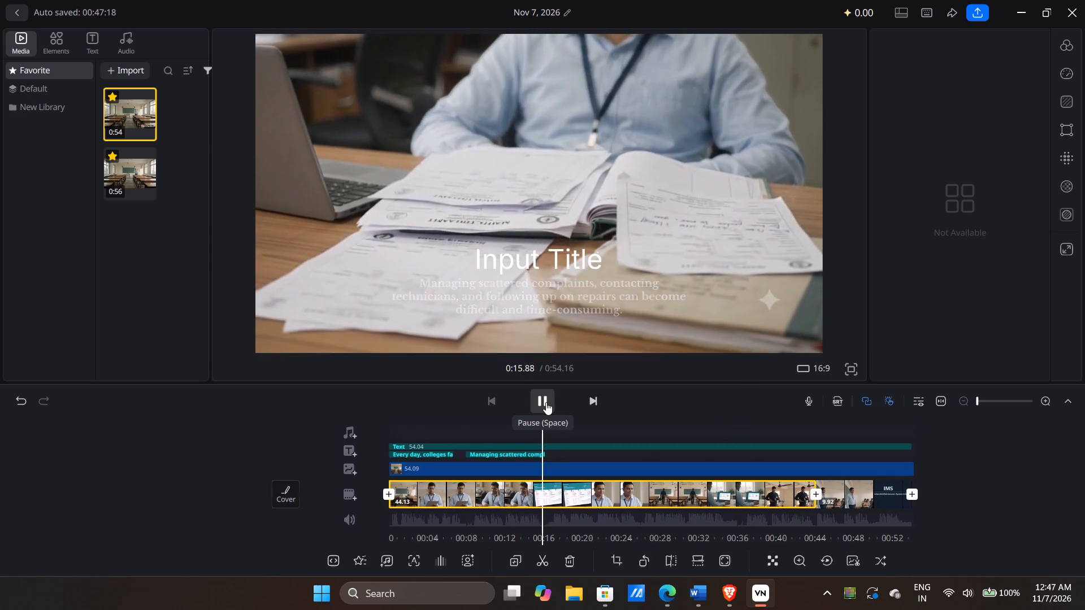
pyautogui.click(546, 402)
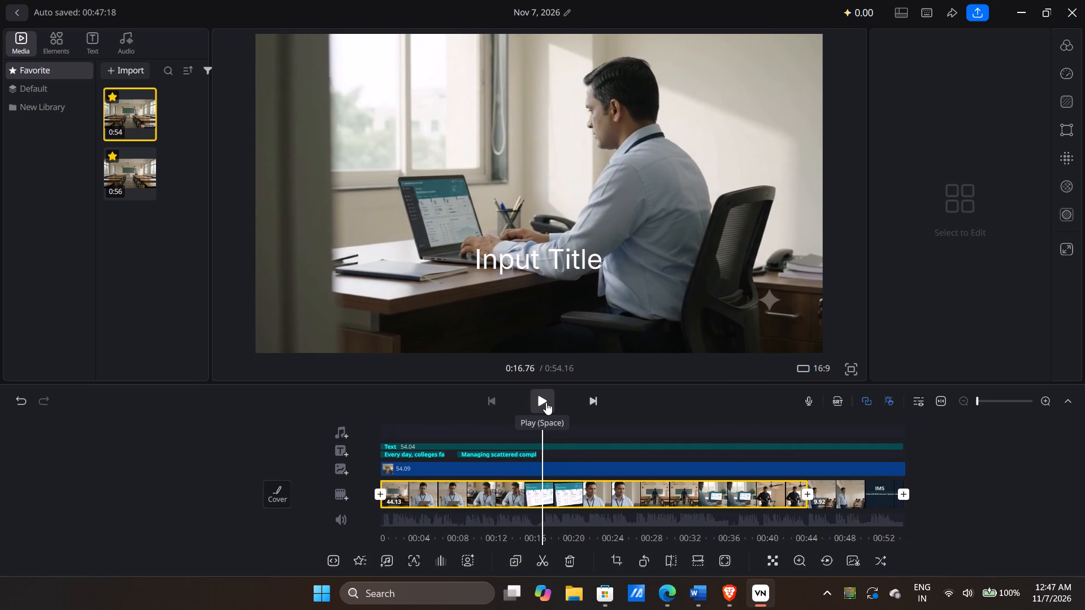
pyautogui.moveTo(566, 418); pyautogui.dragTo(567, 419)
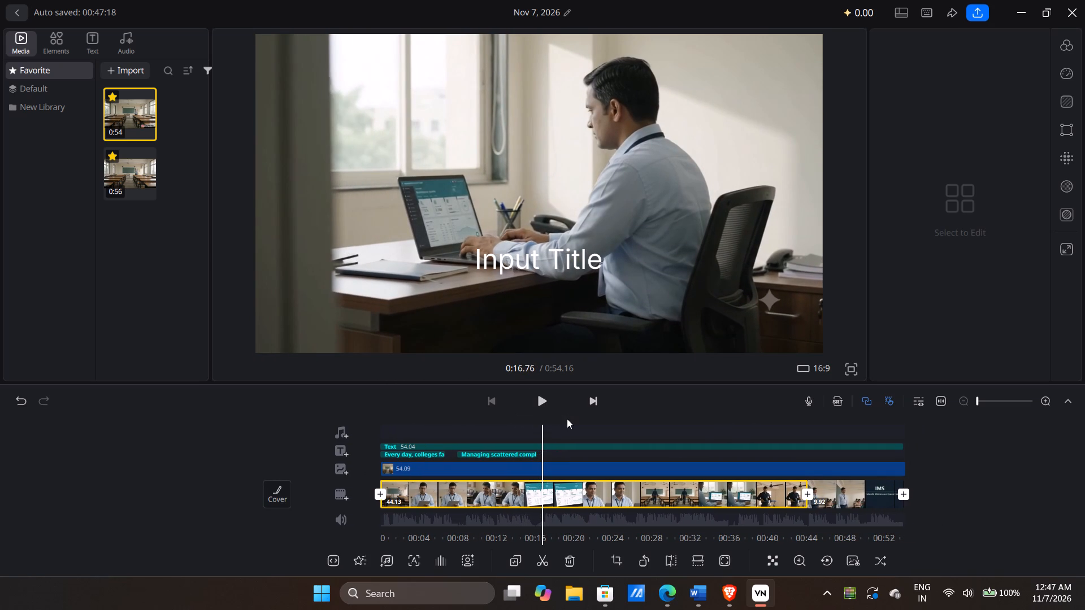
pyautogui.moveTo(567, 419); pyautogui.dragTo(572, 419)
pyautogui.moveTo(568, 425); pyautogui.dragTo(574, 425)
pyautogui.moveTo(570, 429); pyautogui.dragTo(572, 429)
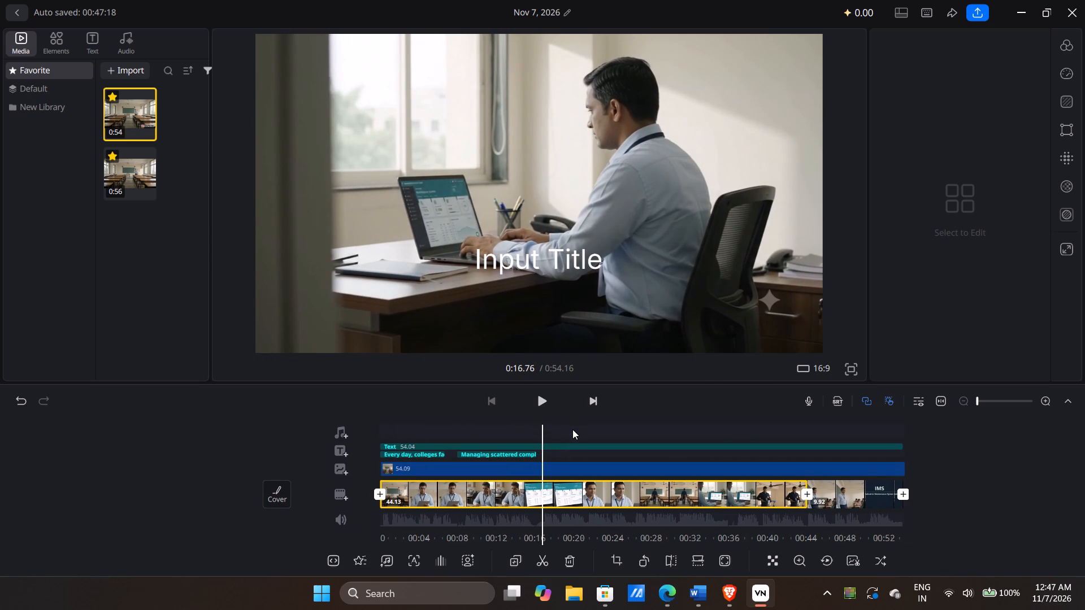
pyautogui.moveTo(572, 429); pyautogui.dragTo(576, 429)
pyautogui.moveTo(315, 445); pyautogui.dragTo(323, 445)
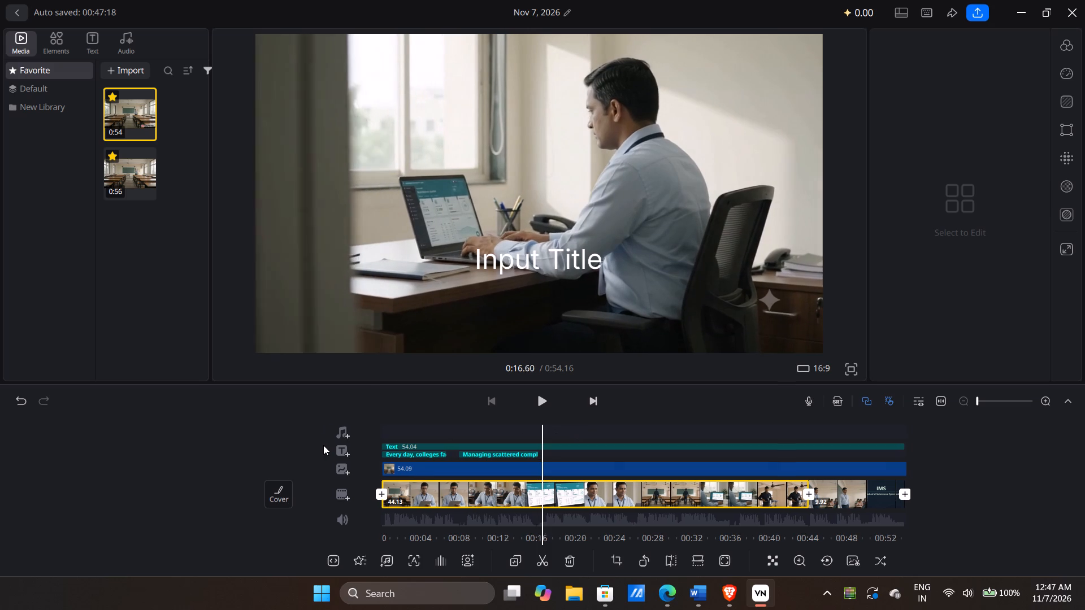
pyautogui.moveTo(323, 445); pyautogui.dragTo(325, 445)
pyautogui.click(530, 401)
pyautogui.doubleClick(540, 401)
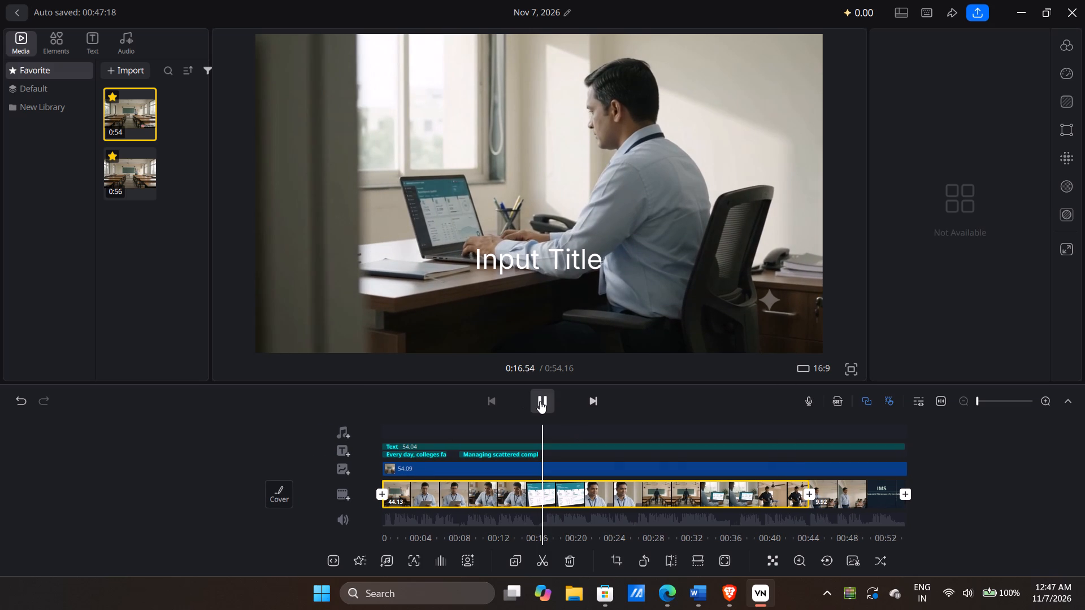
pyautogui.moveTo(267, 454); pyautogui.dragTo(272, 454)
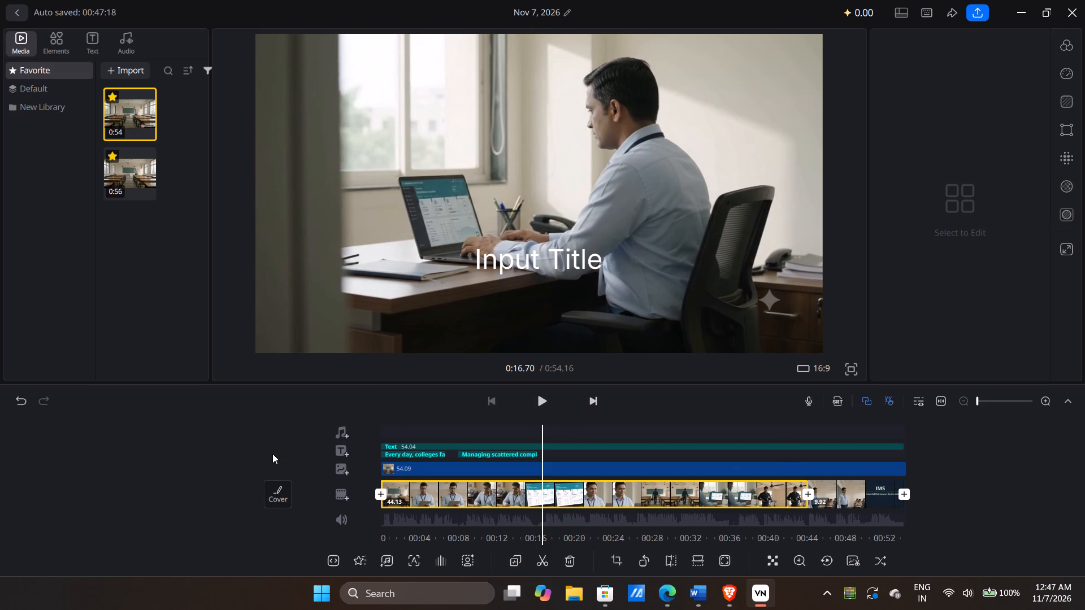
pyautogui.moveTo(272, 454); pyautogui.dragTo(280, 454)
# Trim the end of the second caption very slightly, to about 0:16.
pyautogui.click(497, 456)
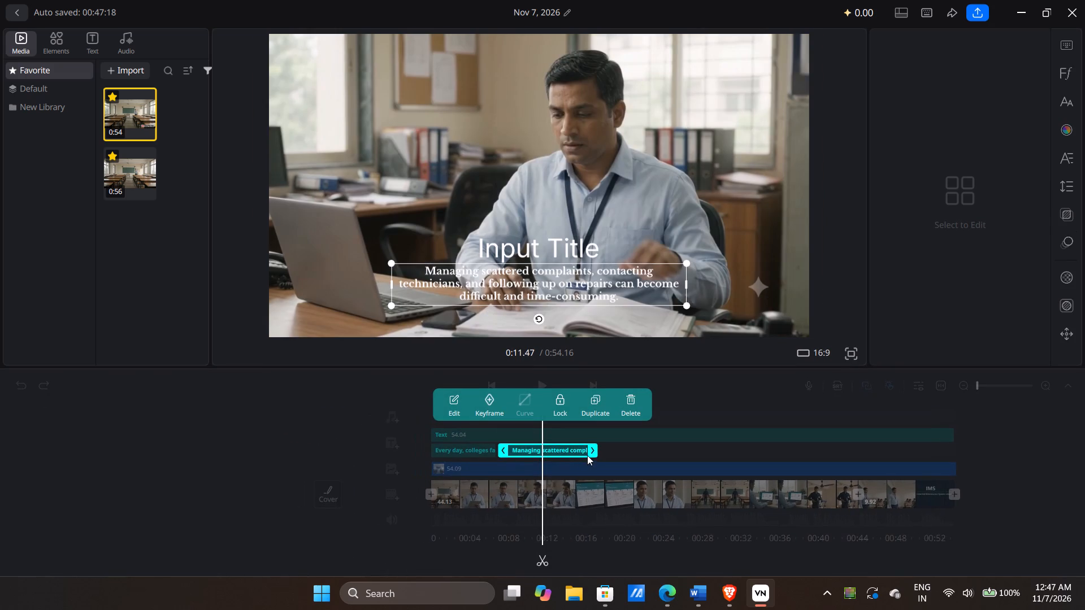
pyautogui.click(589, 450)
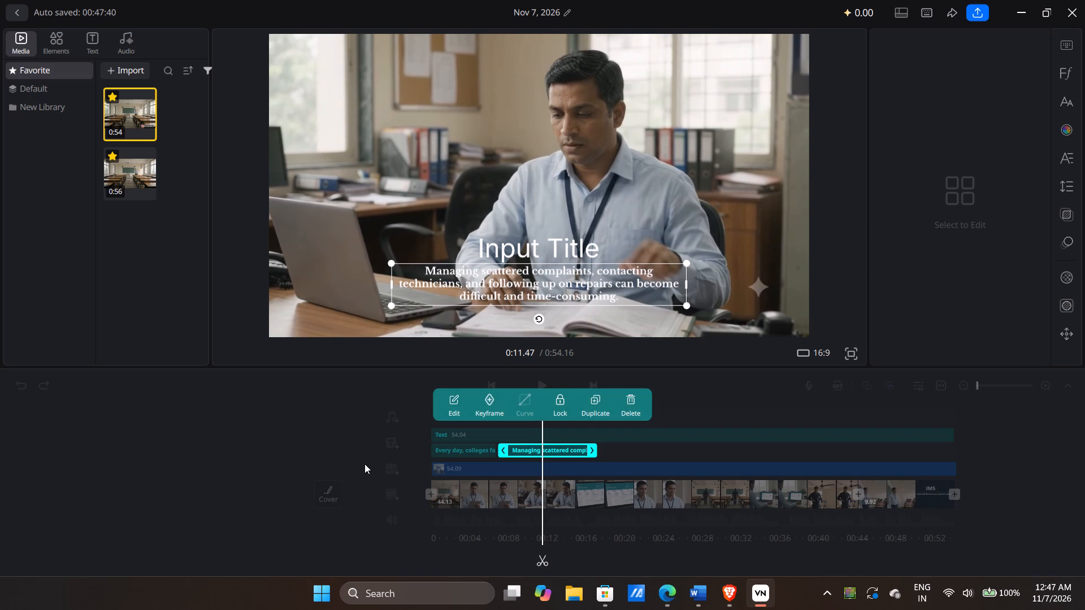
pyautogui.click(364, 464)
# Add a third caption text at about 0:16, right after the second caption, in Libre Baskerville at font size 7.
pyautogui.moveTo(339, 464); pyautogui.dragTo(277, 456)
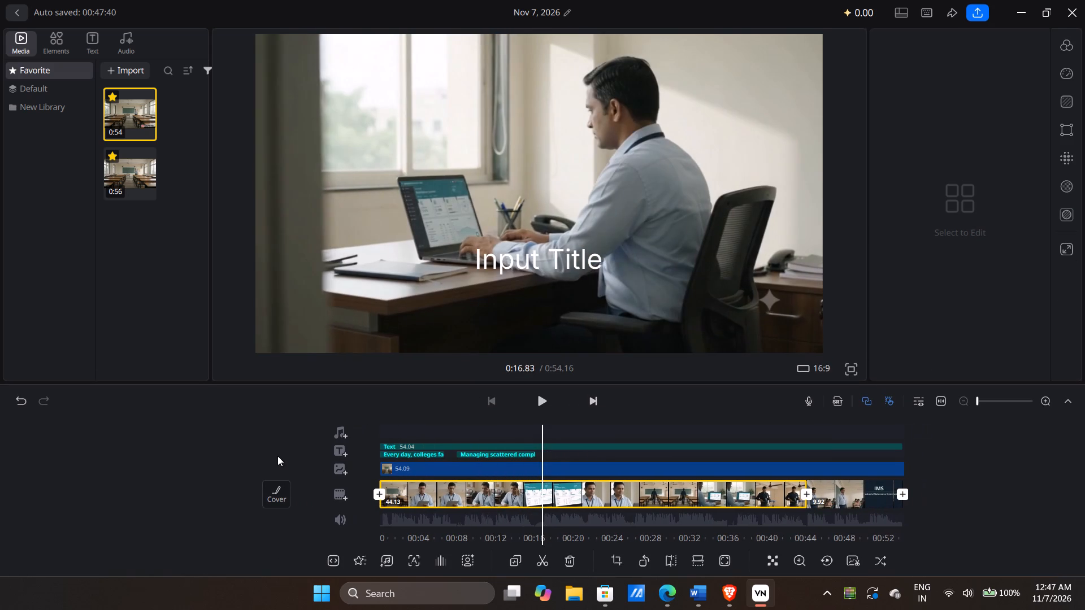
pyautogui.moveTo(277, 456); pyautogui.dragTo(281, 454)
pyautogui.click(342, 447)
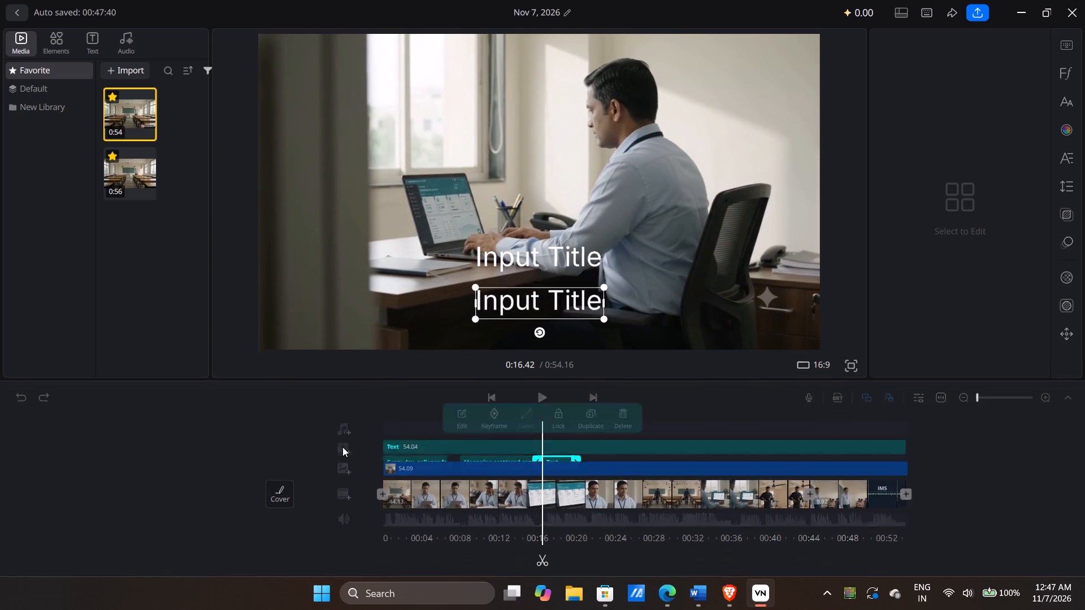
pyautogui.click(1074, 70)
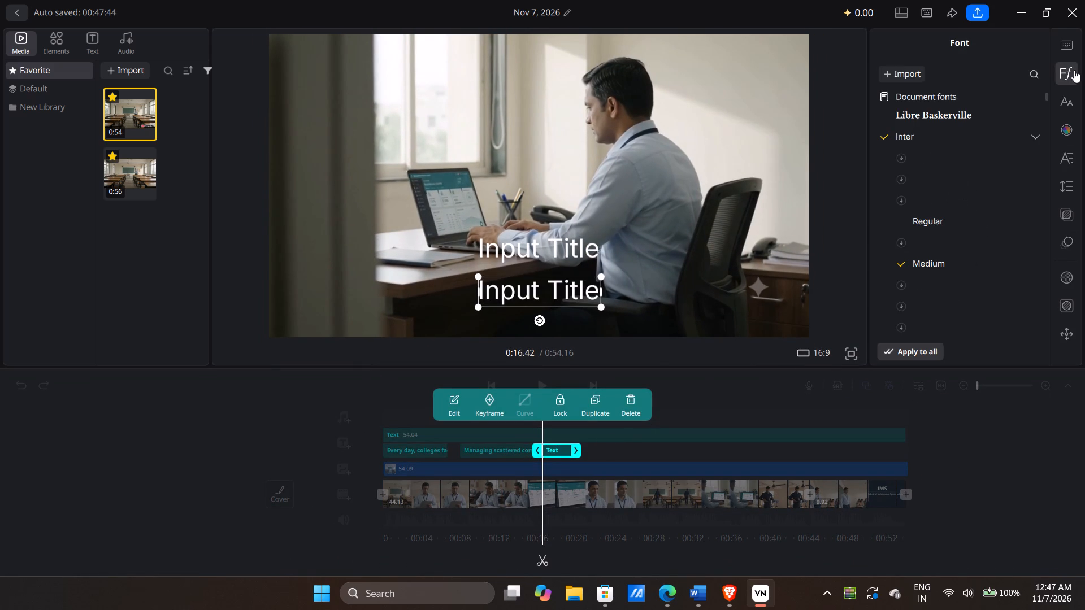
pyautogui.click(959, 112)
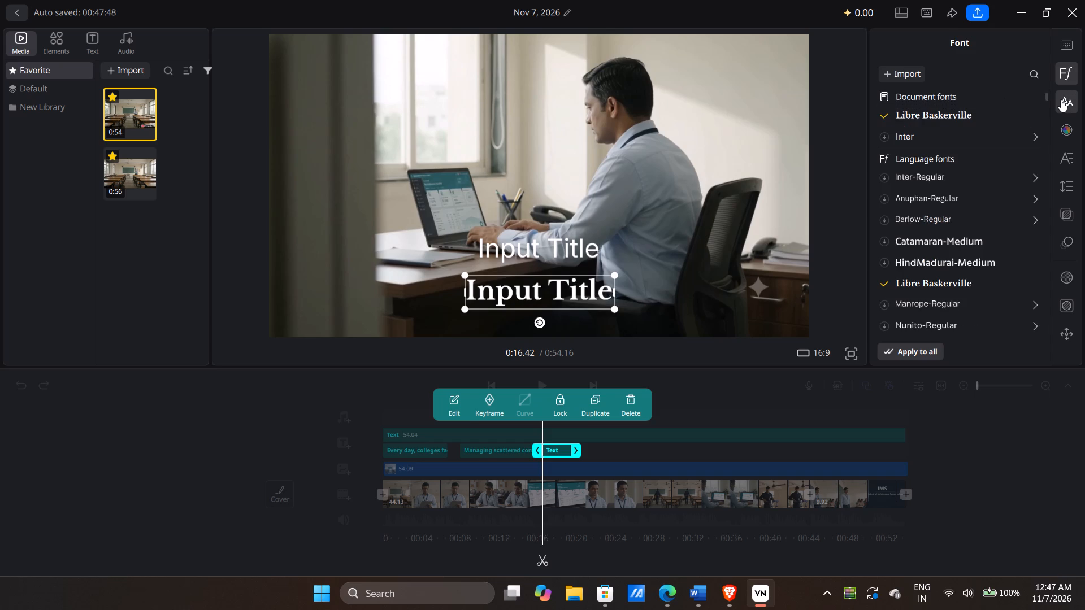
pyautogui.click(1065, 99)
pyautogui.click(1022, 76)
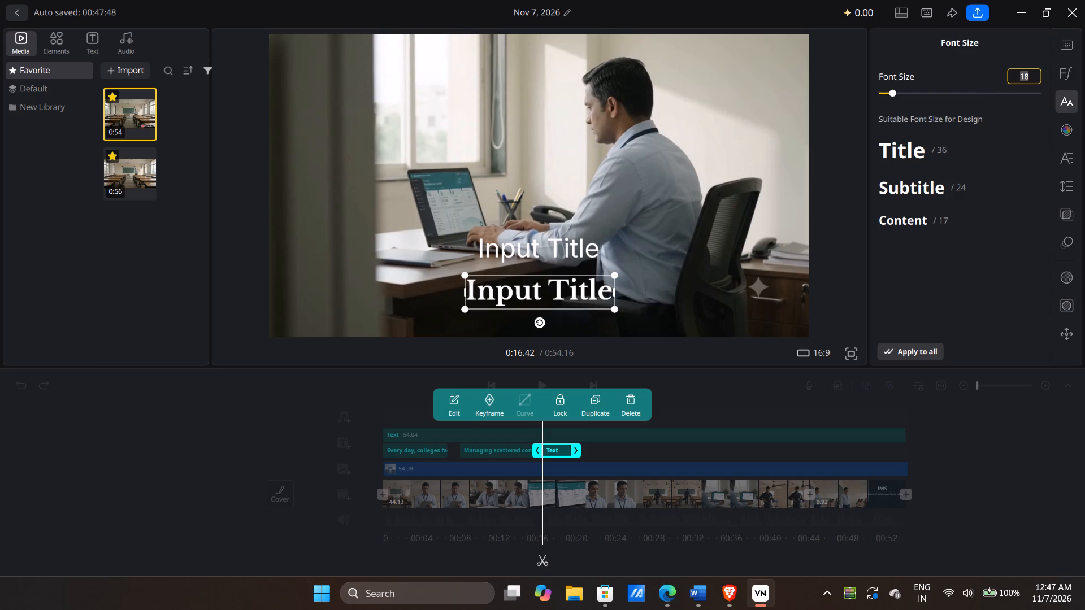
pyautogui.press('7')
pyautogui.click(997, 263)
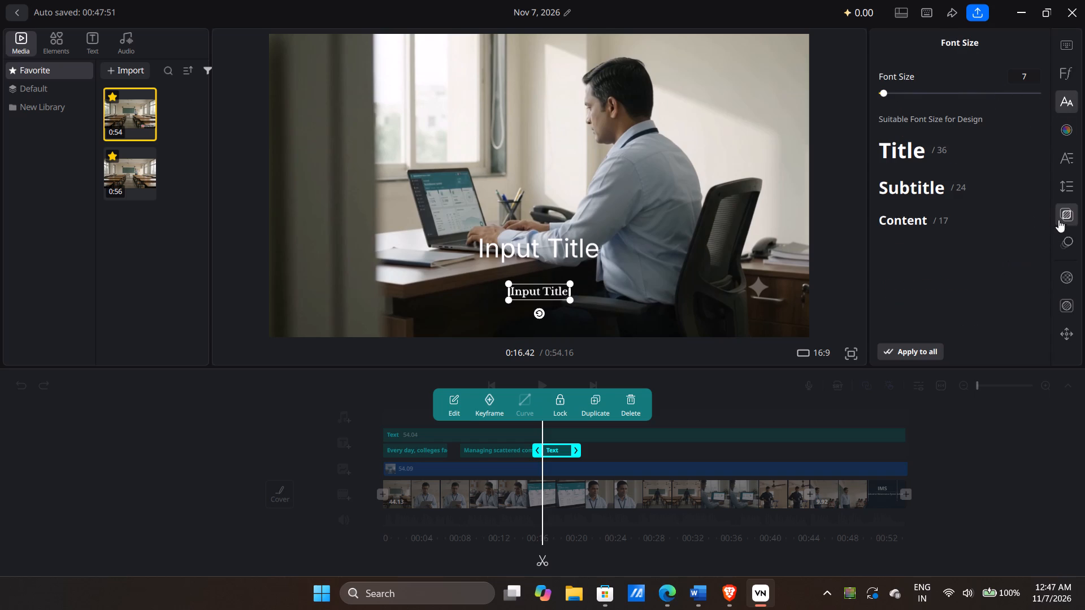
# Give the new text the Fade In subtitle animation and the Fade out animation.
pyautogui.click(1070, 240)
pyautogui.click(988, 202)
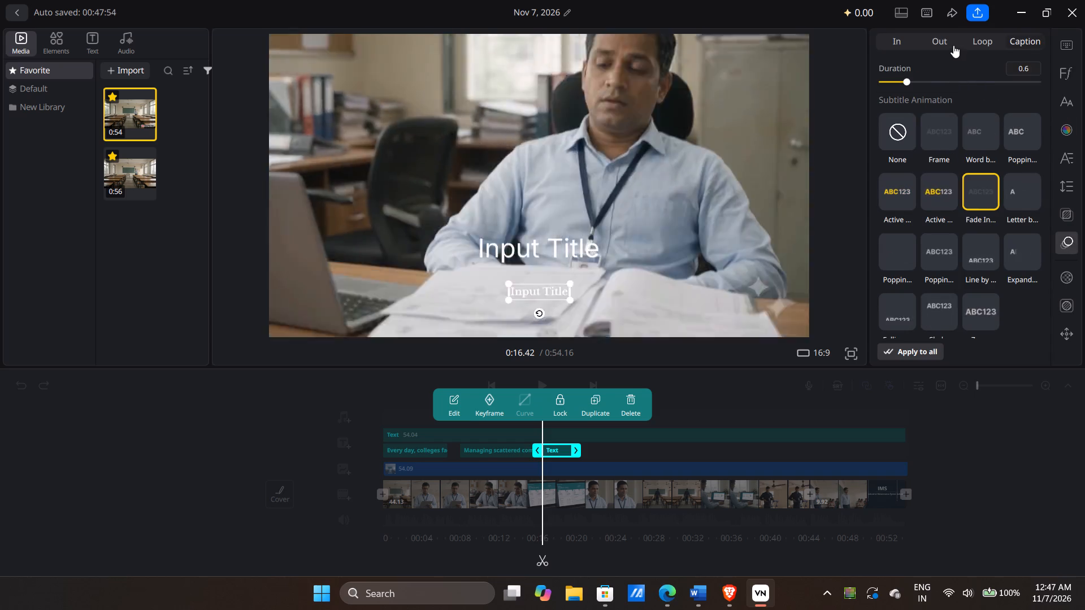
pyautogui.click(952, 43)
pyautogui.click(942, 124)
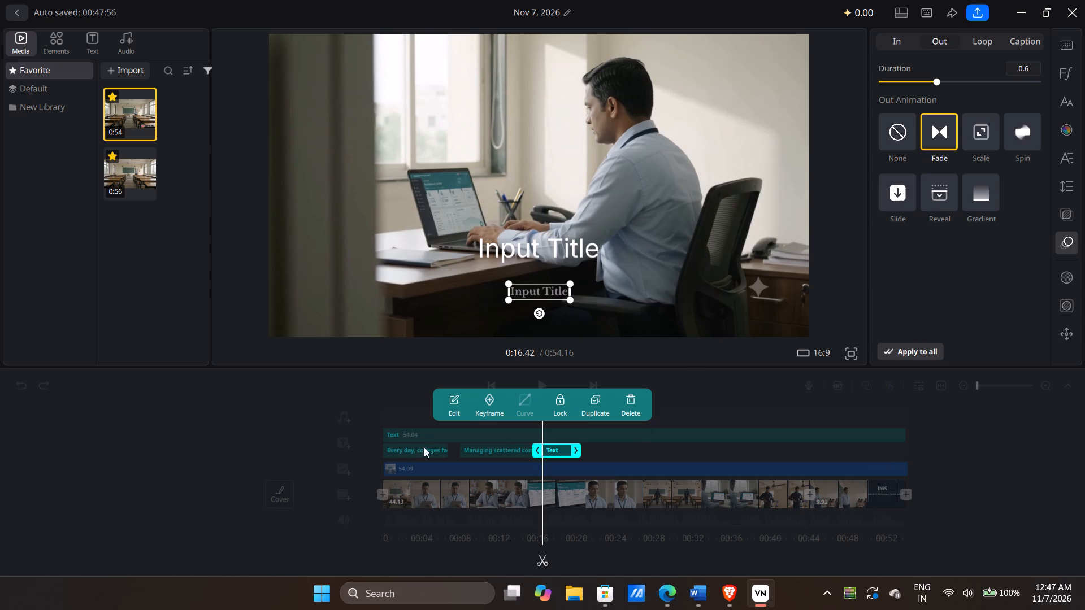
pyautogui.click(257, 454)
# Copy the "Introducing IMS — a centralised Industrial Maintenance System…" caption from the Kapwing project and paste it into the new VN text.
pyautogui.click(552, 451)
pyautogui.click(554, 457)
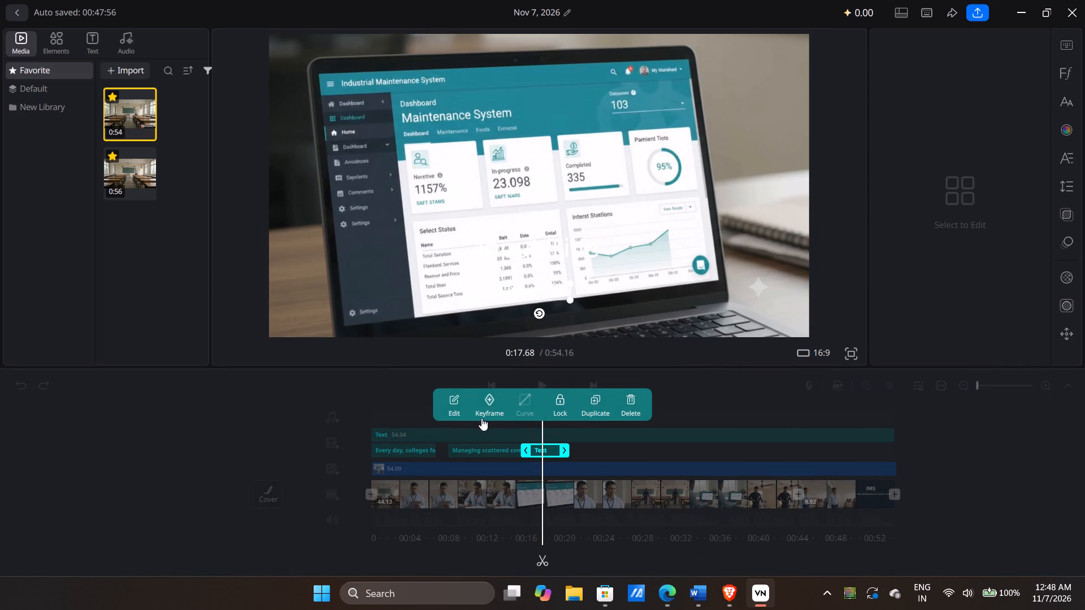
pyautogui.click(453, 408)
pyautogui.hotkey('alt', 'Tab')
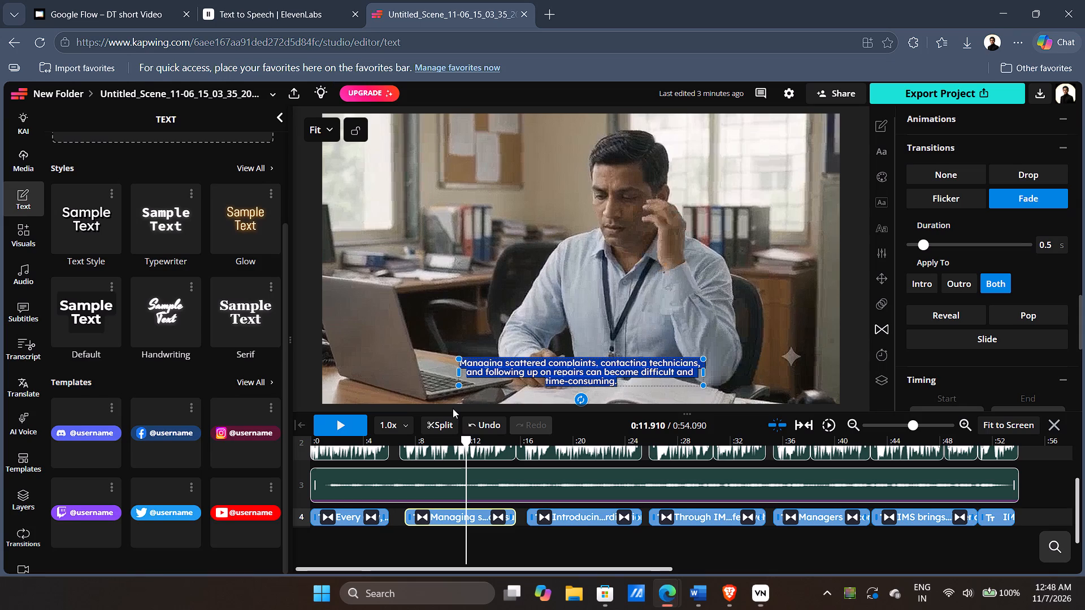
pyautogui.click(586, 519)
pyautogui.moveTo(535, 542); pyautogui.dragTo(436, 538)
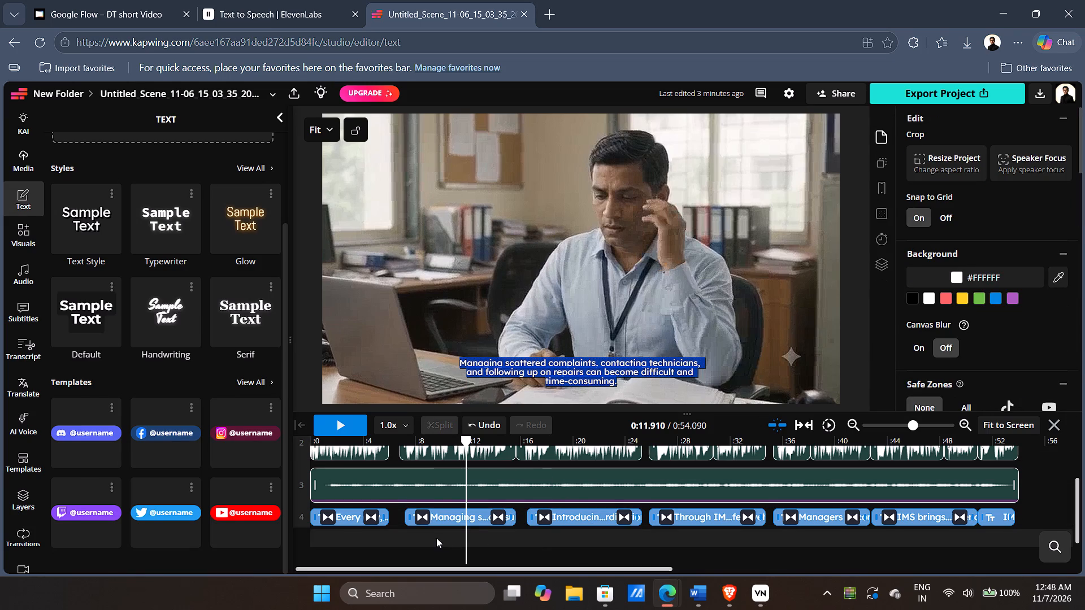
pyautogui.moveTo(438, 539); pyautogui.dragTo(404, 534)
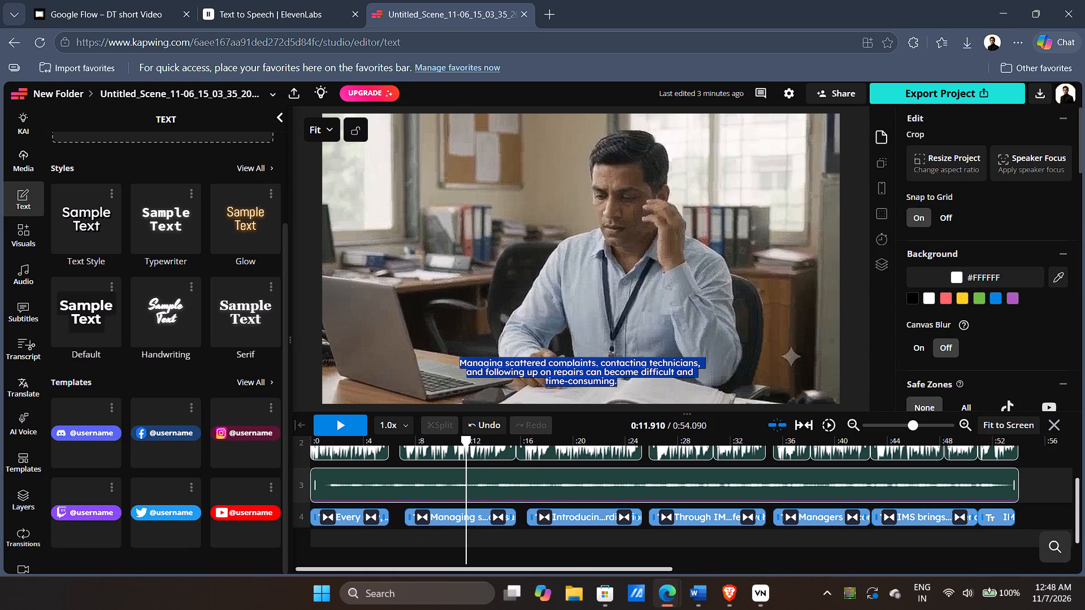
pyautogui.moveTo(468, 487); pyautogui.dragTo(583, 499)
pyautogui.tripleClick(589, 364)
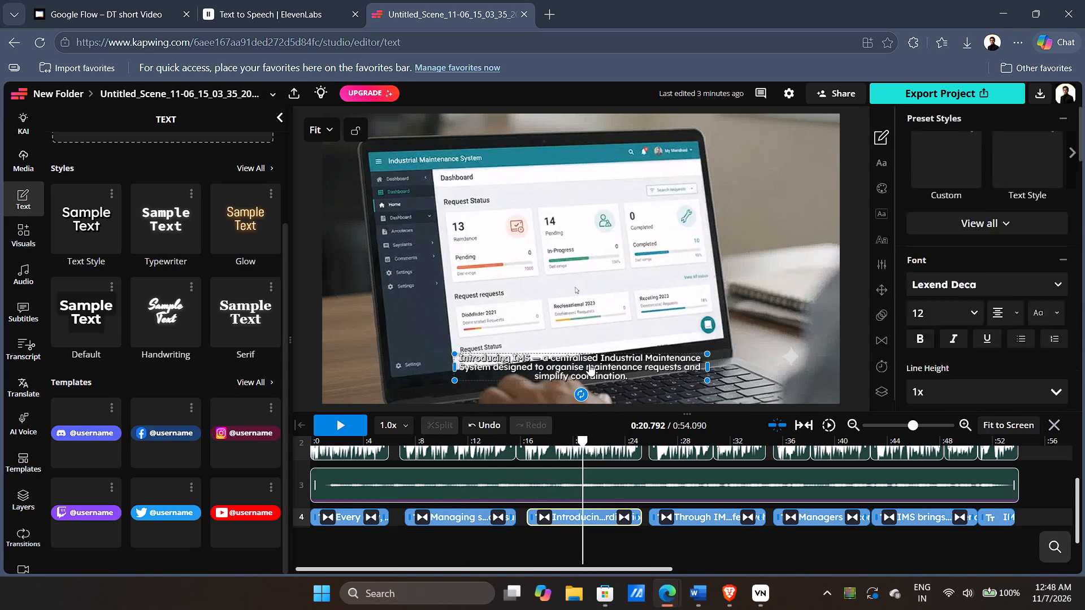
pyautogui.click(589, 364)
pyautogui.hotkey('ctrl', 'c')
pyautogui.hotkey('alt', 'Tab')
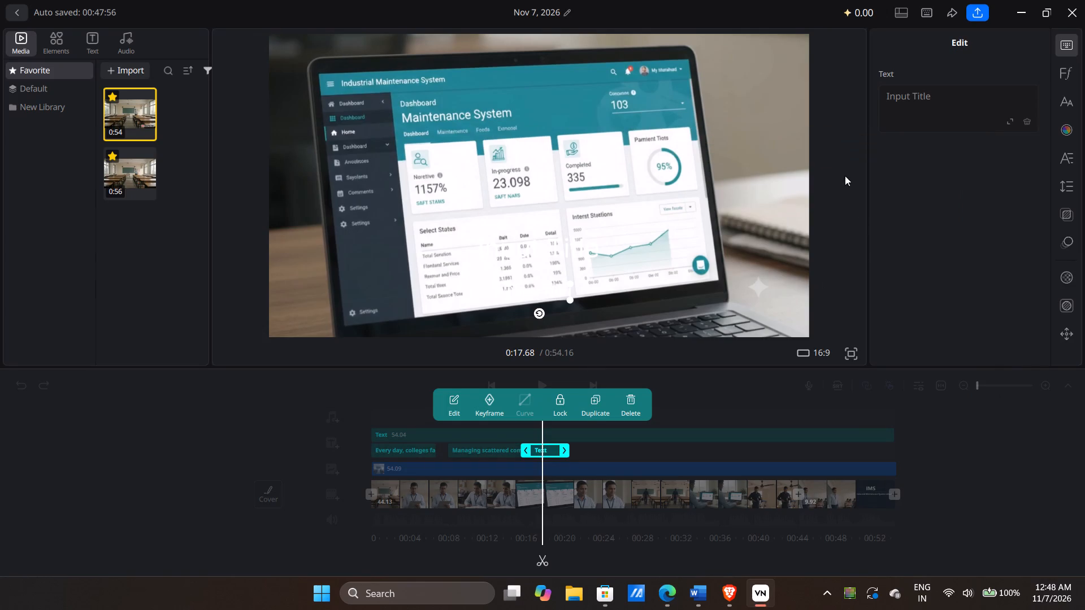
pyautogui.click(913, 97)
pyautogui.hotkey('ctrl', 'v')
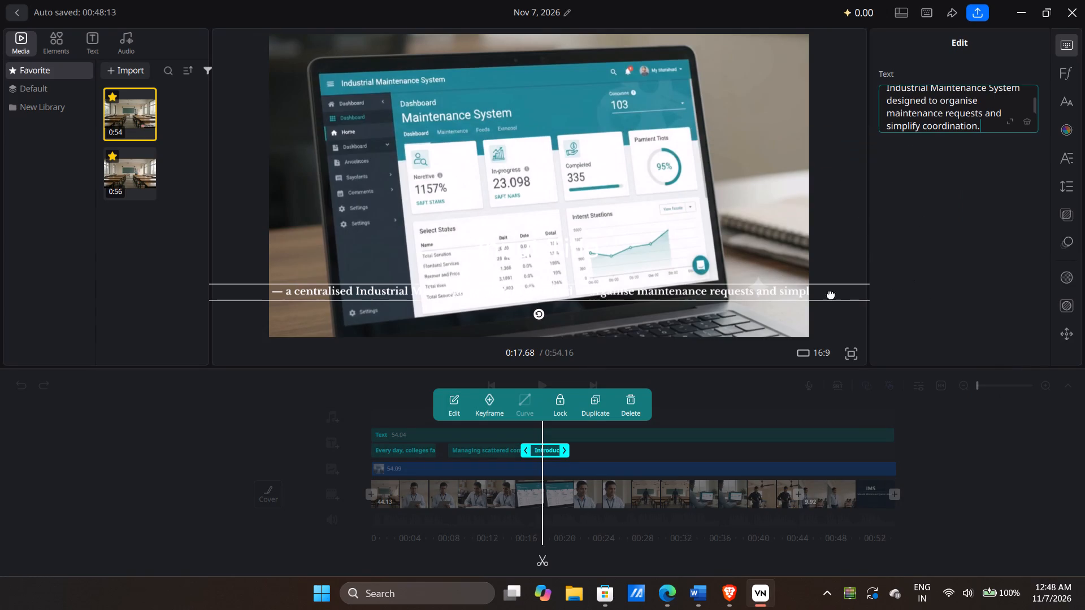
# Narrow the third caption's text box so its wording wraps onto four lines within the picture.
pyautogui.moveTo(818, 296); pyautogui.dragTo(563, 273)
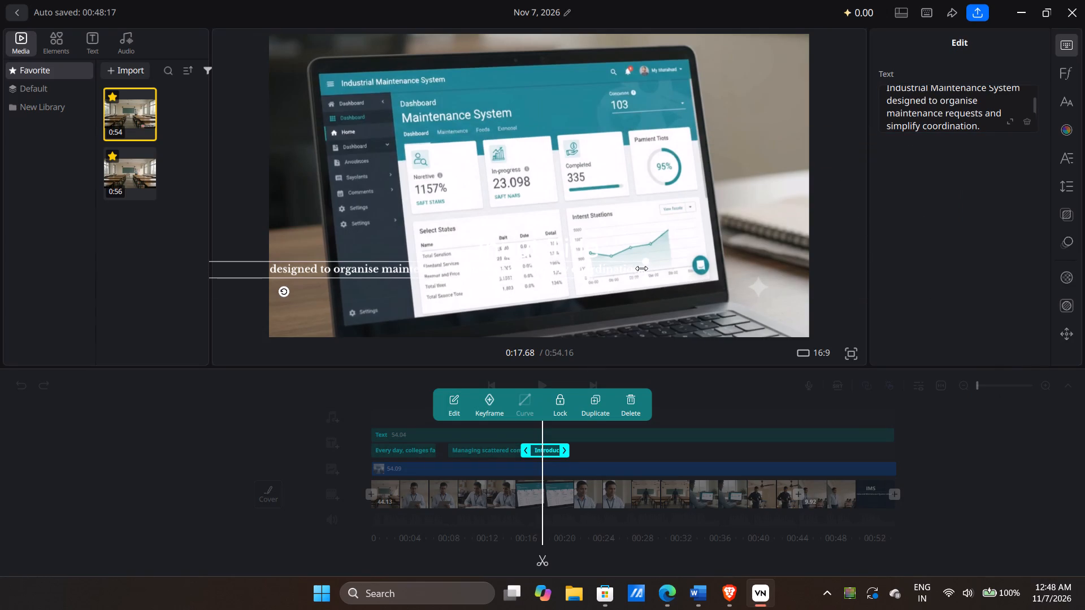
pyautogui.moveTo(644, 269); pyautogui.dragTo(402, 270)
pyautogui.moveTo(333, 266); pyautogui.dragTo(640, 283)
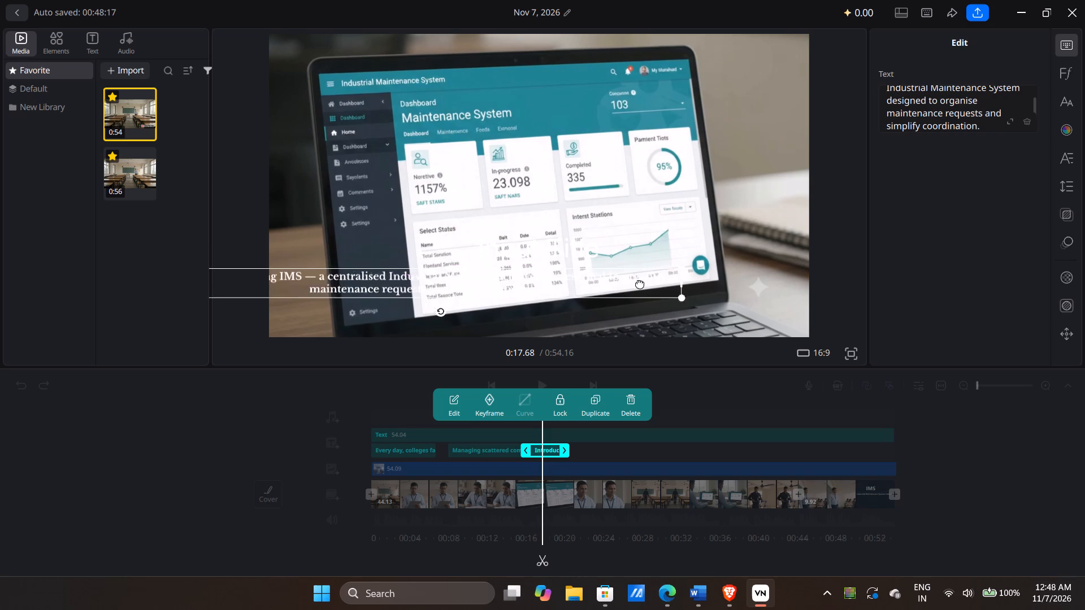
pyautogui.moveTo(640, 283); pyautogui.dragTo(679, 288)
pyautogui.moveTo(752, 293); pyautogui.dragTo(515, 288)
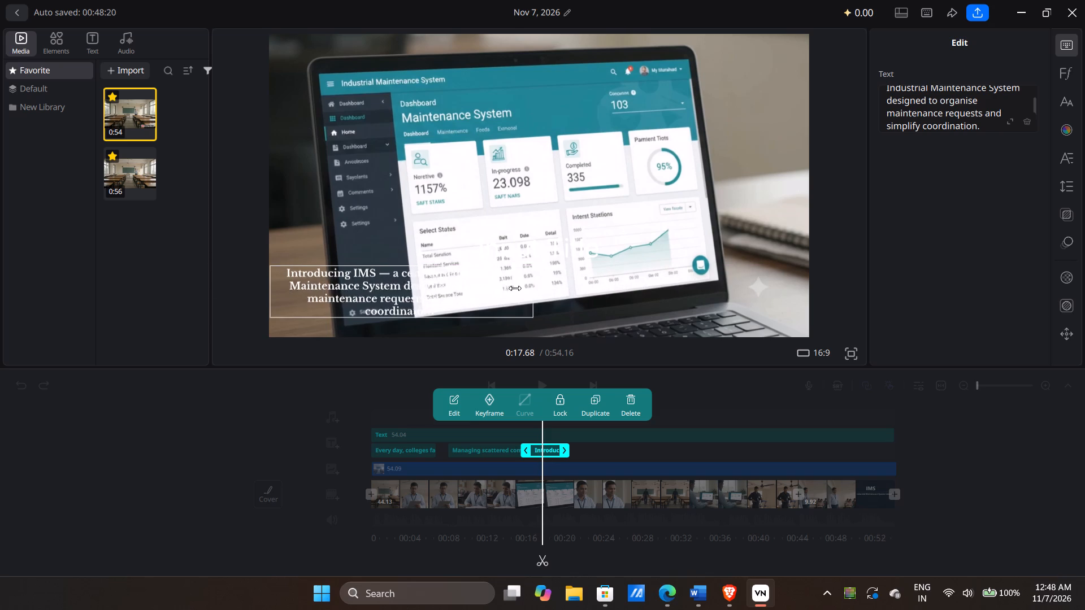
pyautogui.moveTo(515, 288); pyautogui.dragTo(504, 288)
pyautogui.click(248, 375)
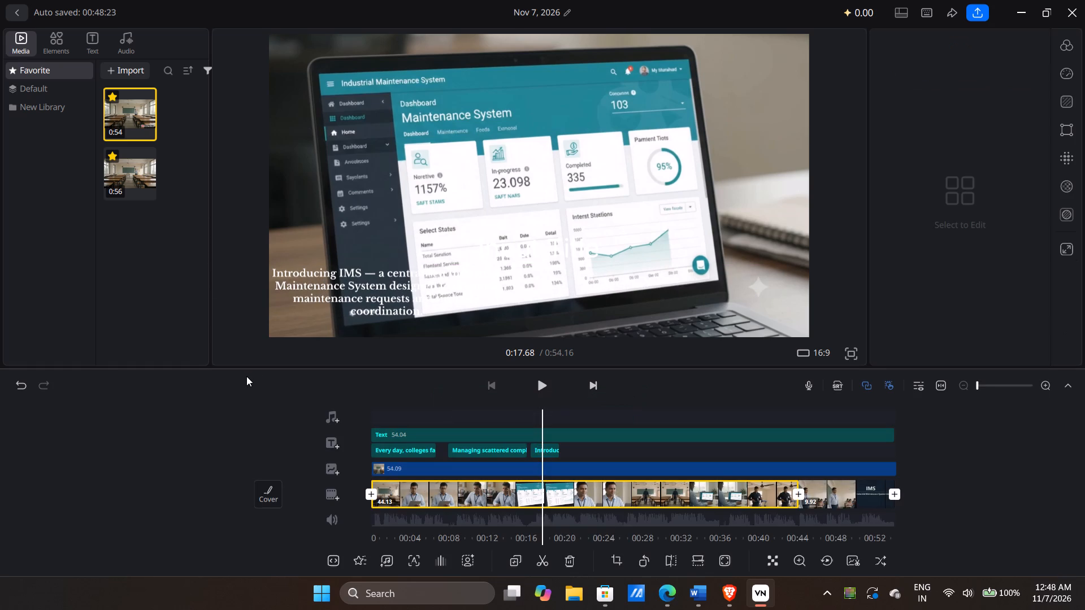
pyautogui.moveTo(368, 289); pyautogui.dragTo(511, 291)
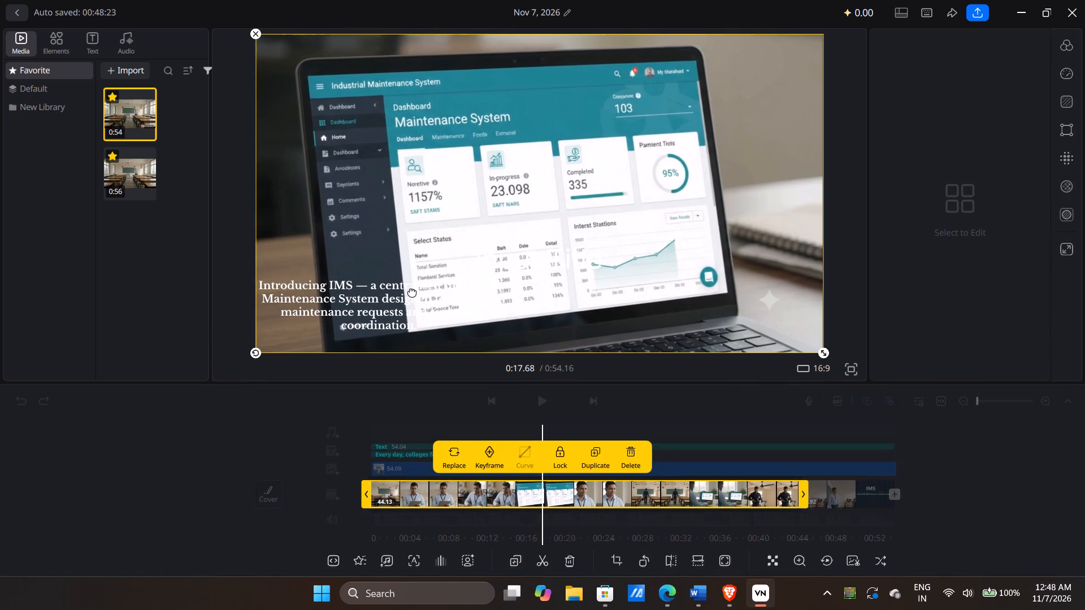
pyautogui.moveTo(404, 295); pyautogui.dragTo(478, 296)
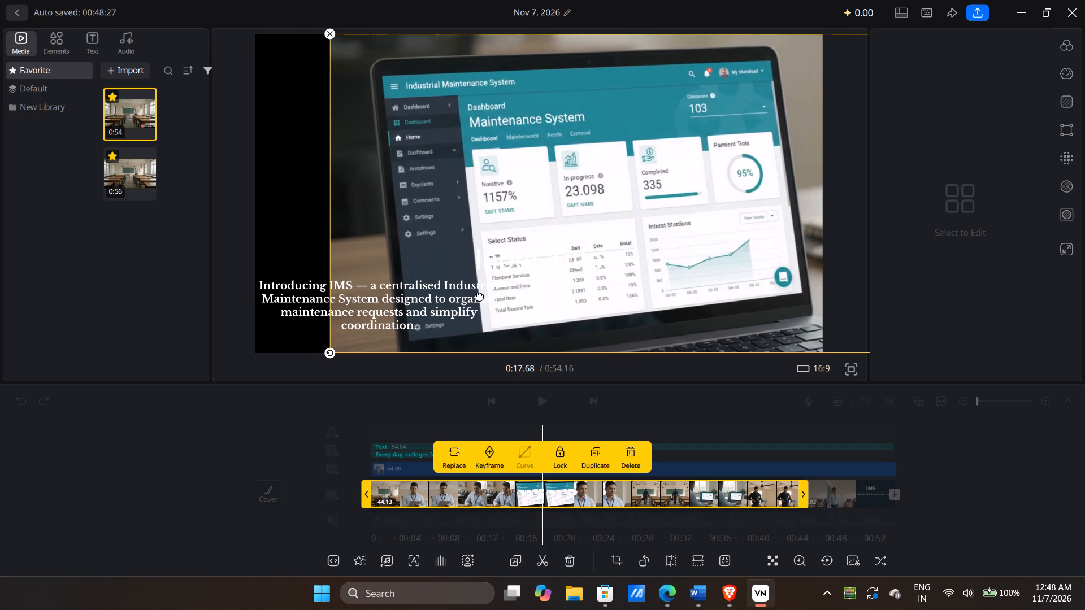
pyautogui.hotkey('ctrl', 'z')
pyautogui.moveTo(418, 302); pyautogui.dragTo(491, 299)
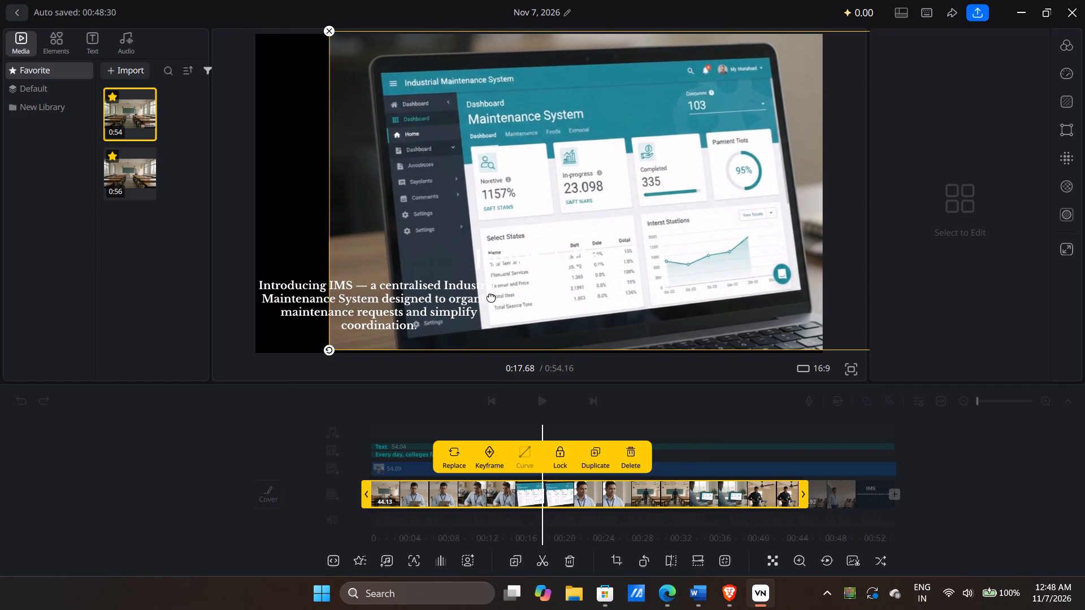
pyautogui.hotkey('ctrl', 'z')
# Move the third caption to the horizontal centre near the bottom edge of the picture.
pyautogui.click(374, 301)
pyautogui.moveTo(374, 300); pyautogui.dragTo(472, 302)
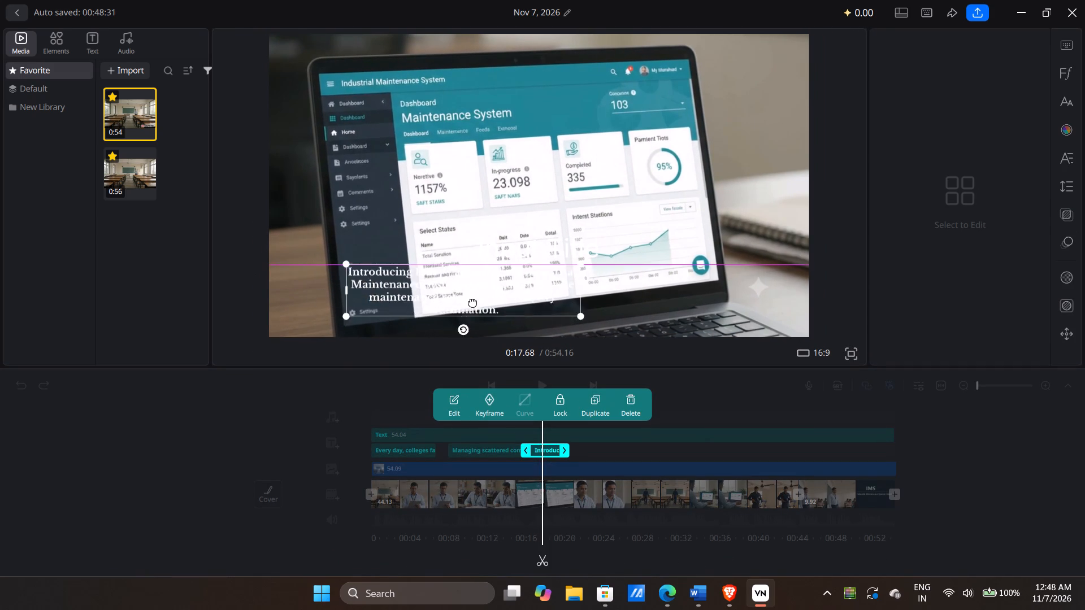
pyautogui.moveTo(472, 302); pyautogui.dragTo(524, 308)
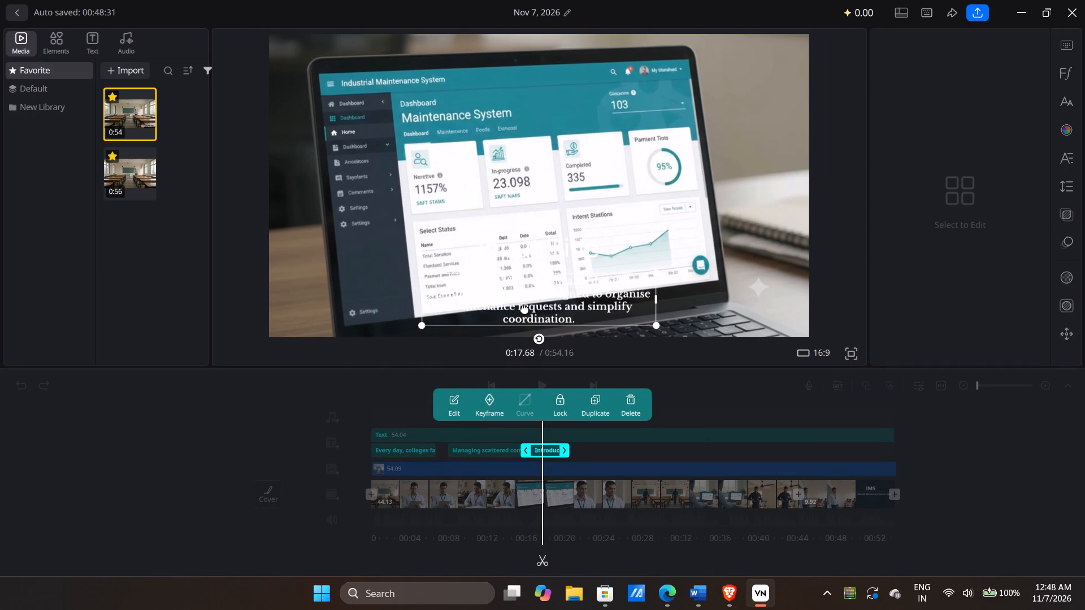
pyautogui.click(242, 426)
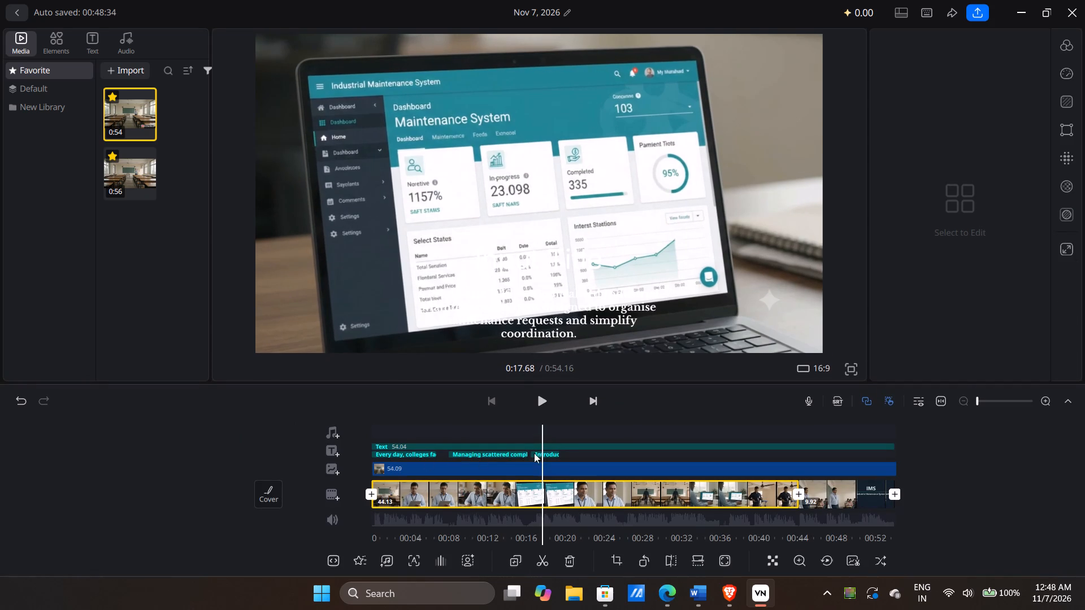
# Apply the preset style of white text with a black stroke to the third, second and first captions.
pyautogui.click(550, 452)
pyautogui.click(1069, 131)
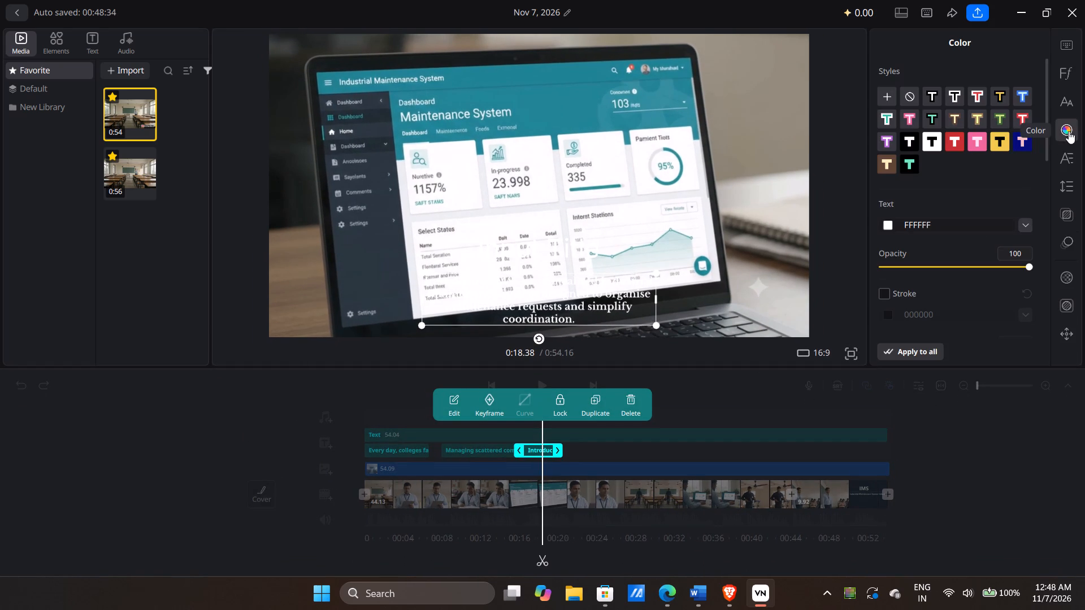
pyautogui.click(935, 100)
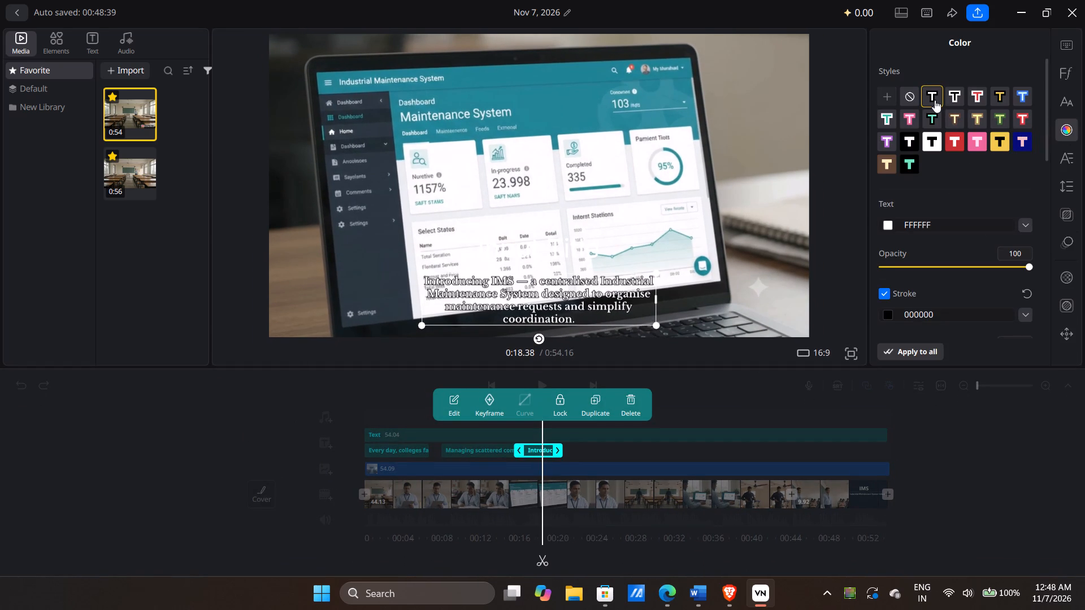
pyautogui.click(500, 455)
pyautogui.click(1067, 125)
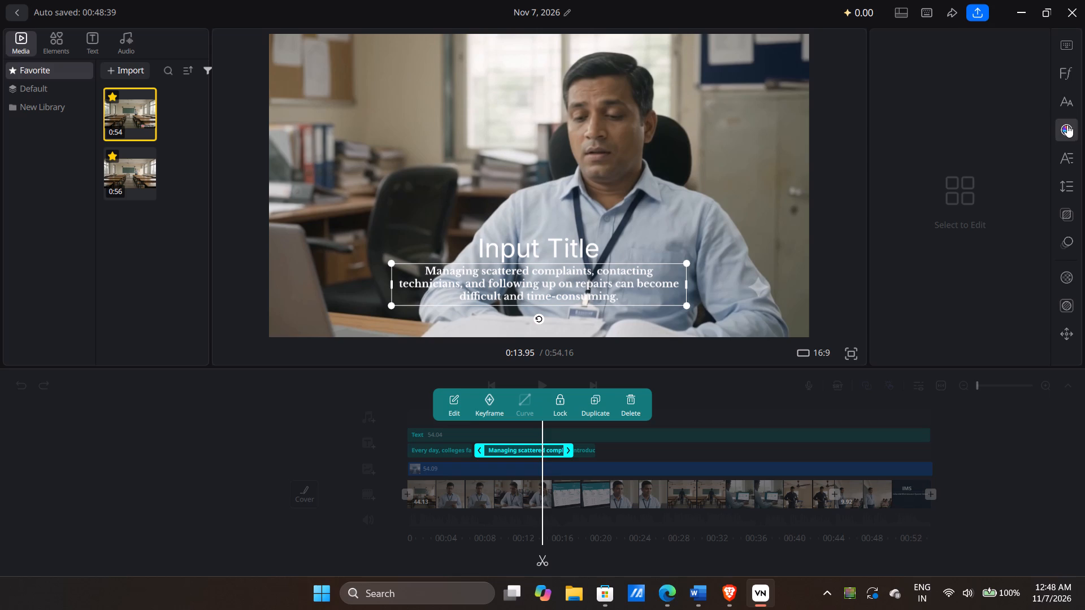
pyautogui.click(935, 98)
pyautogui.click(446, 446)
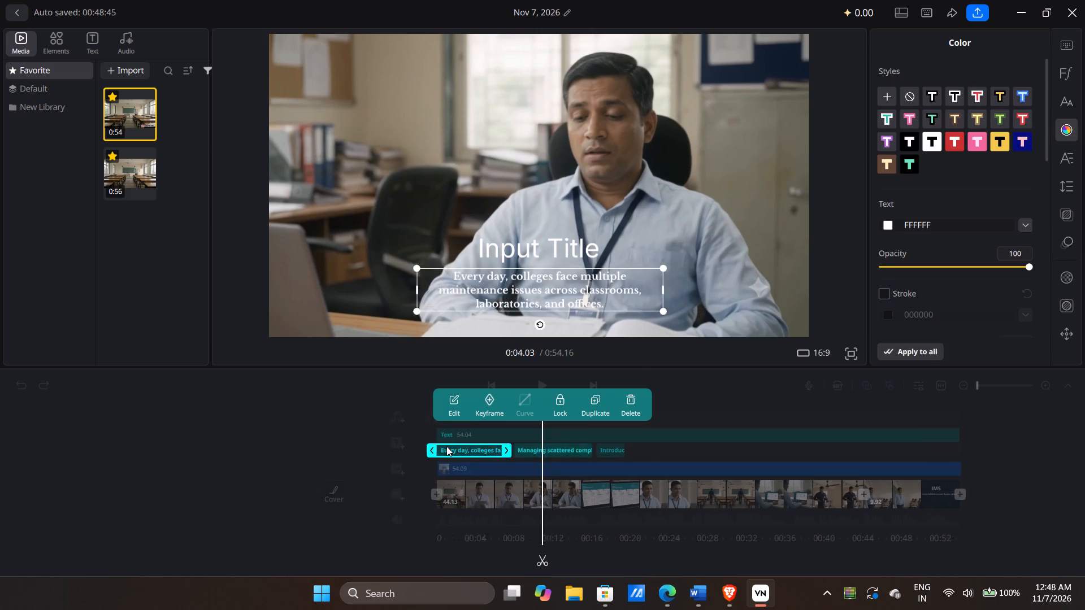
pyautogui.click(932, 94)
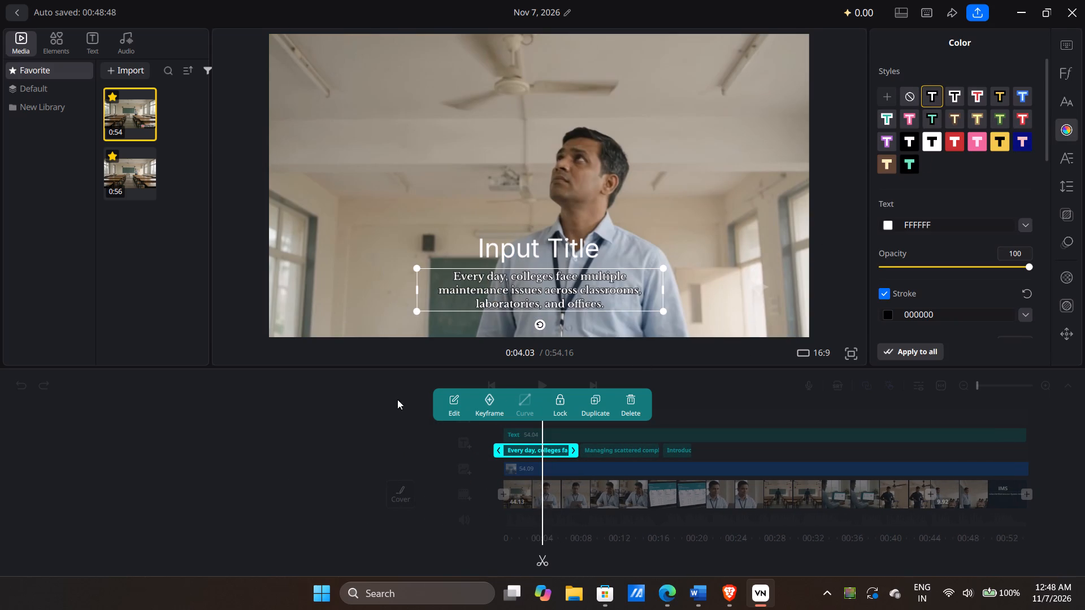
pyautogui.click(368, 408)
# Play back the captions from the start to about 0:20 and extend the third caption's end to about 0:29.
pyautogui.moveTo(367, 414); pyautogui.dragTo(475, 414)
pyautogui.moveTo(377, 443); pyautogui.dragTo(484, 441)
pyautogui.click(544, 400)
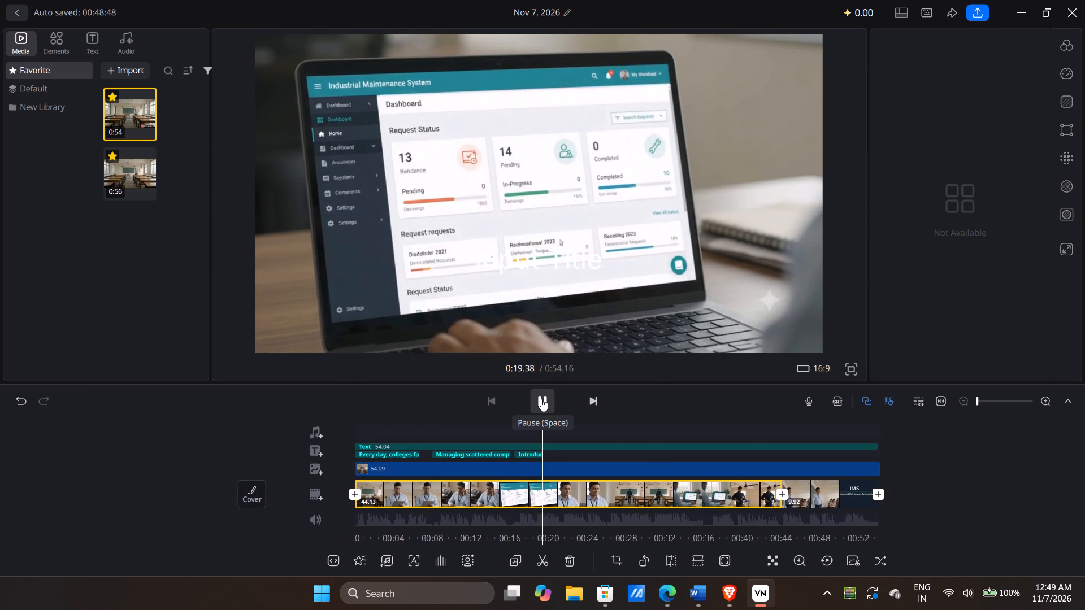
pyautogui.click(541, 399)
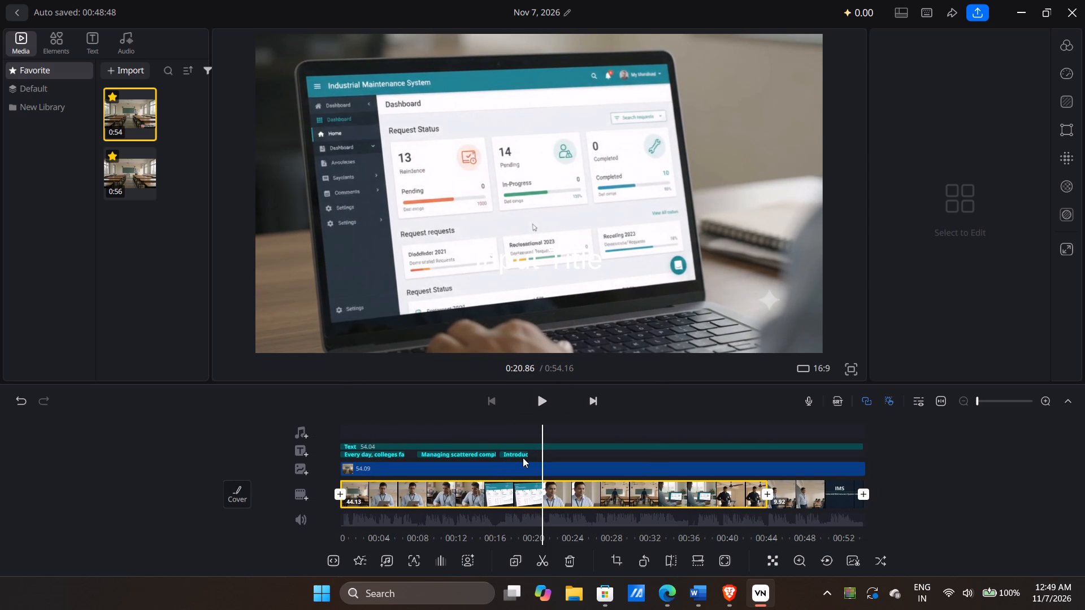
pyautogui.click(523, 457)
pyautogui.click(528, 447)
pyautogui.click(526, 453)
pyautogui.moveTo(562, 453); pyautogui.dragTo(607, 457)
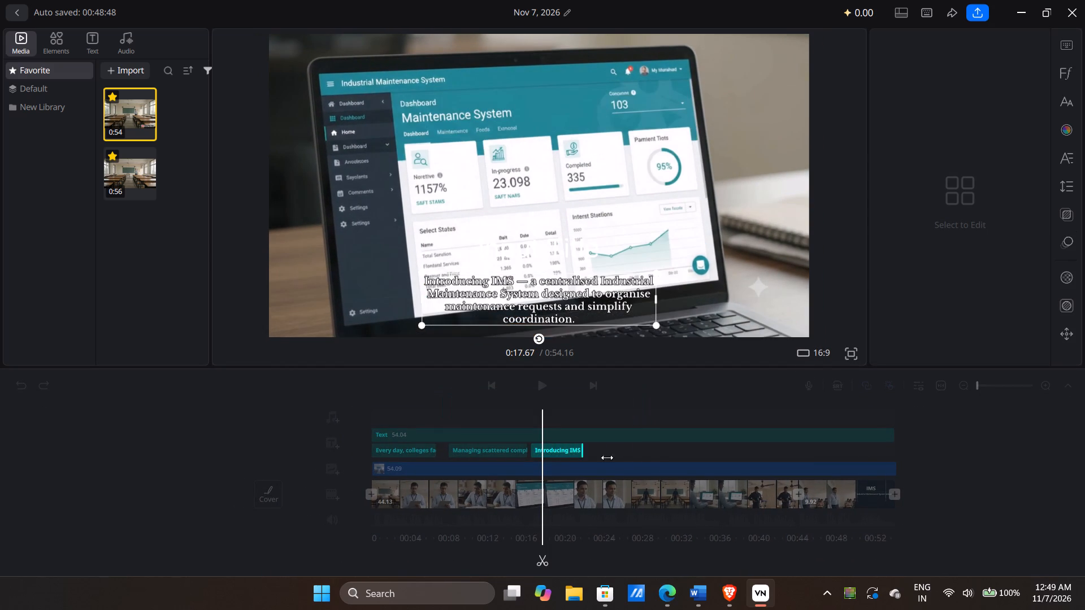
pyautogui.moveTo(607, 457); pyautogui.dragTo(657, 460)
pyautogui.click(142, 405)
# Play on to about 0:27, split the third caption there and delete its remaining part.
pyautogui.click(543, 400)
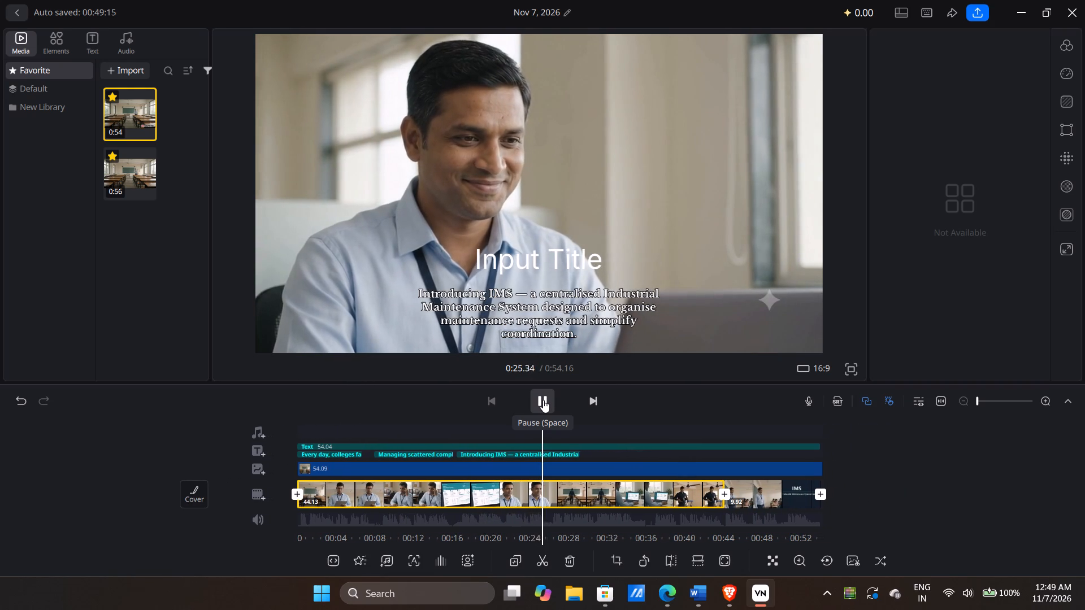
pyautogui.click(543, 400)
pyautogui.click(557, 455)
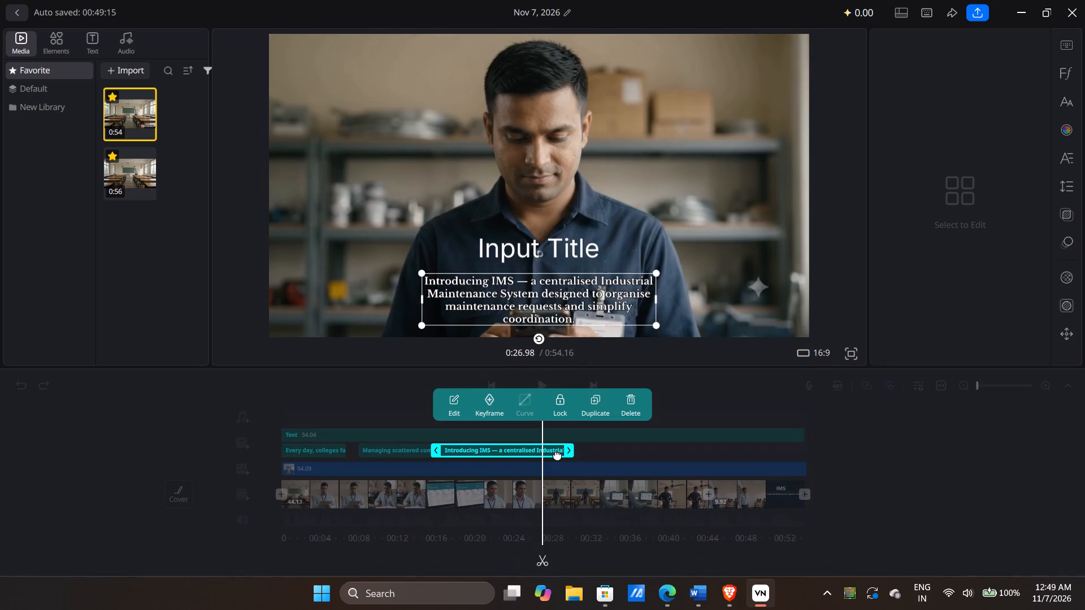
pyautogui.click(538, 565)
pyautogui.click(557, 446)
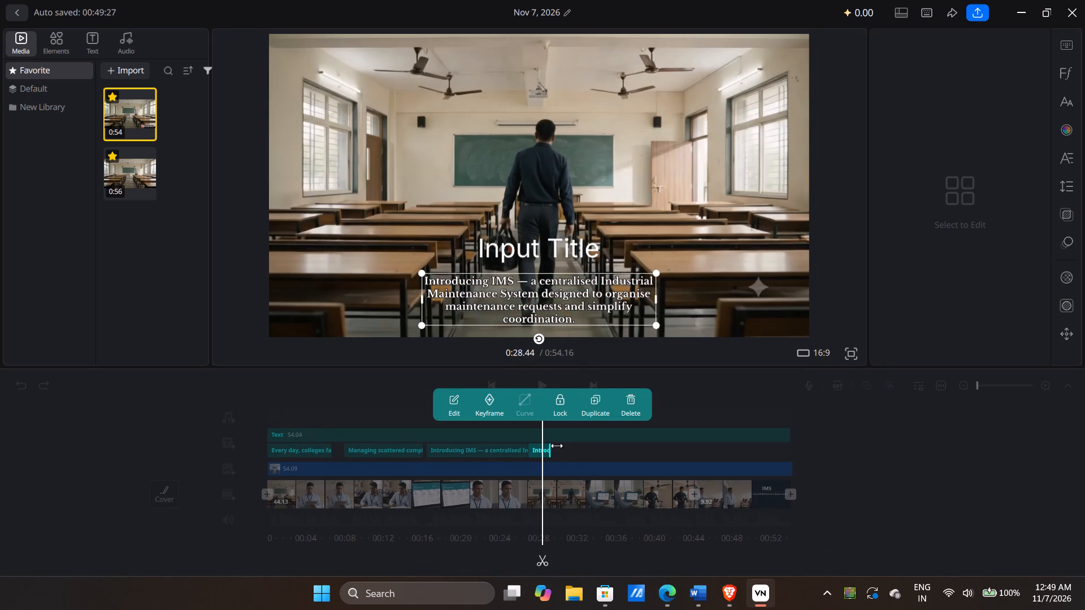
pyautogui.press('Delete')
# Trim the third caption's end to about 0:25, checking its timing against the audio by playback.
pyautogui.click(519, 454)
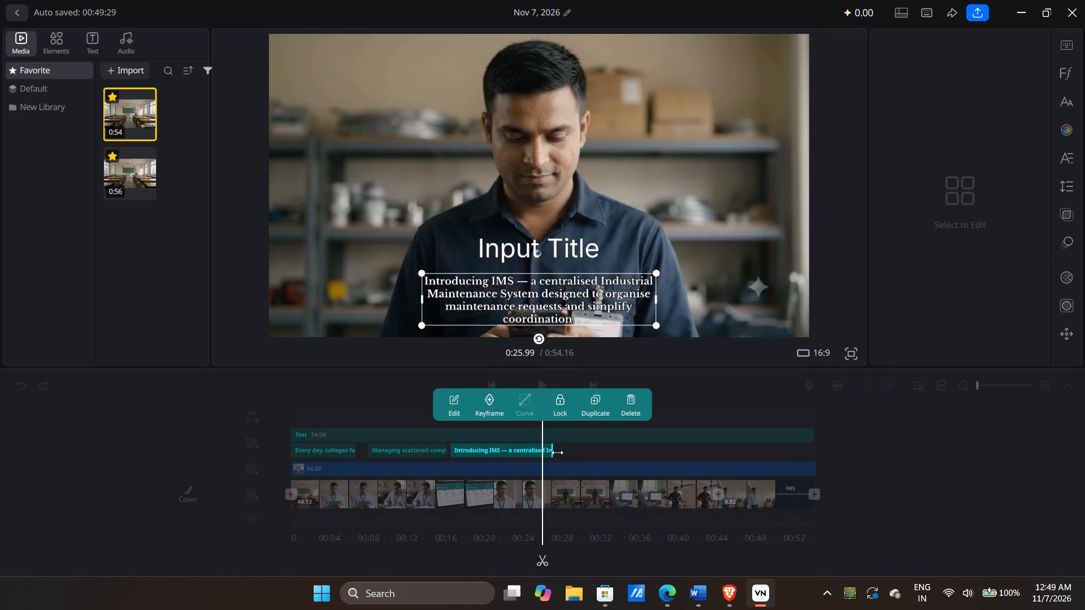
pyautogui.moveTo(555, 451); pyautogui.dragTo(549, 451)
pyautogui.moveTo(561, 451); pyautogui.dragTo(563, 451)
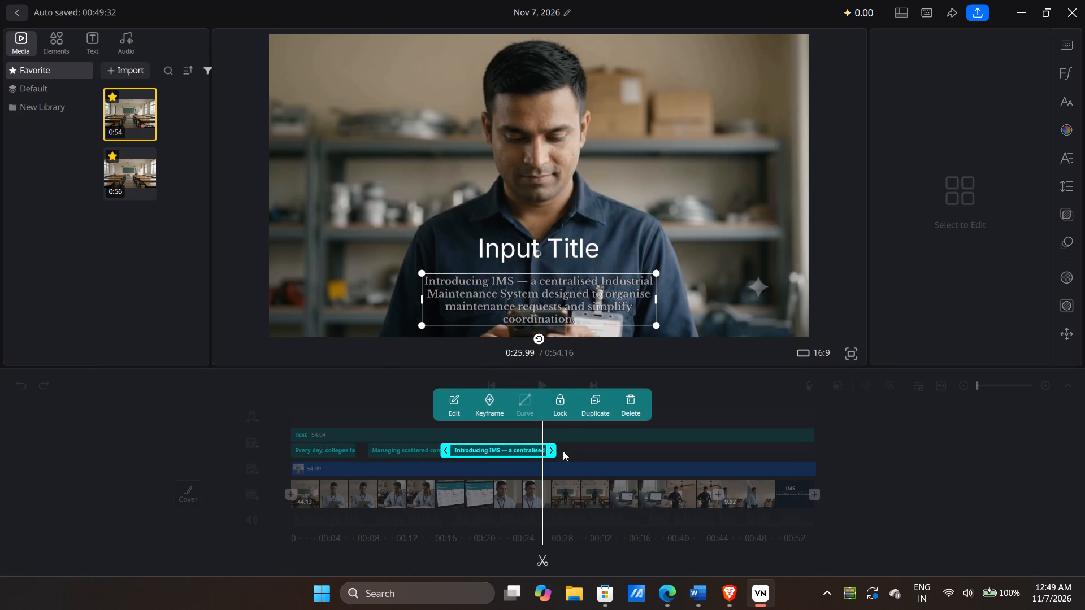
pyautogui.moveTo(563, 451); pyautogui.dragTo(627, 454)
pyautogui.click(606, 451)
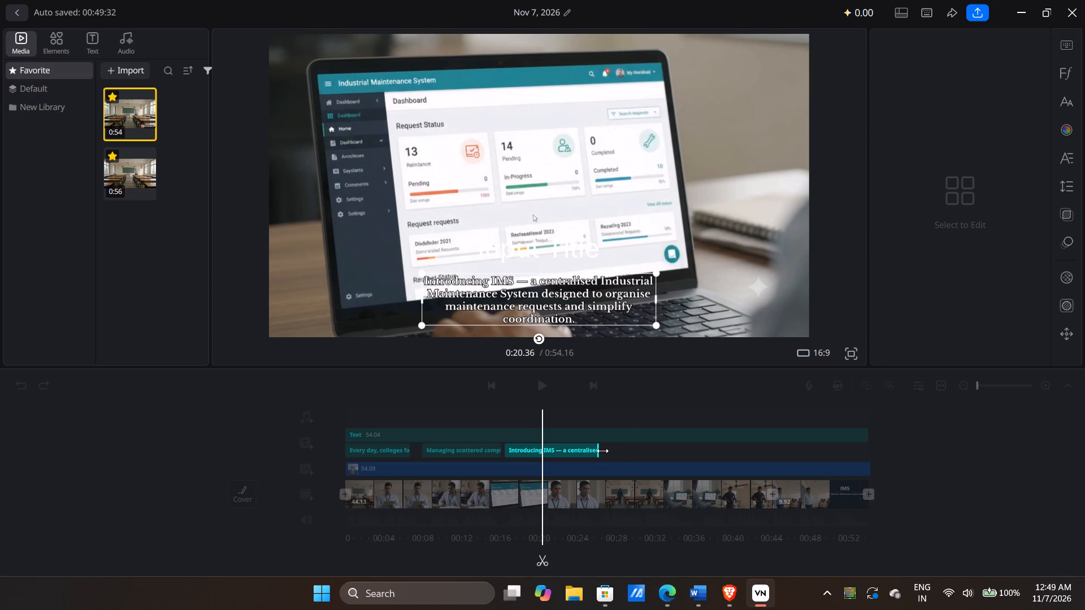
pyautogui.click(615, 451)
pyautogui.click(540, 396)
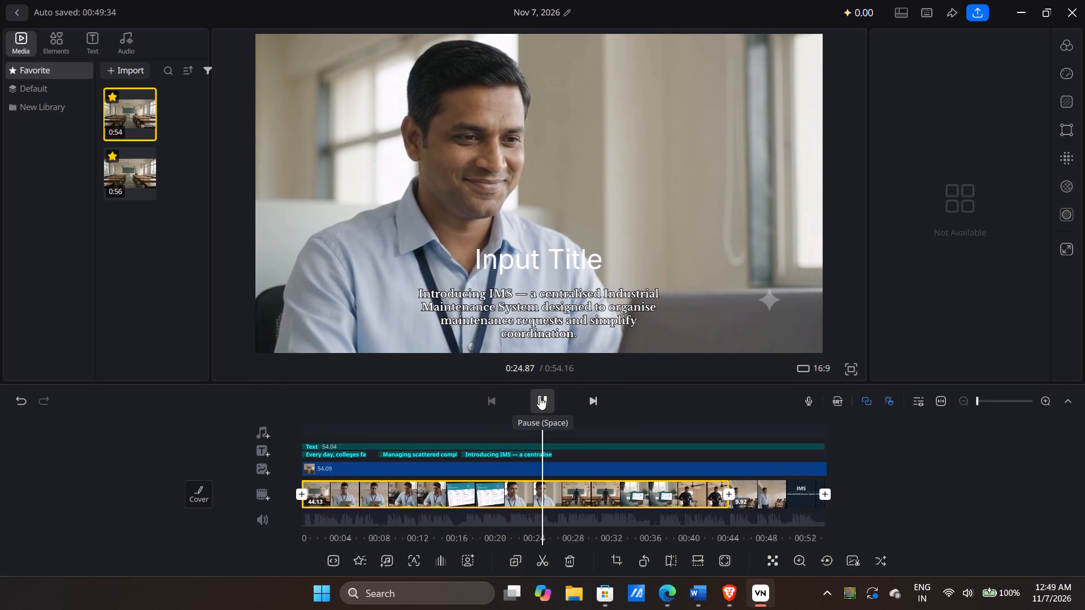
pyautogui.click(540, 397)
pyautogui.click(519, 455)
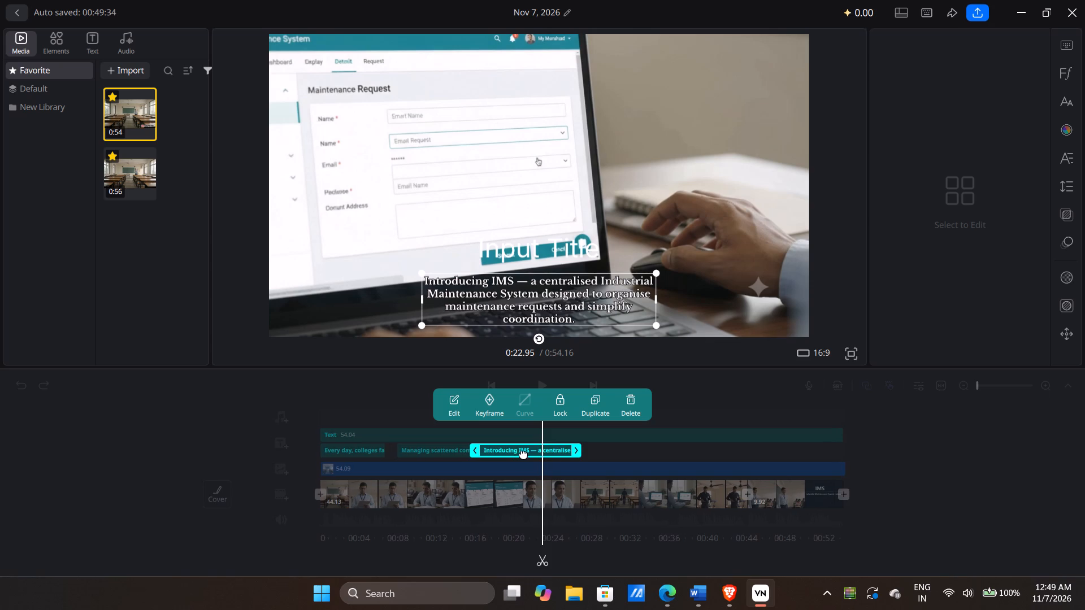
pyautogui.click(574, 451)
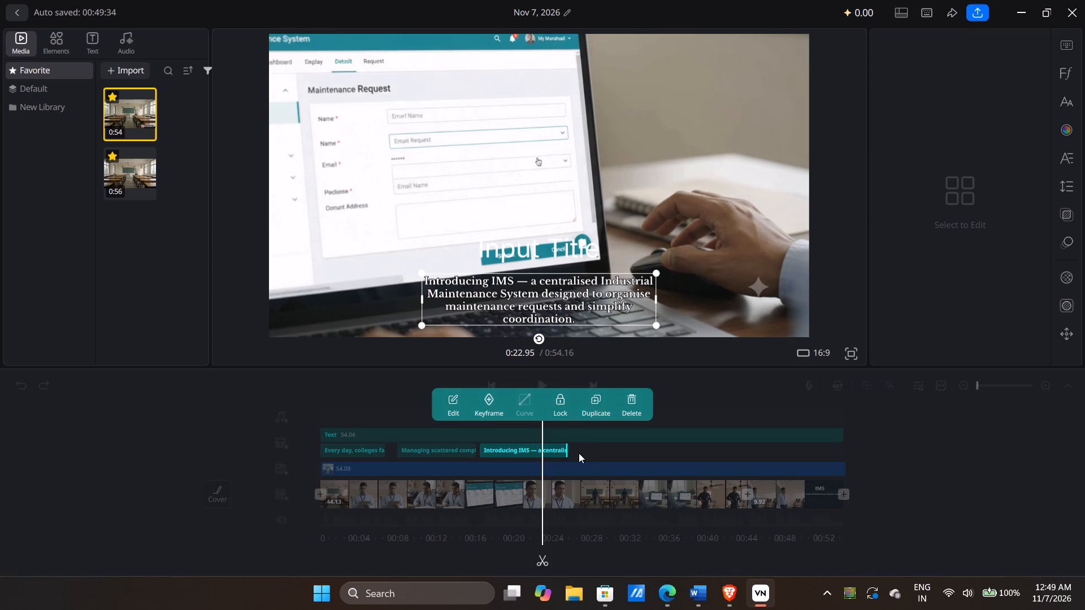
pyautogui.moveTo(582, 453); pyautogui.dragTo(589, 453)
# Play on to about 0:26 and add a new text there for the fourth caption.
pyautogui.click(543, 406)
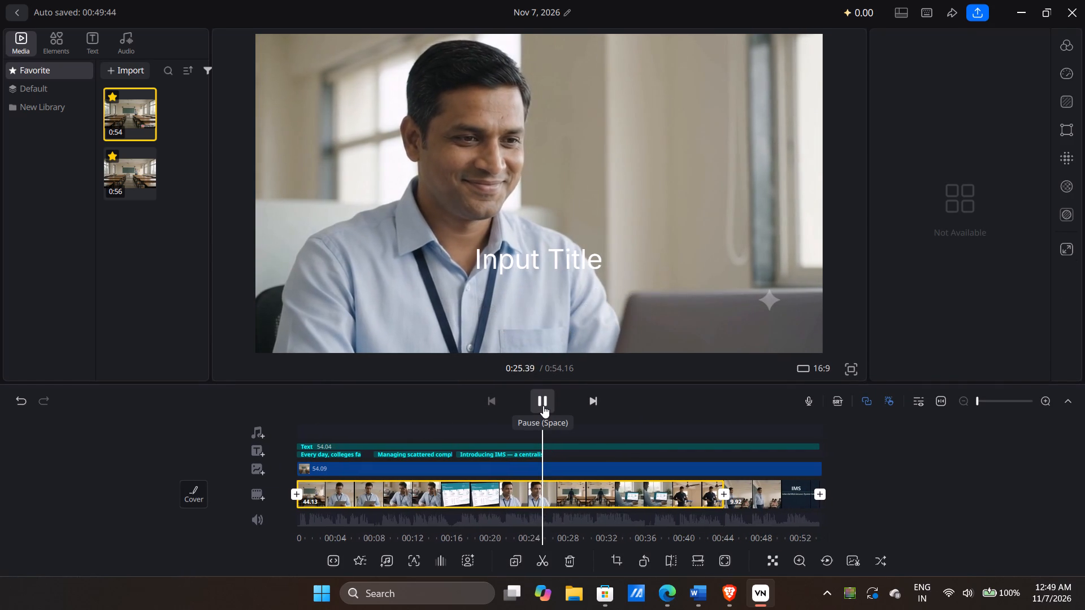
pyautogui.click(543, 404)
pyautogui.click(543, 404)
pyautogui.click(543, 404)
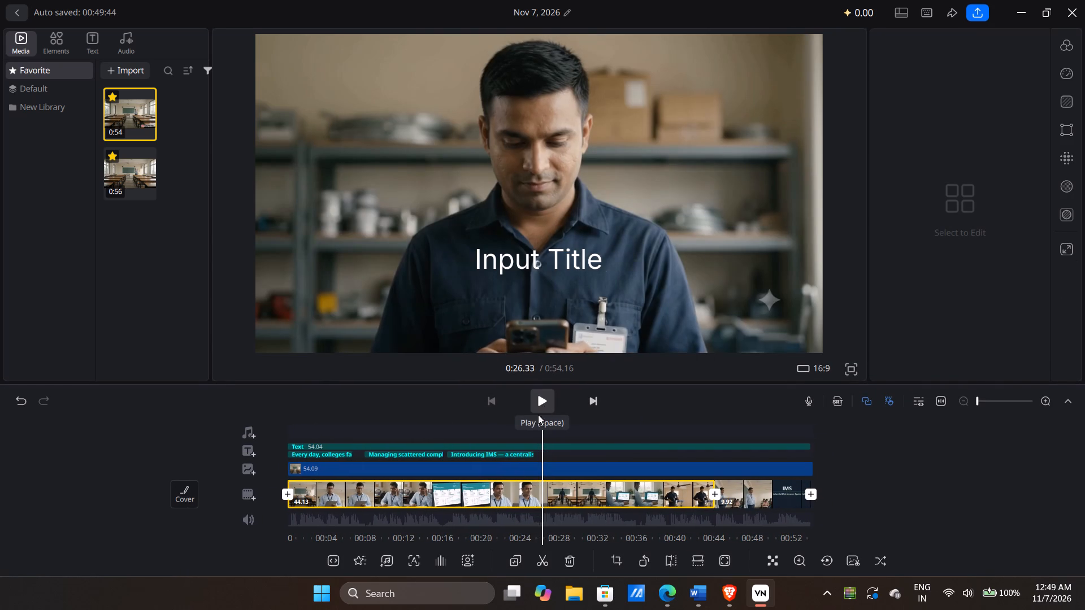
pyautogui.click(251, 454)
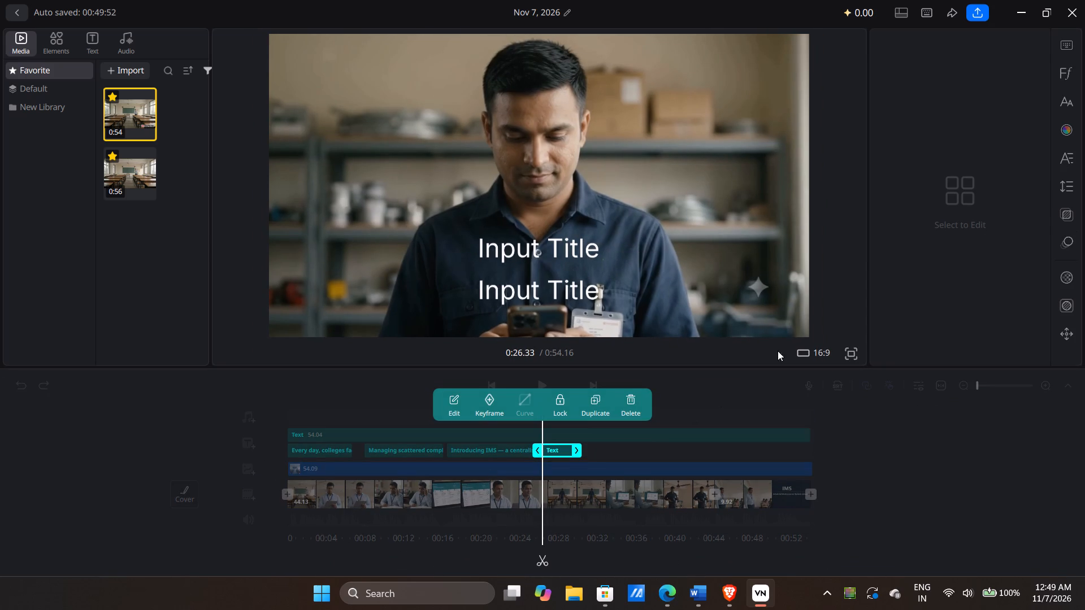
# Format the new text in Libre Baskerville at size 7 with the preset style of white text and black stroke.
pyautogui.click(1072, 64)
pyautogui.click(951, 116)
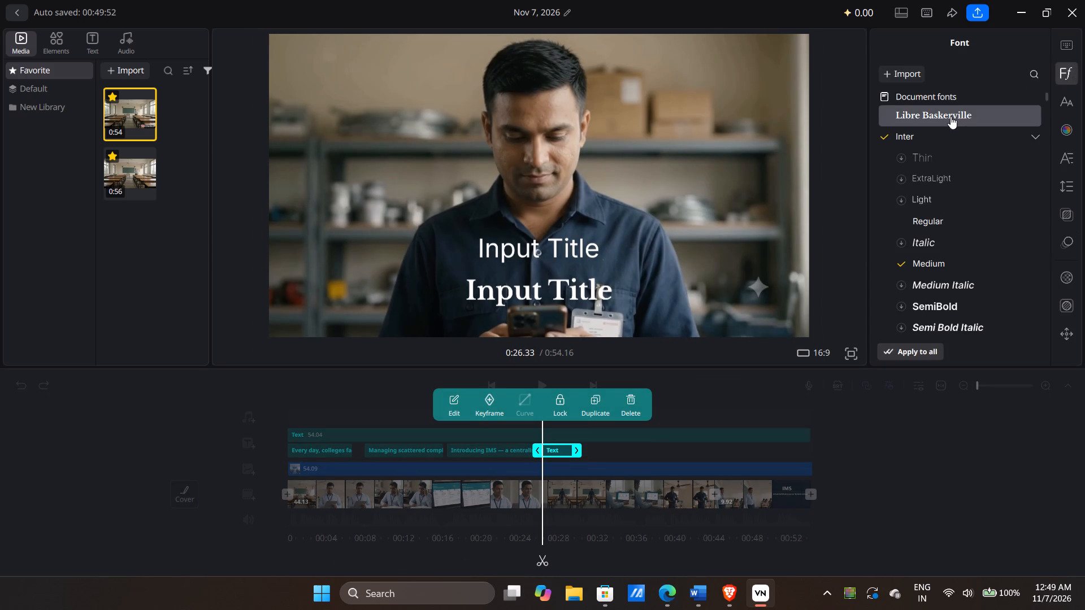
pyautogui.click(1070, 97)
pyautogui.click(1026, 75)
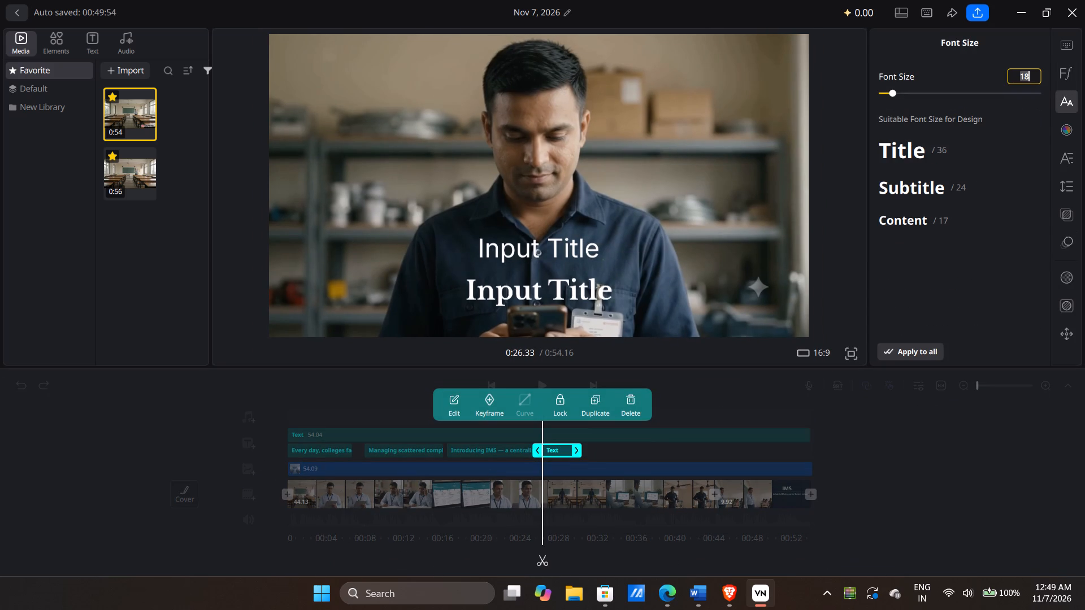
pyautogui.press('7')
pyautogui.click(1063, 124)
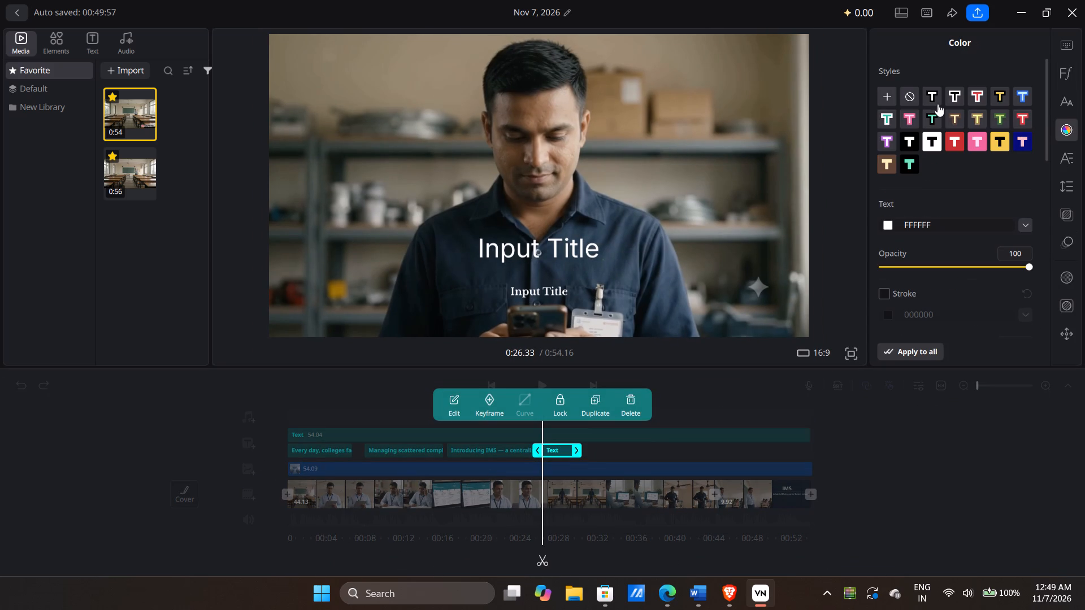
pyautogui.click(938, 103)
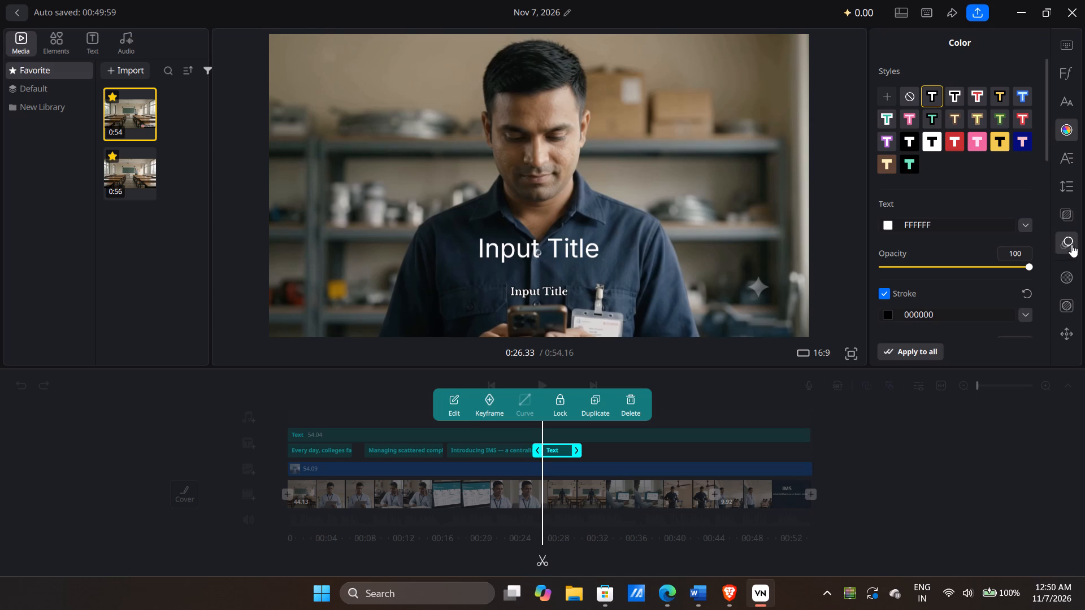
# Give the new text the Fade In subtitle animation and the Fade out animation.
pyautogui.click(1071, 245)
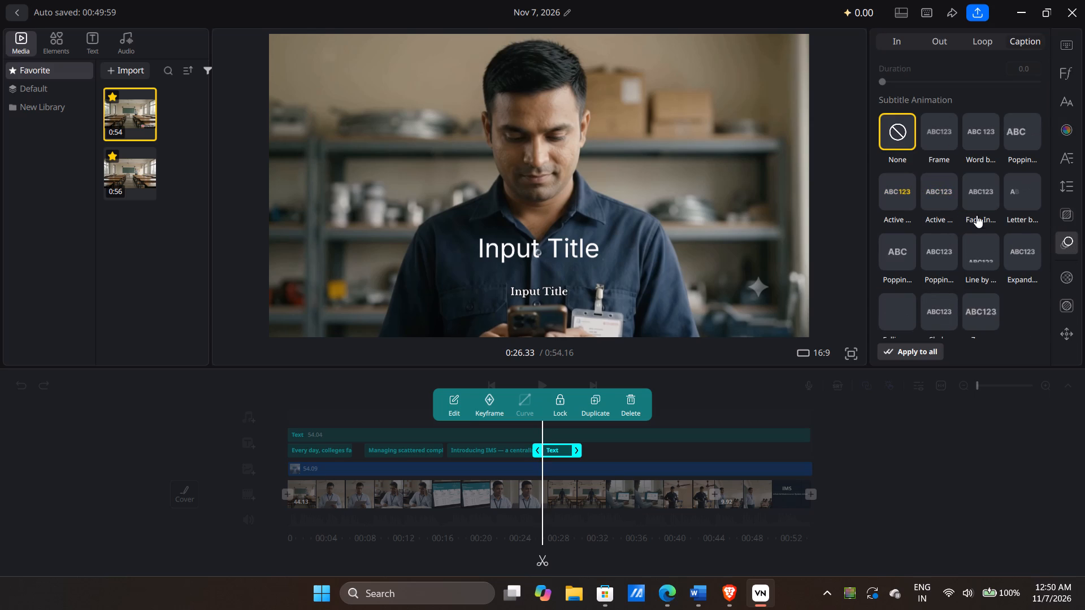
pyautogui.click(979, 191)
pyautogui.click(943, 43)
pyautogui.click(937, 130)
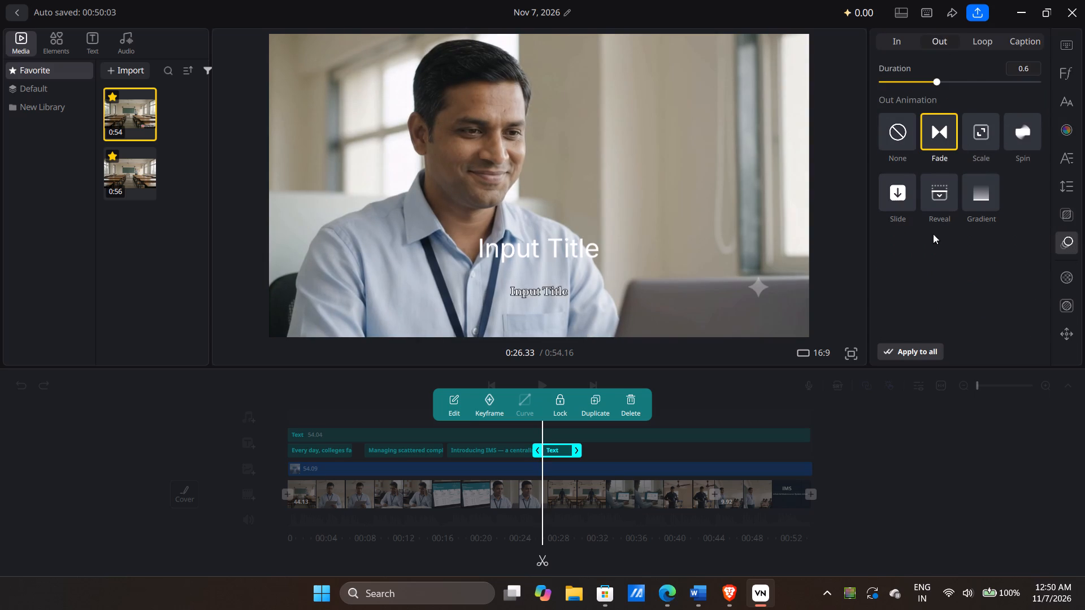
pyautogui.click(905, 409)
# Copy the "Through IMS, maintenance requests…" caption from the Kapwing project in the browser and paste it into the fourth text in VN.
pyautogui.click(558, 452)
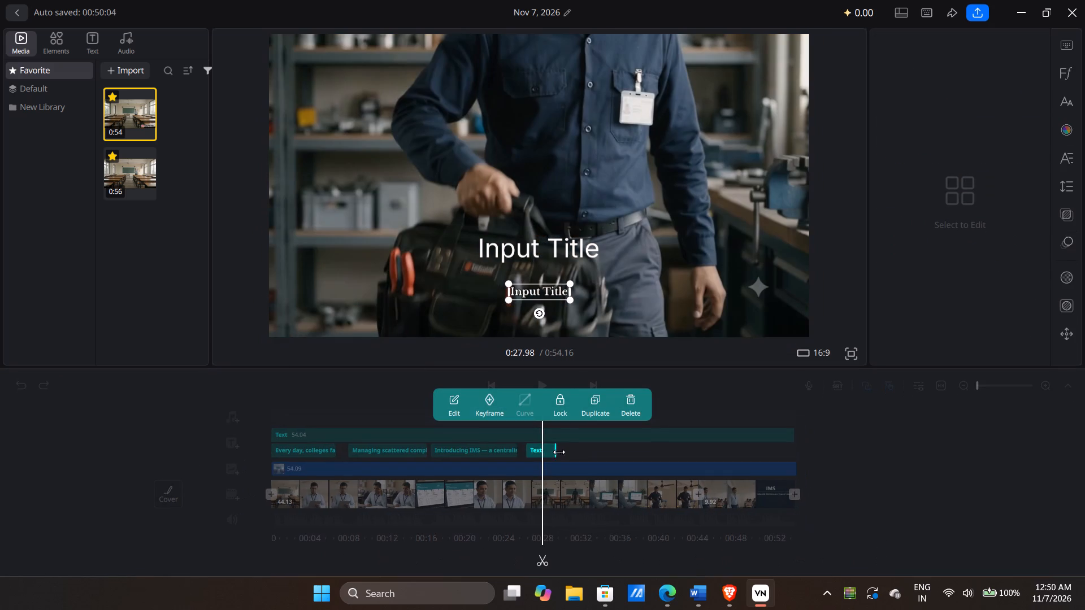
pyautogui.click(445, 412)
pyautogui.hotkey('alt', 'Tab')
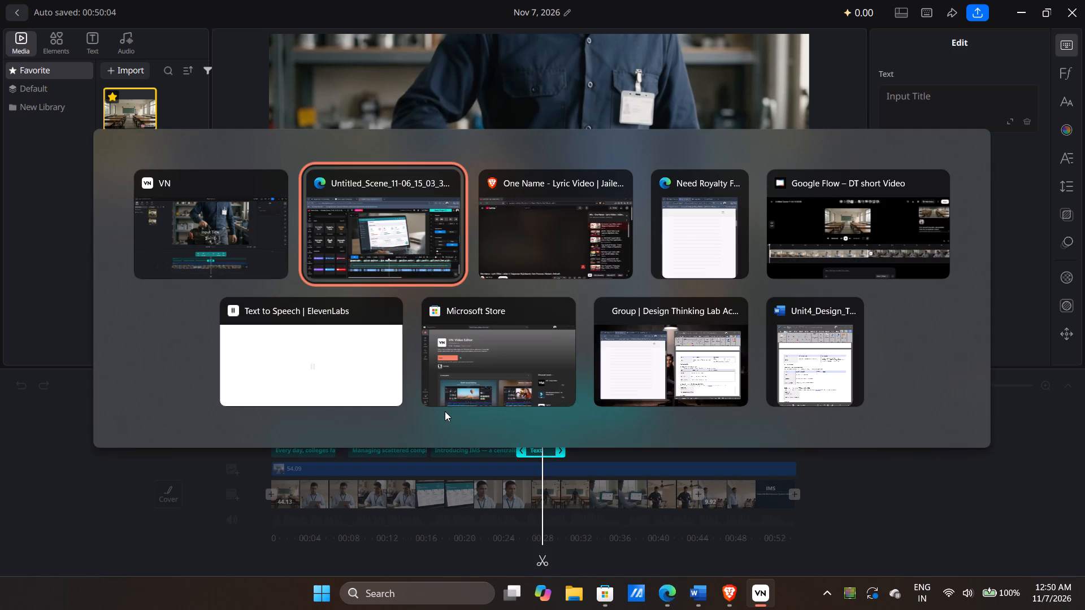
pyautogui.click(725, 537)
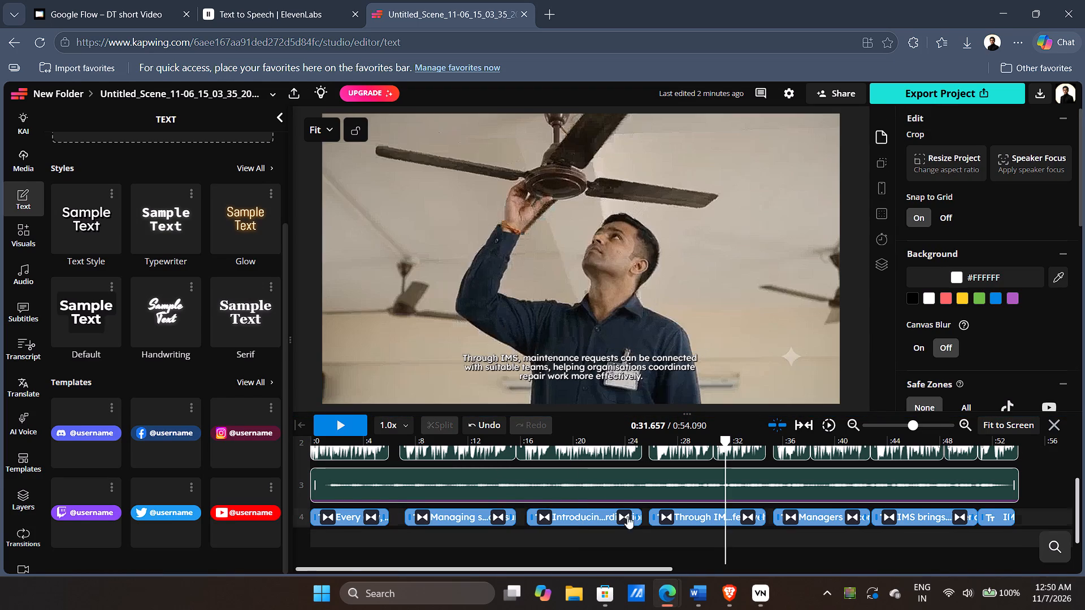
pyautogui.doubleClick(607, 367)
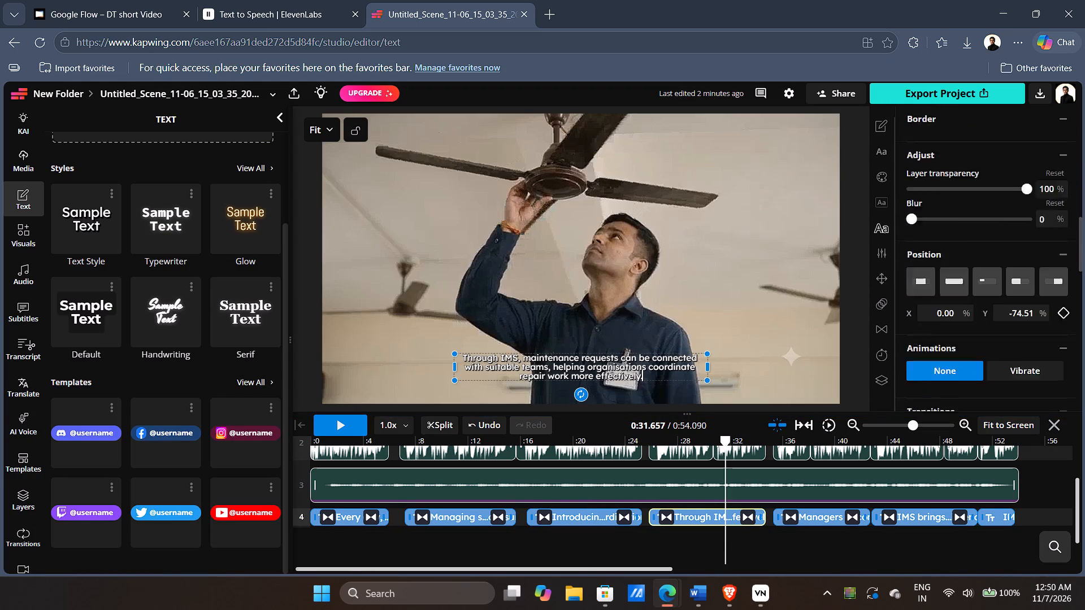
pyautogui.hotkey('ctrl', 'a')
pyautogui.hotkey('ctrl', 'c')
pyautogui.hotkey('alt', 'Tab')
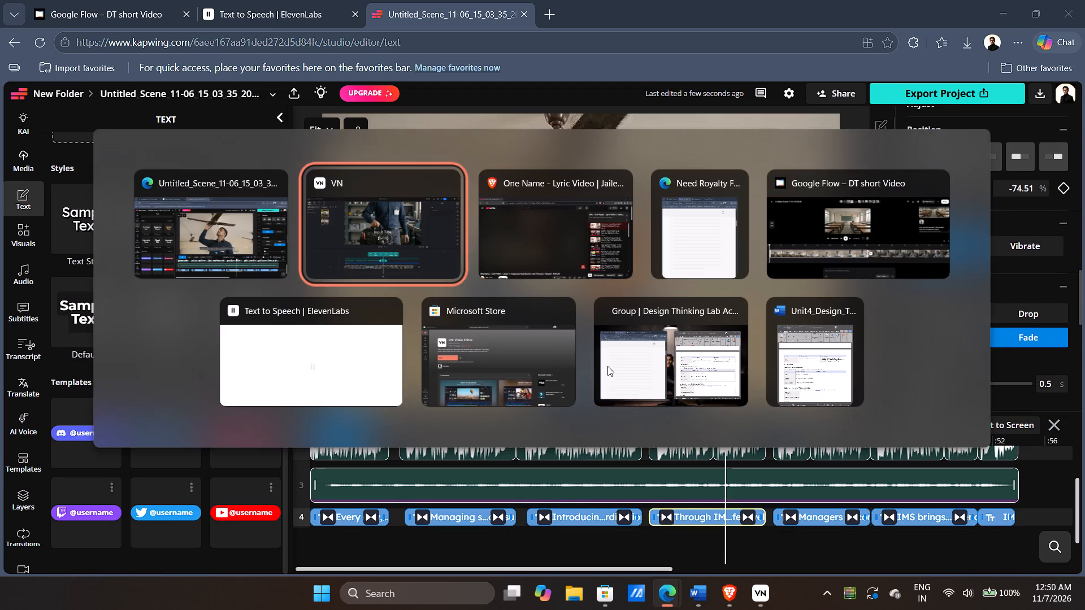
pyautogui.click(913, 113)
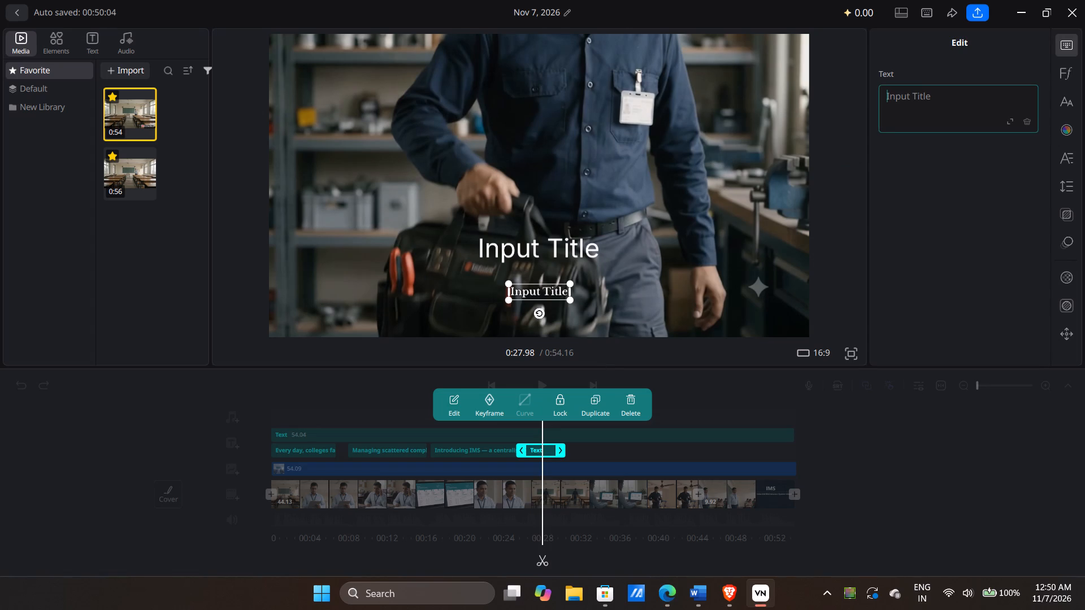
pyautogui.hotkey('ctrl', 'v')
# Narrow the fourth caption's text box so its wording wraps onto four lines.
pyautogui.moveTo(817, 295); pyautogui.dragTo(601, 278)
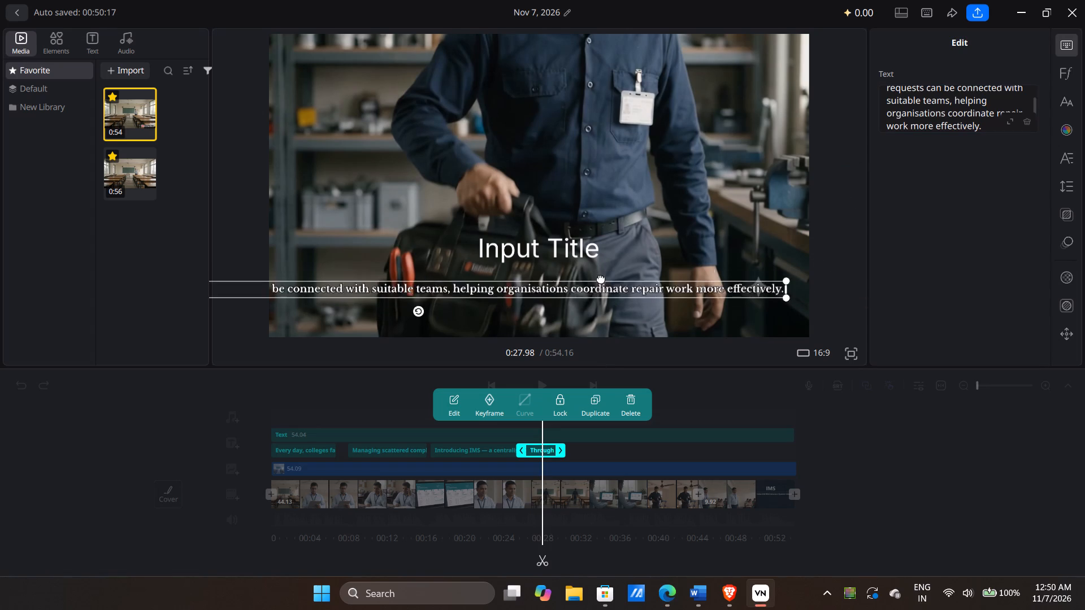
pyautogui.moveTo(601, 278); pyautogui.dragTo(537, 267)
pyautogui.moveTo(627, 264); pyautogui.dragTo(404, 263)
pyautogui.moveTo(346, 263); pyautogui.dragTo(596, 270)
pyautogui.moveTo(650, 271); pyautogui.dragTo(419, 271)
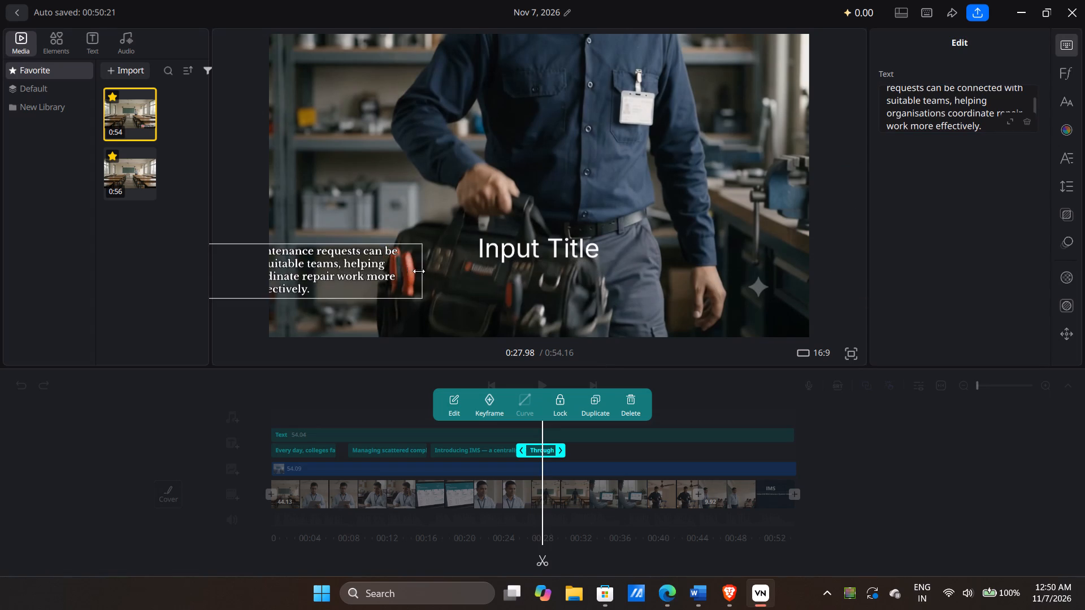
pyautogui.moveTo(419, 271); pyautogui.dragTo(418, 271)
# Move the fourth caption to the horizontal centre near the bottom of the picture.
pyautogui.moveTo(368, 265); pyautogui.dragTo(627, 281)
pyautogui.click(599, 287)
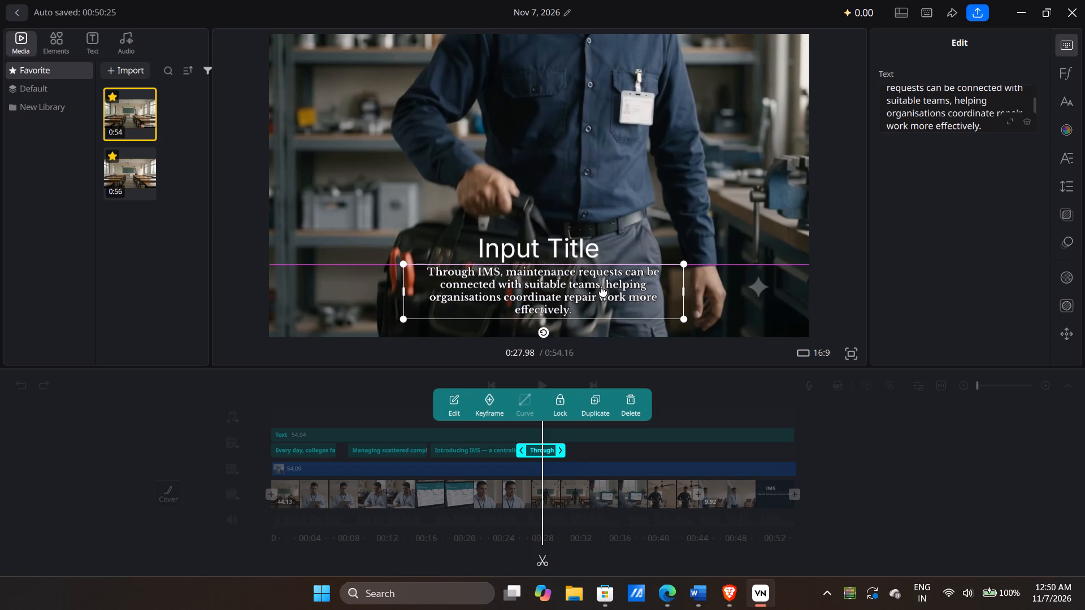
pyautogui.click(185, 399)
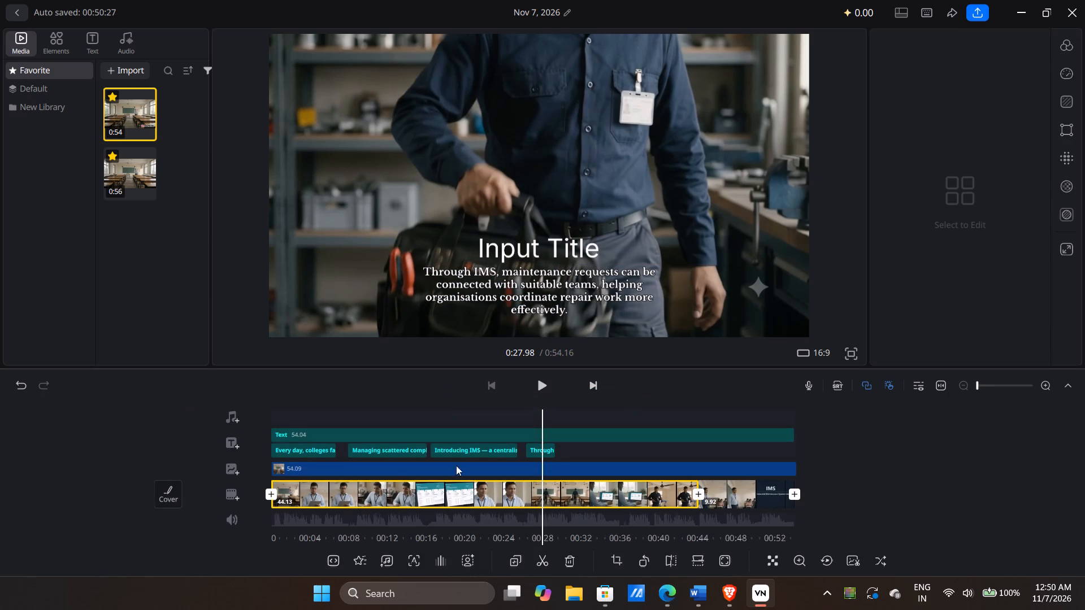
# Extend the fourth caption's end to about 0:40.
pyautogui.click(548, 450)
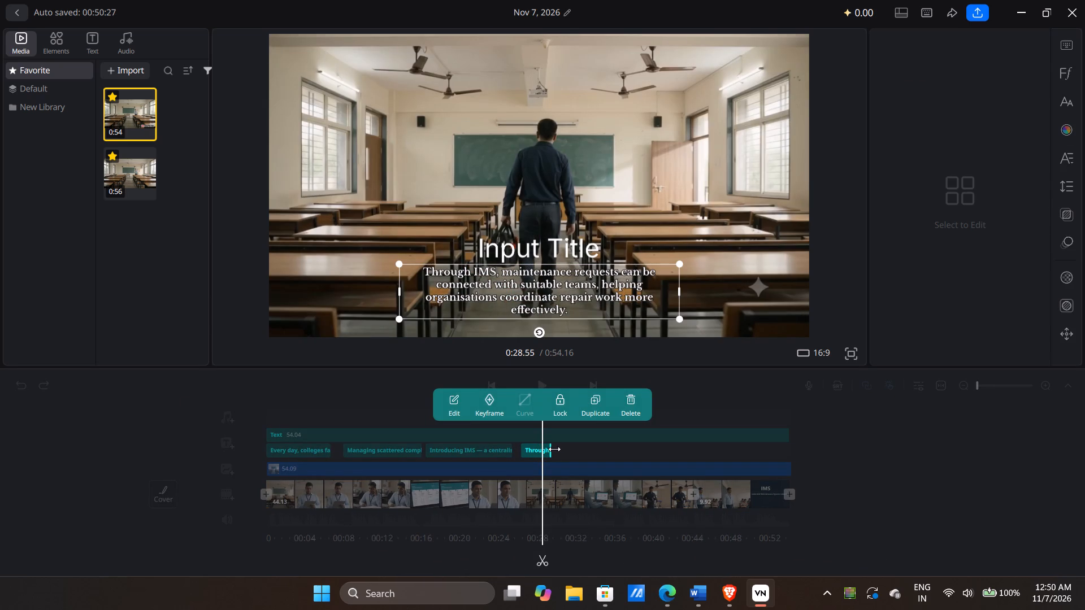
pyautogui.moveTo(553, 449); pyautogui.dragTo(659, 449)
# Play back the fourth caption, split it at about 0:35 and delete the leftover part after the cut.
pyautogui.moveTo(189, 451); pyautogui.dragTo(313, 459)
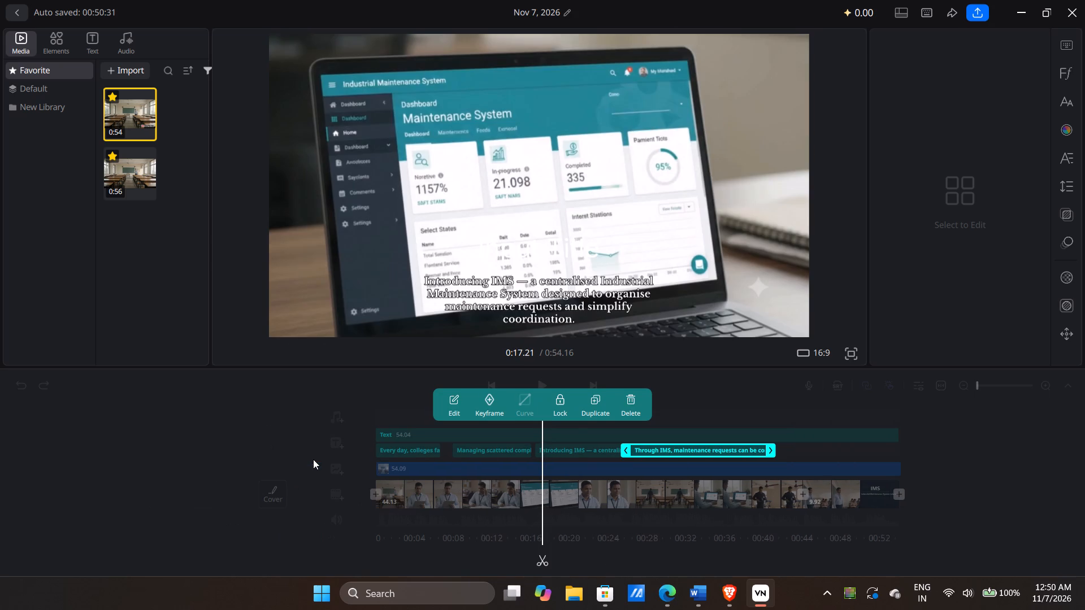
pyautogui.moveTo(726, 390); pyautogui.dragTo(636, 395)
pyautogui.moveTo(690, 404); pyautogui.dragTo(626, 408)
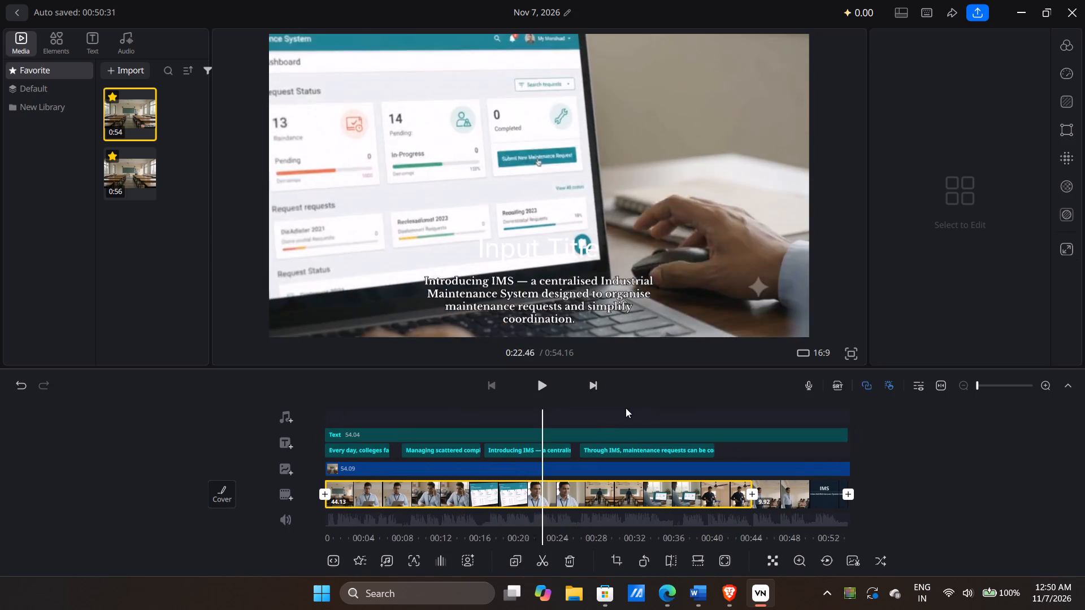
pyautogui.moveTo(626, 408); pyautogui.dragTo(580, 413)
pyautogui.click(543, 390)
pyautogui.click(543, 389)
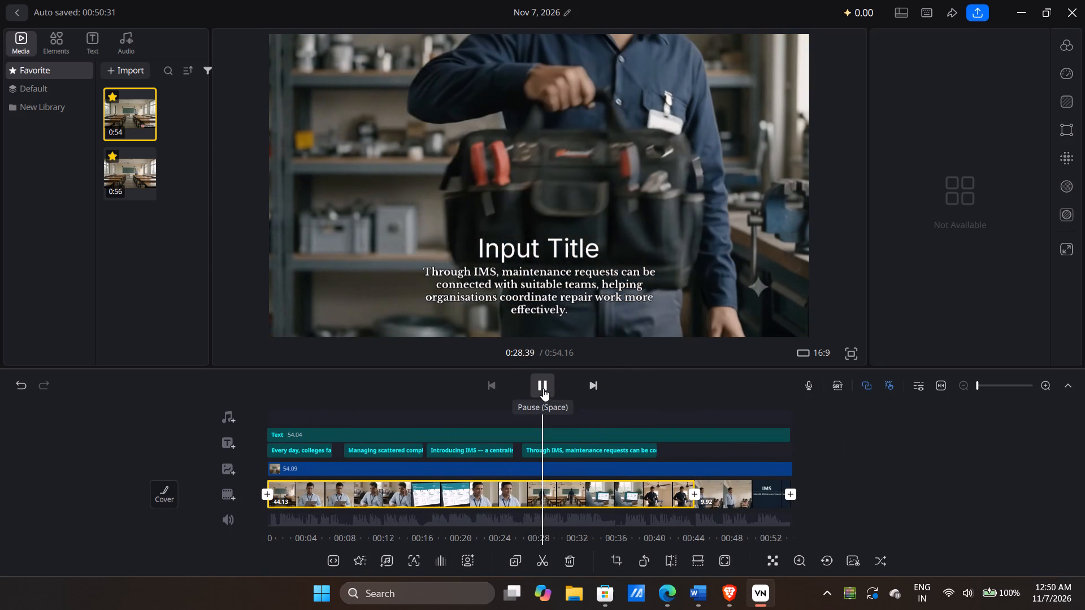
pyautogui.moveTo(585, 412); pyautogui.dragTo(618, 412)
pyautogui.click(540, 385)
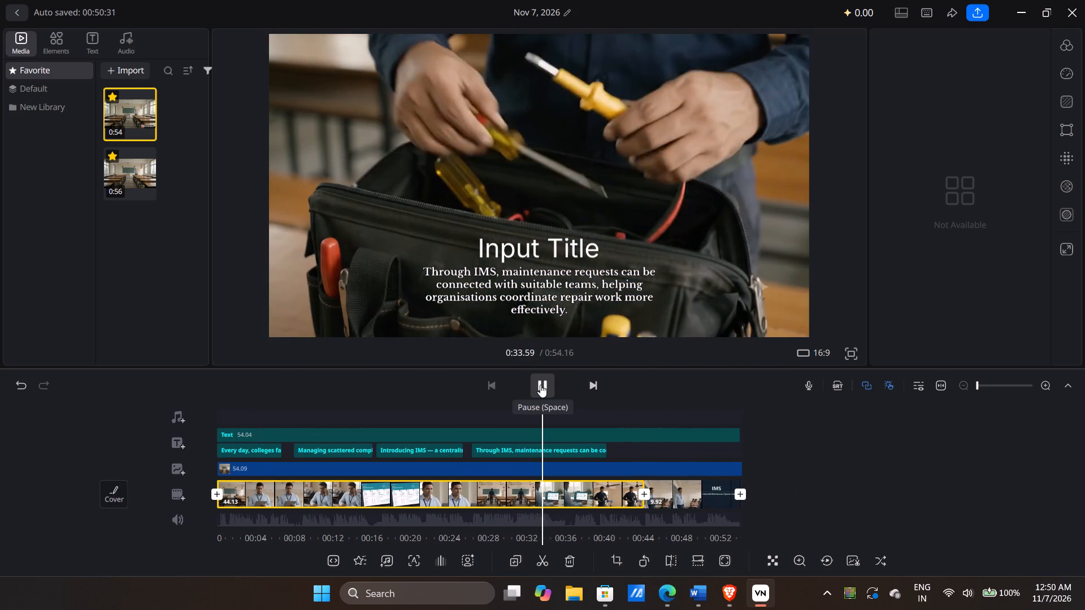
pyautogui.click(540, 385)
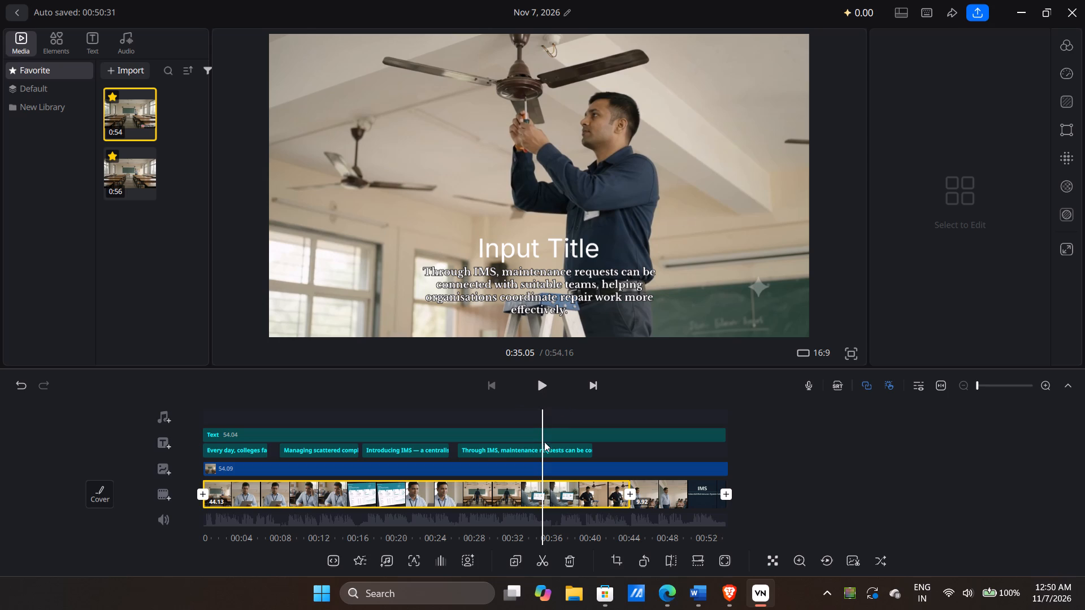
pyautogui.click(545, 450)
pyautogui.click(544, 558)
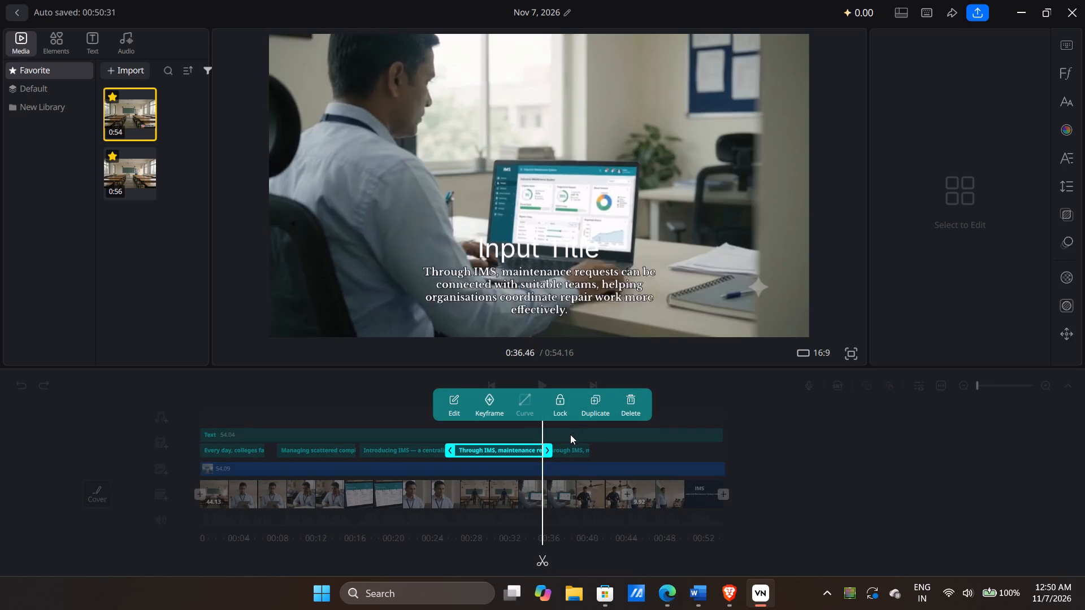
pyautogui.click(572, 452)
pyautogui.press('Delete')
# Add a fifth text at about 0:35.7, just after the end of the trimmed fourth caption.
pyautogui.moveTo(570, 452); pyautogui.dragTo(611, 453)
pyautogui.moveTo(611, 453); pyautogui.dragTo(682, 454)
pyautogui.click(558, 450)
pyautogui.click(332, 409)
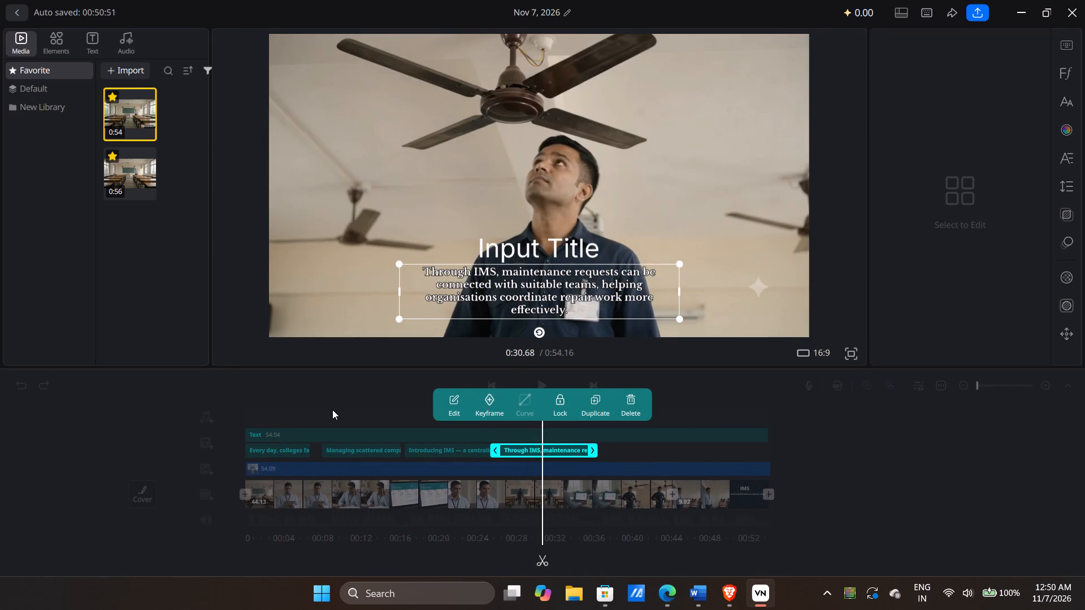
pyautogui.click(535, 403)
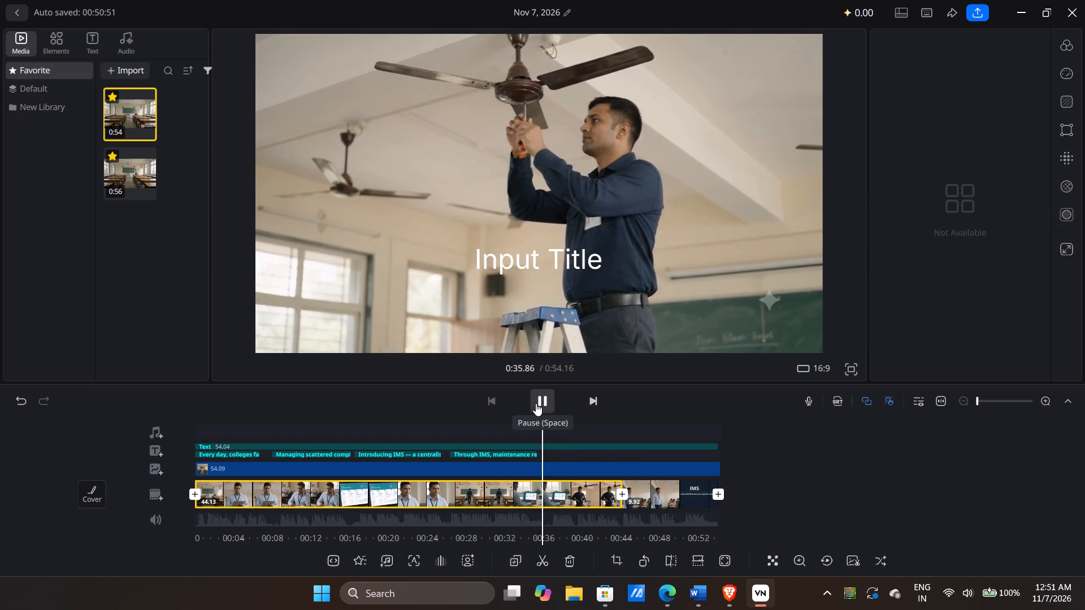
pyautogui.click(536, 403)
pyautogui.moveTo(562, 452); pyautogui.dragTo(568, 454)
pyautogui.click(566, 455)
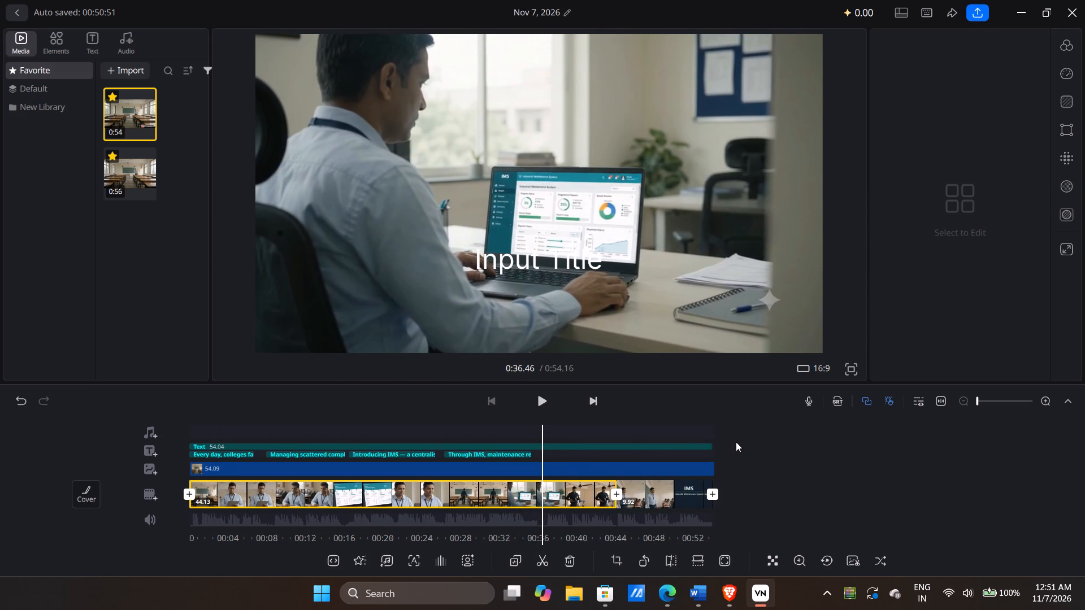
pyautogui.moveTo(736, 442); pyautogui.dragTo(747, 442)
pyautogui.moveTo(707, 432); pyautogui.dragTo(718, 429)
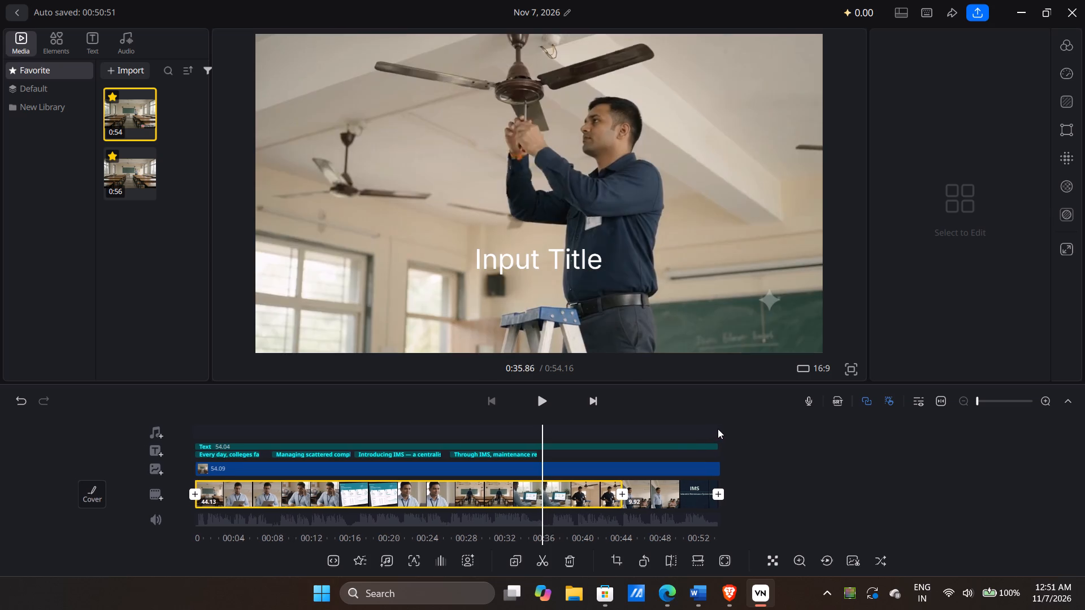
pyautogui.moveTo(718, 429); pyautogui.dragTo(719, 428)
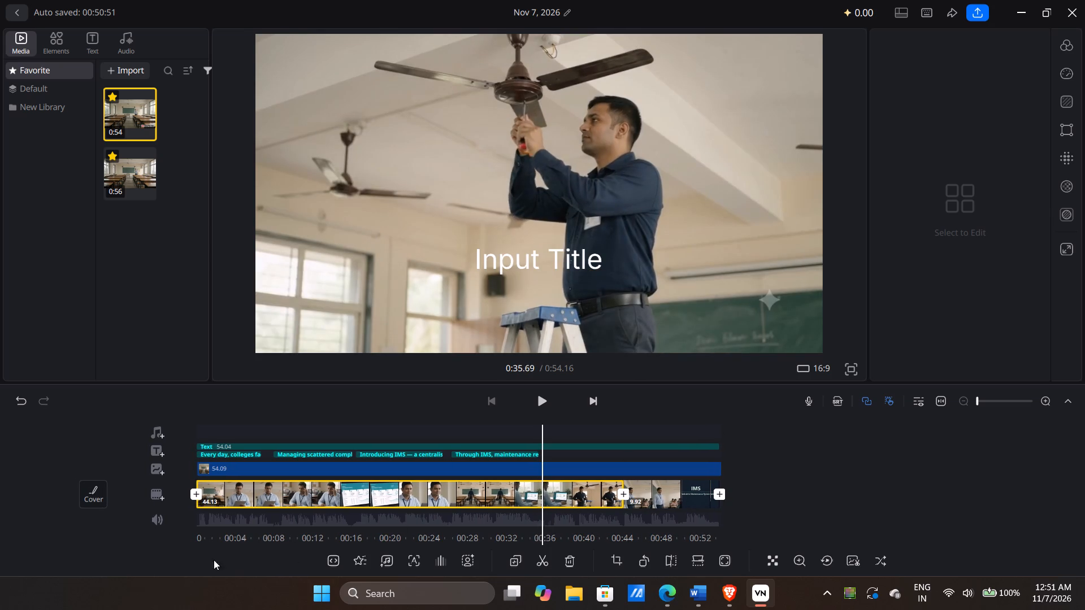
pyautogui.click(155, 458)
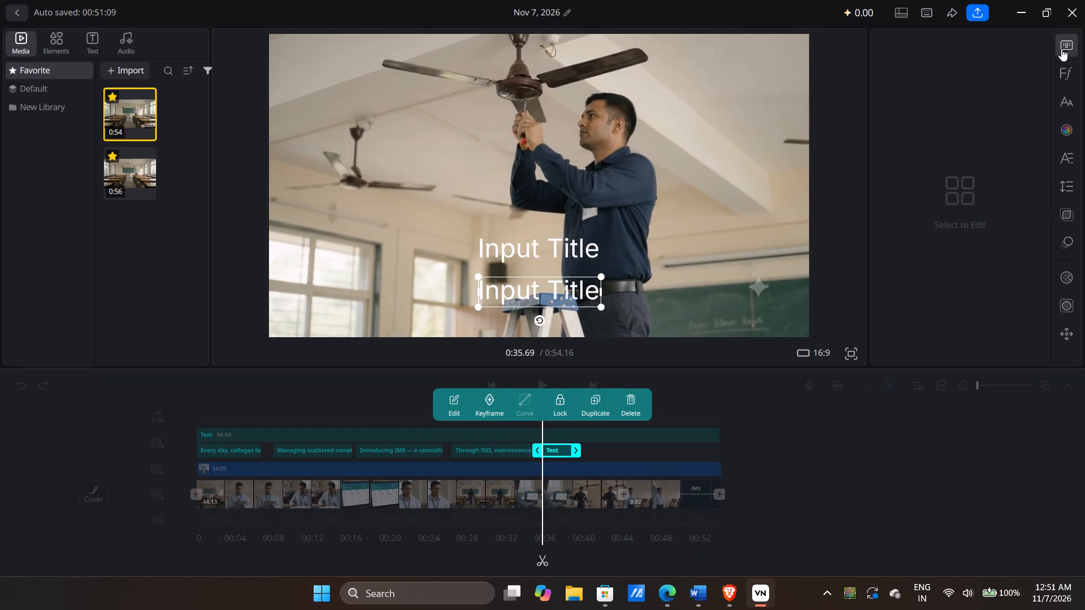
# Style the fifth text like the other captions: bold serif font, size 7, white fill with a black stroke.
pyautogui.click(1063, 75)
pyautogui.click(944, 115)
pyautogui.click(1074, 103)
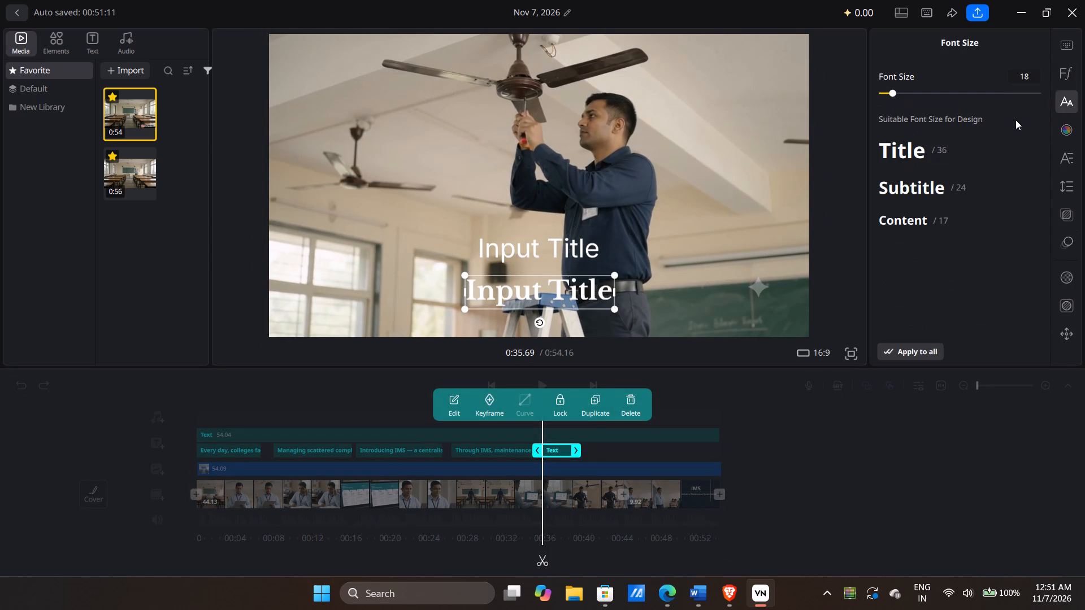
pyautogui.click(1017, 77)
pyautogui.press('7')
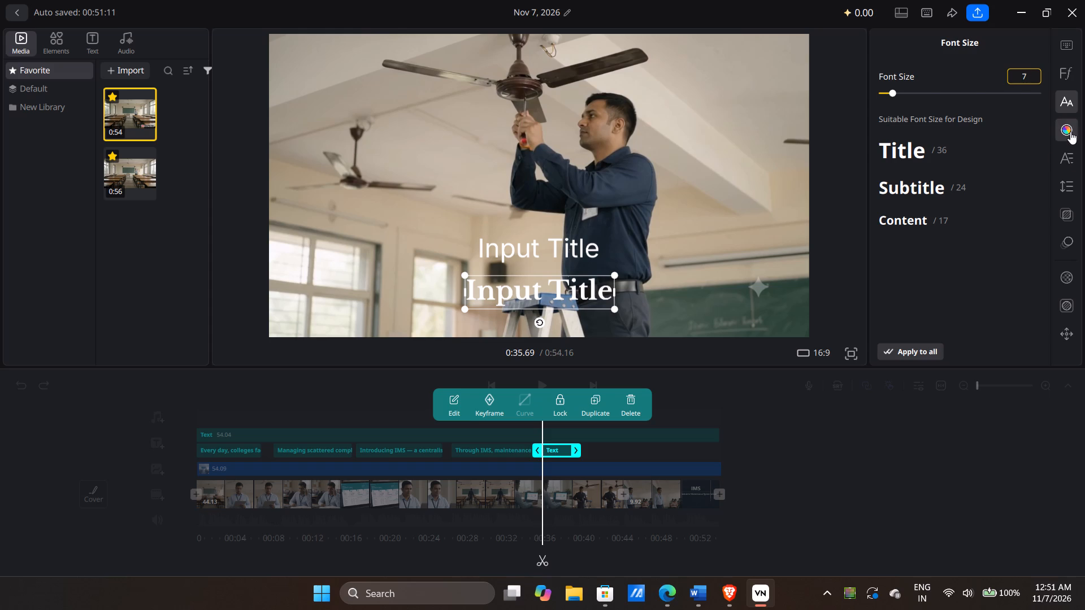
pyautogui.click(1070, 130)
pyautogui.click(927, 91)
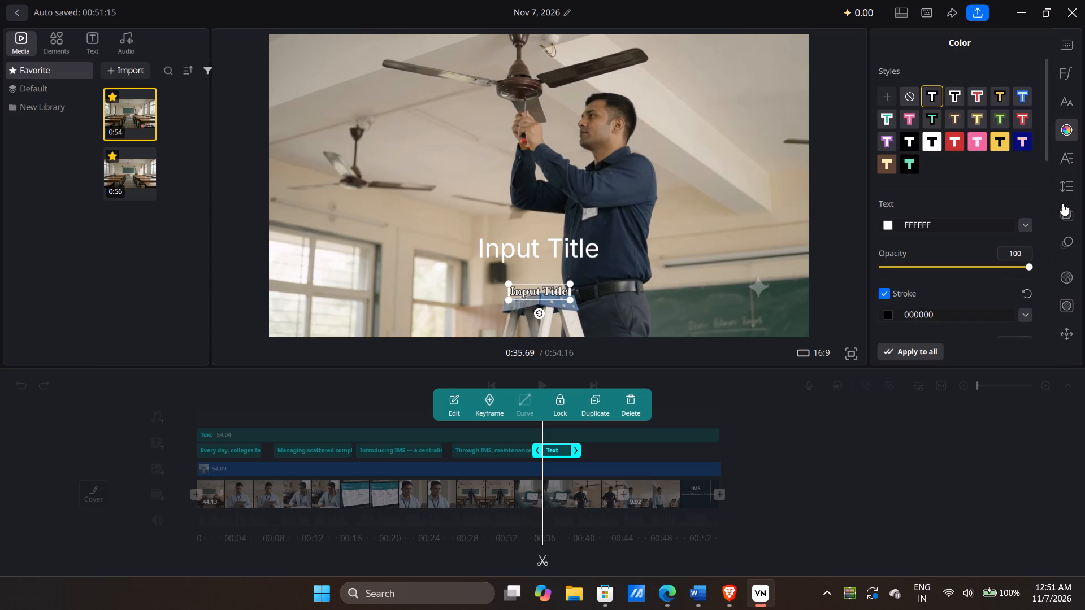
# Give the fifth text the Fade In caption animation and an Out animation.
pyautogui.click(1069, 234)
pyautogui.click(986, 203)
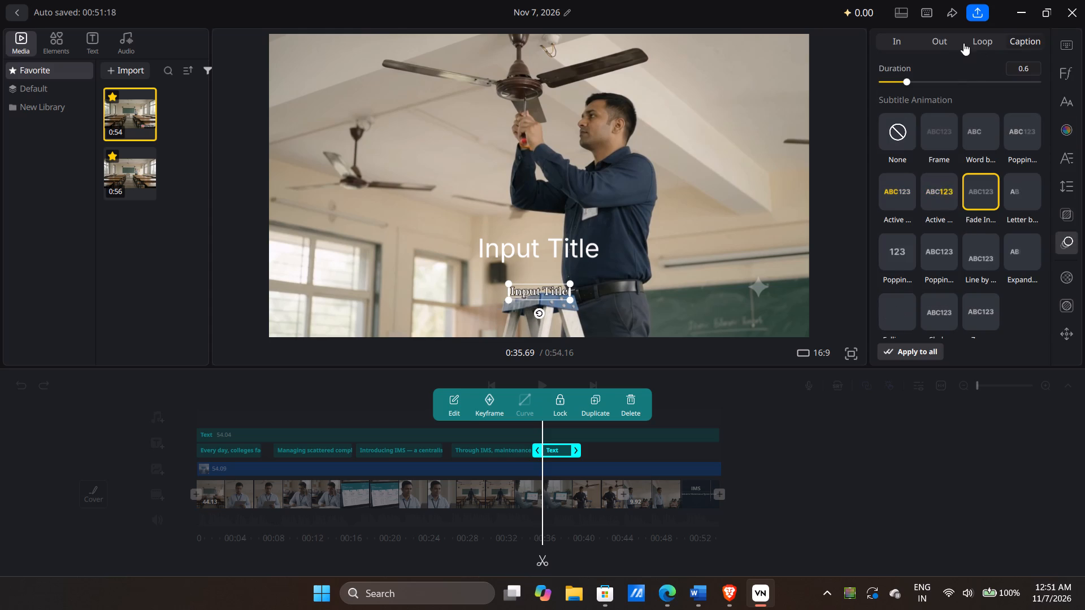
pyautogui.click(952, 42)
pyautogui.click(928, 143)
pyautogui.click(779, 472)
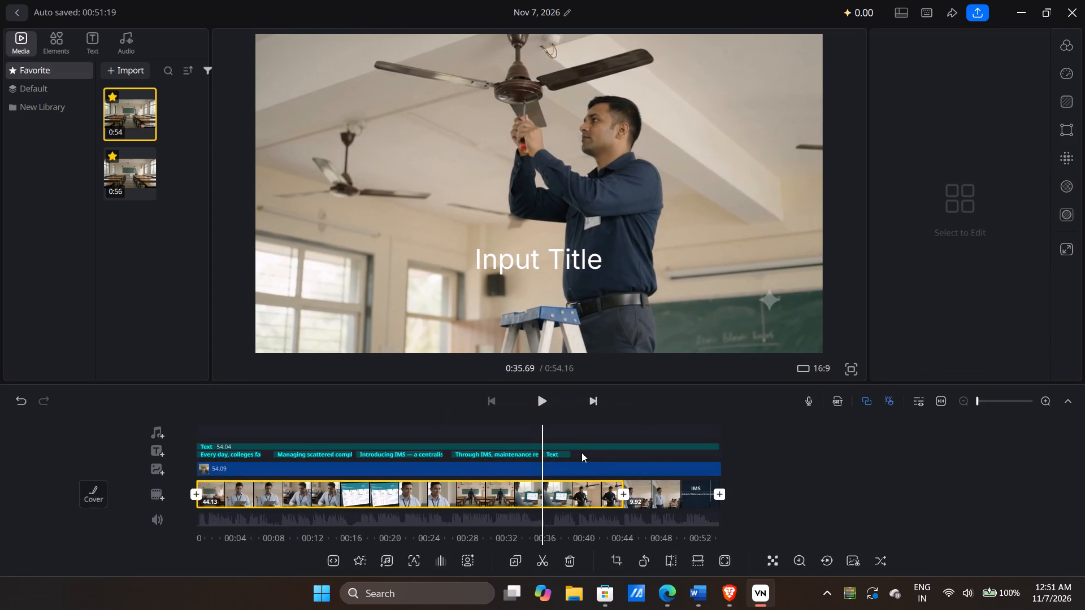
# Copy the "Managers can monitor repair progress…" caption from the Kapwing project in the browser and paste it into the fifth text in VN.
pyautogui.click(557, 456)
pyautogui.click(467, 398)
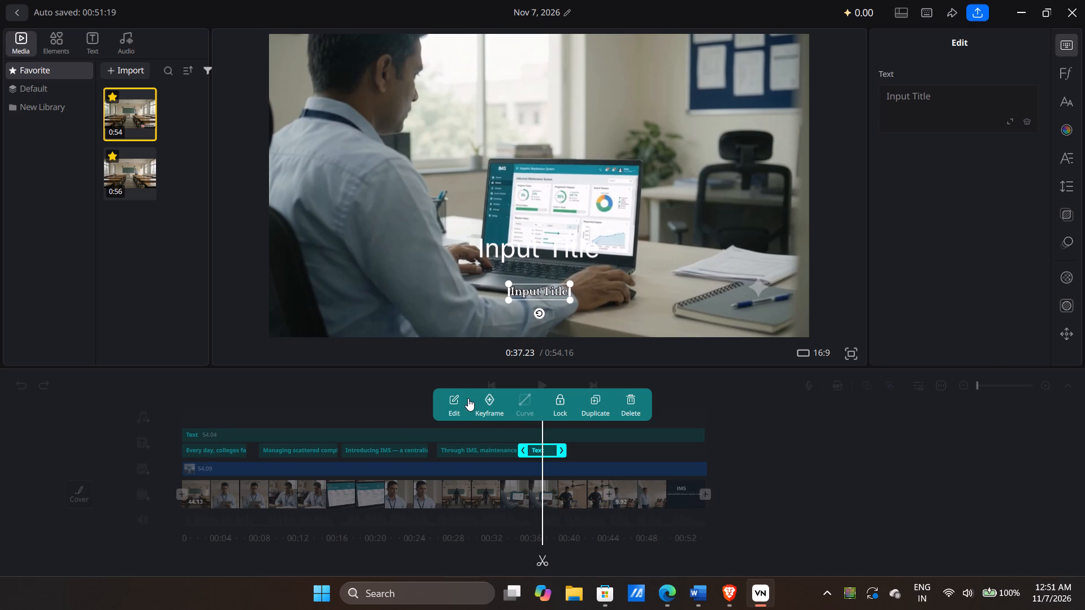
pyautogui.hotkey('alt', 'Tab')
pyautogui.moveTo(723, 539); pyautogui.dragTo(822, 535)
pyautogui.doubleClick(617, 354)
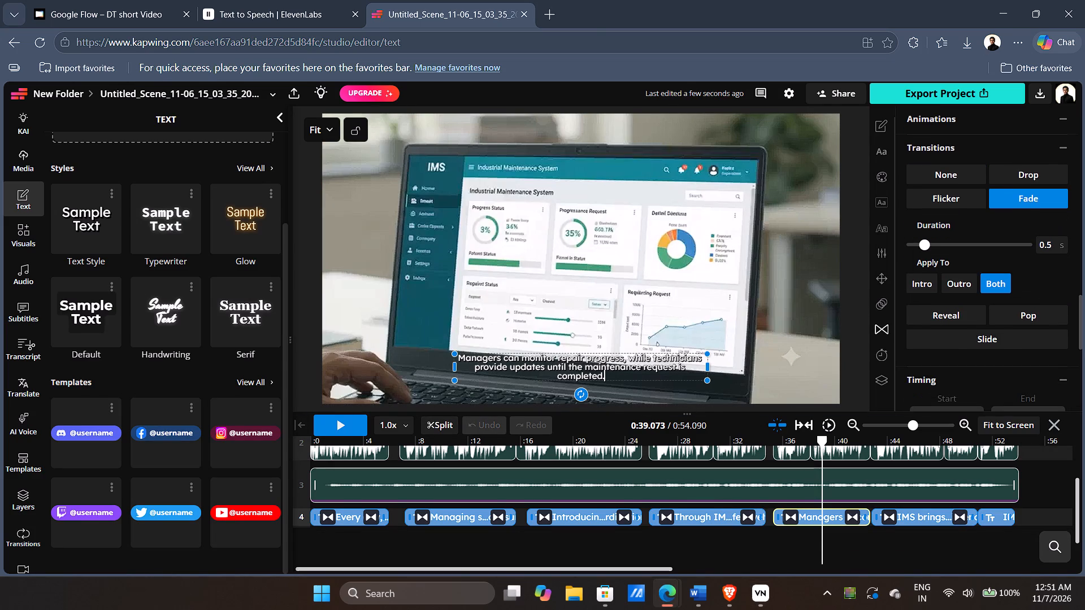
pyautogui.hotkey('ctrl', 'a')
pyautogui.hotkey('ctrl', 'c')
pyautogui.hotkey('alt', 'Tab')
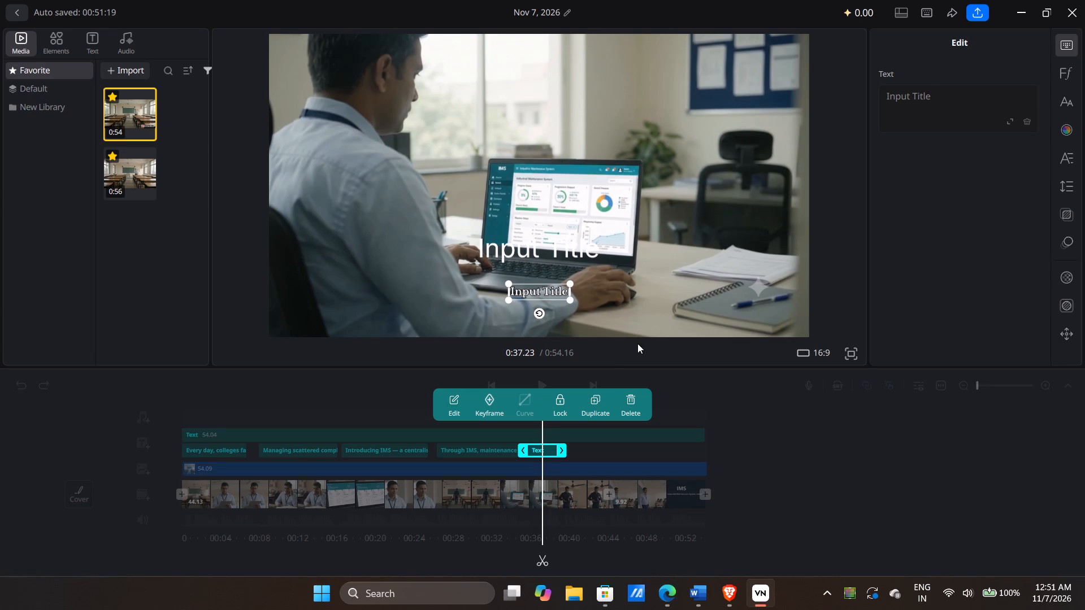
pyautogui.click(925, 103)
pyautogui.hotkey('ctrl', 'v')
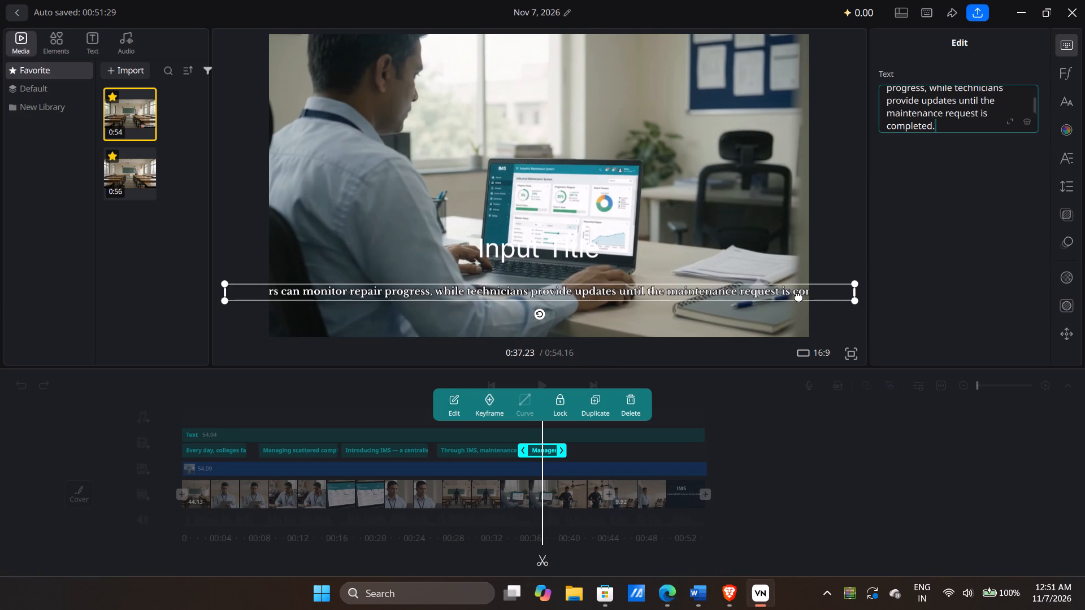
# Narrow the fifth caption's text box so its wording wraps onto four lines, and centre it near the bottom of the picture.
pyautogui.moveTo(799, 295); pyautogui.dragTo(579, 292)
pyautogui.moveTo(632, 289); pyautogui.dragTo(426, 286)
pyautogui.moveTo(372, 286); pyautogui.dragTo(554, 292)
pyautogui.moveTo(609, 297); pyautogui.dragTo(393, 293)
pyautogui.moveTo(358, 297); pyautogui.dragTo(609, 298)
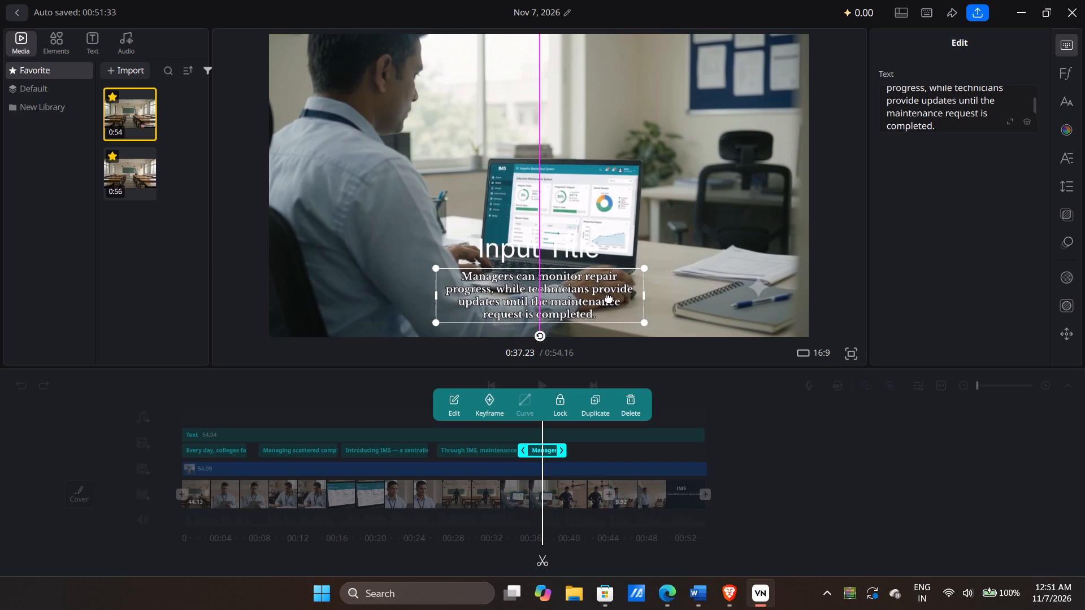
pyautogui.moveTo(609, 298); pyautogui.dragTo(610, 301)
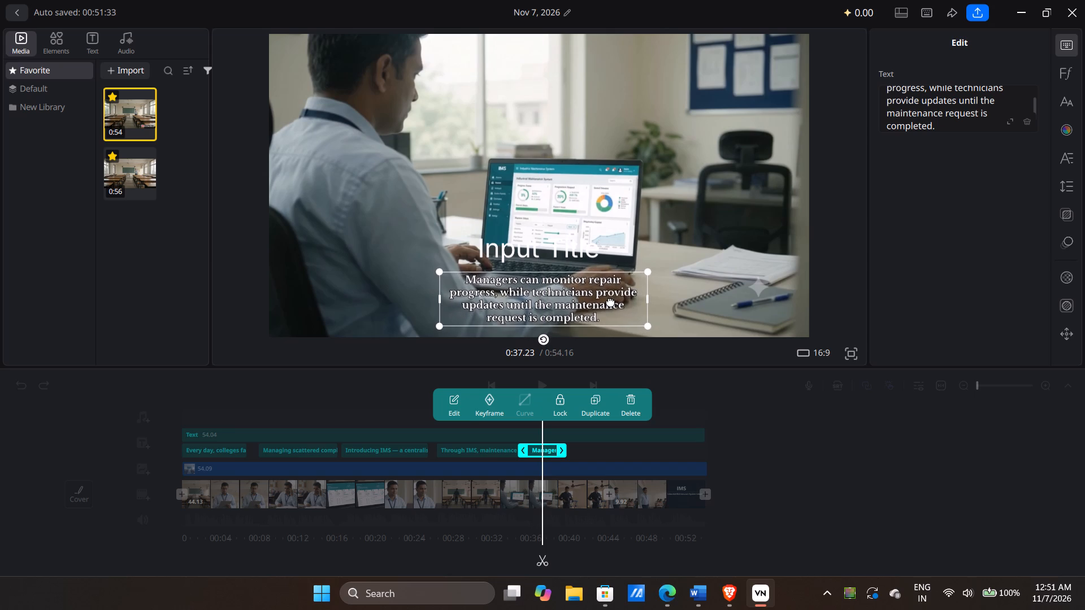
pyautogui.moveTo(610, 301); pyautogui.dragTo(615, 291)
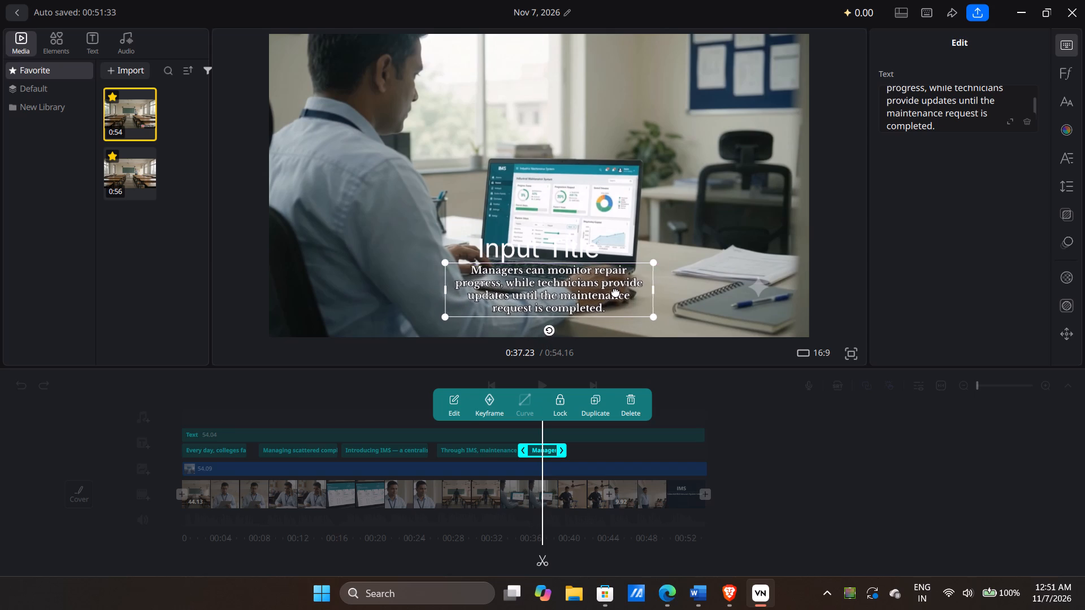
pyautogui.moveTo(615, 291); pyautogui.dragTo(607, 293)
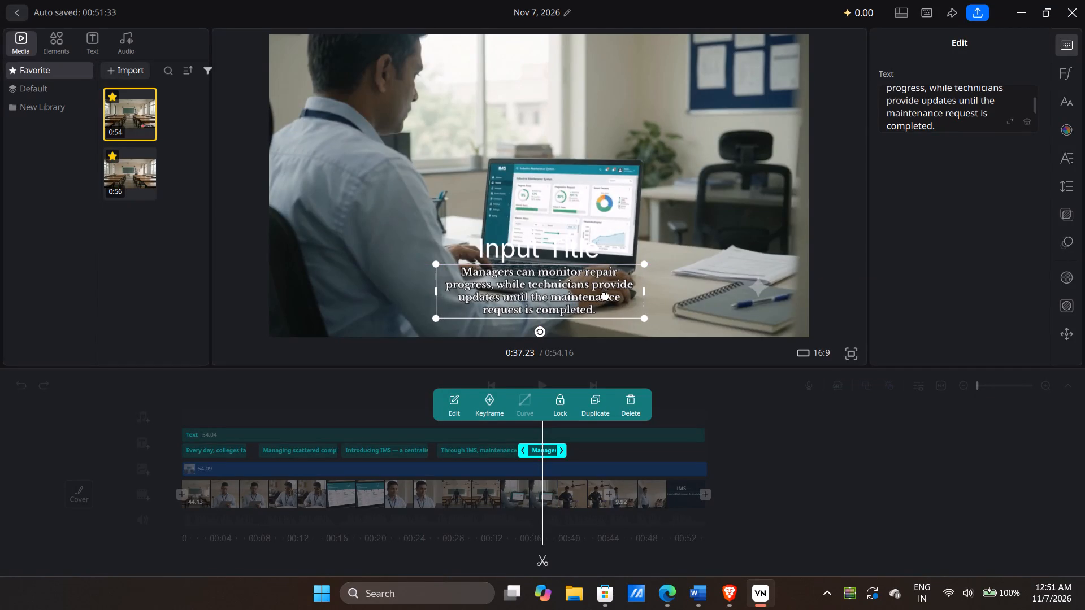
pyautogui.click(232, 382)
# Extend the fifth caption's end to about 0:44.
pyautogui.moveTo(315, 406); pyautogui.dragTo(337, 406)
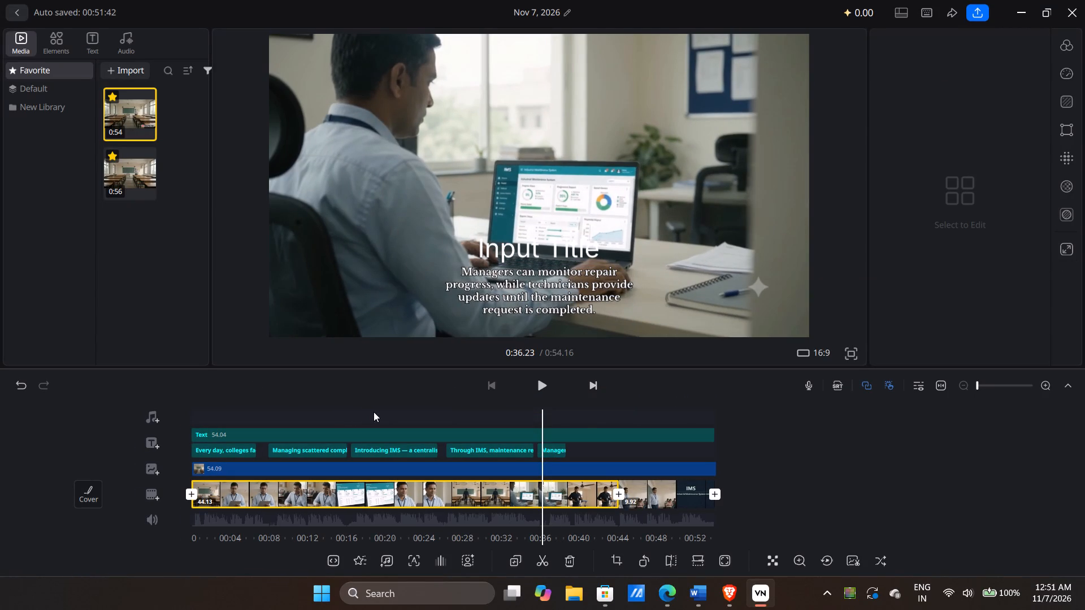
pyautogui.click(558, 447)
pyautogui.moveTo(550, 451); pyautogui.dragTo(560, 451)
pyautogui.hotkey('ctrl', 'z')
pyautogui.moveTo(554, 451); pyautogui.dragTo(567, 450)
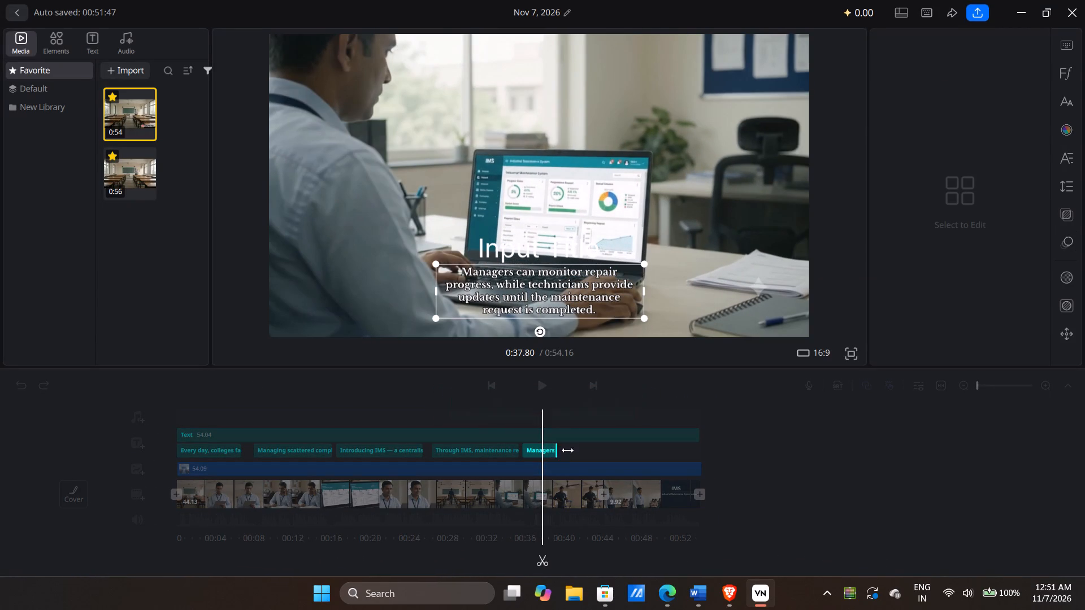
pyautogui.moveTo(567, 450); pyautogui.dragTo(606, 450)
# Widen the fifth caption's text box so its wording wraps onto three lines, and recentre it near the bottom of the picture.
pyautogui.moveTo(325, 416); pyautogui.dragTo(388, 421)
pyautogui.click(517, 378)
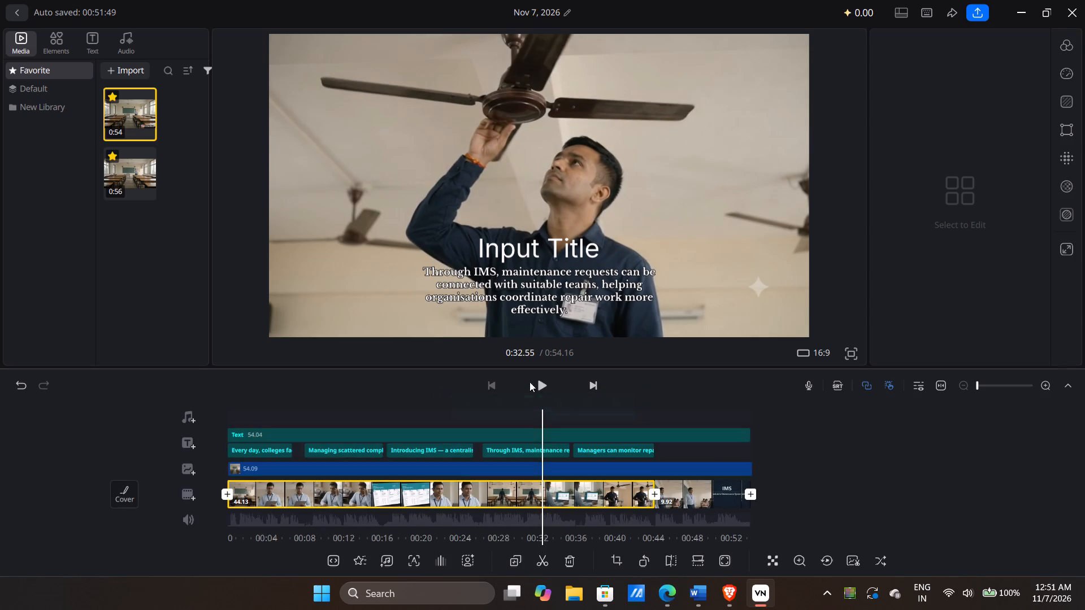
pyautogui.click(548, 388)
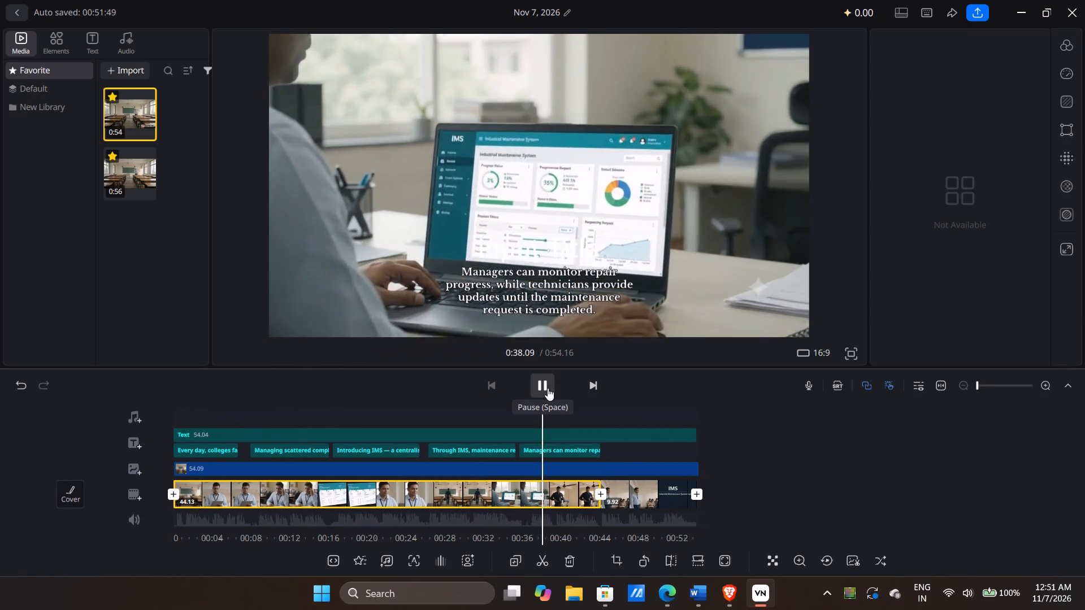
pyautogui.click(548, 388)
pyautogui.click(562, 454)
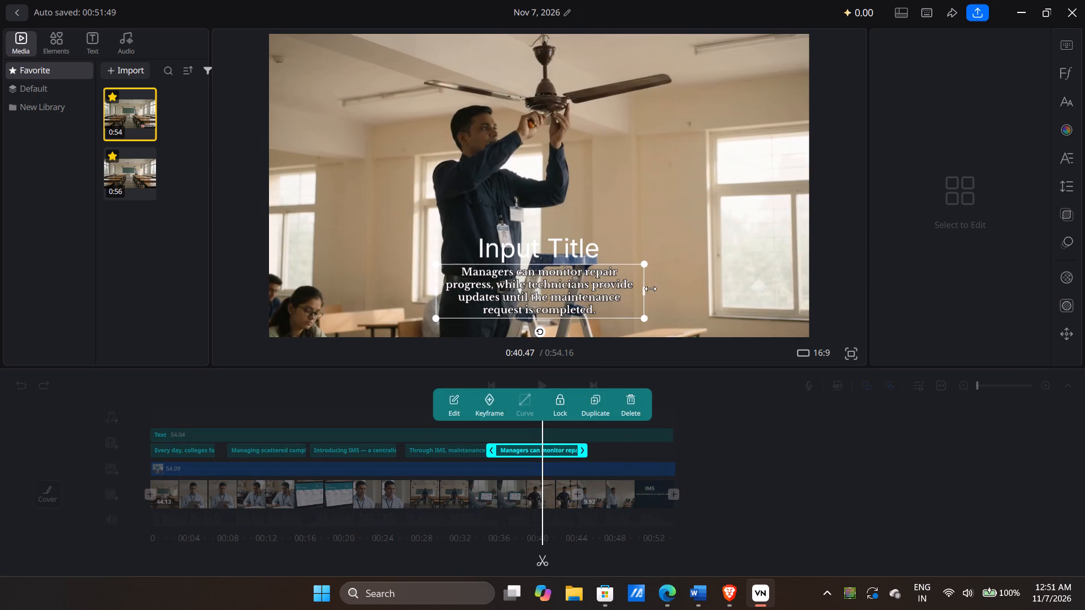
pyautogui.moveTo(643, 290); pyautogui.dragTo(681, 291)
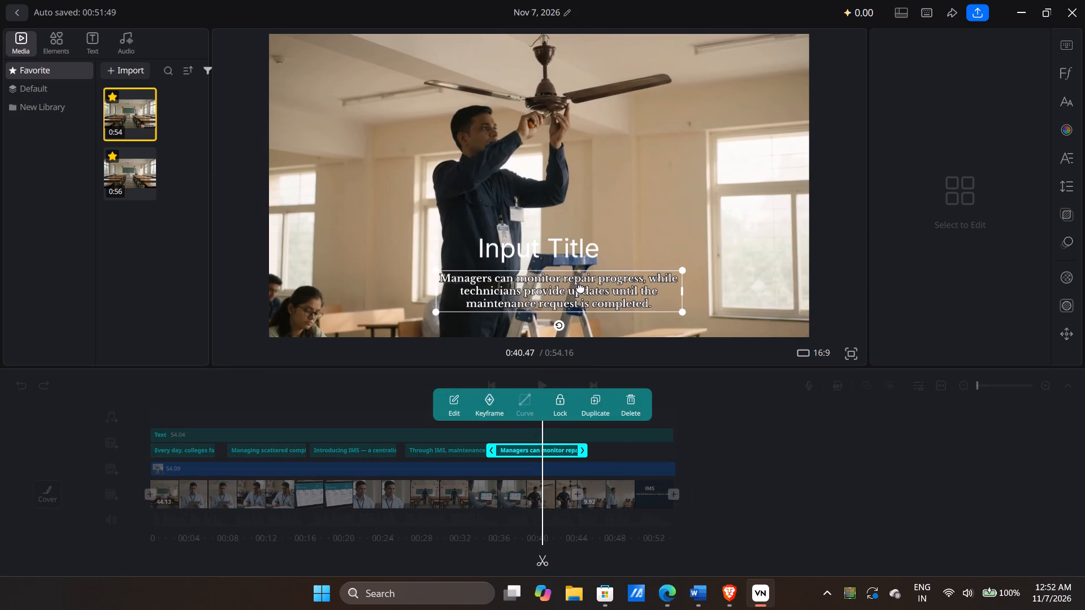
pyautogui.moveTo(584, 287); pyautogui.dragTo(560, 288)
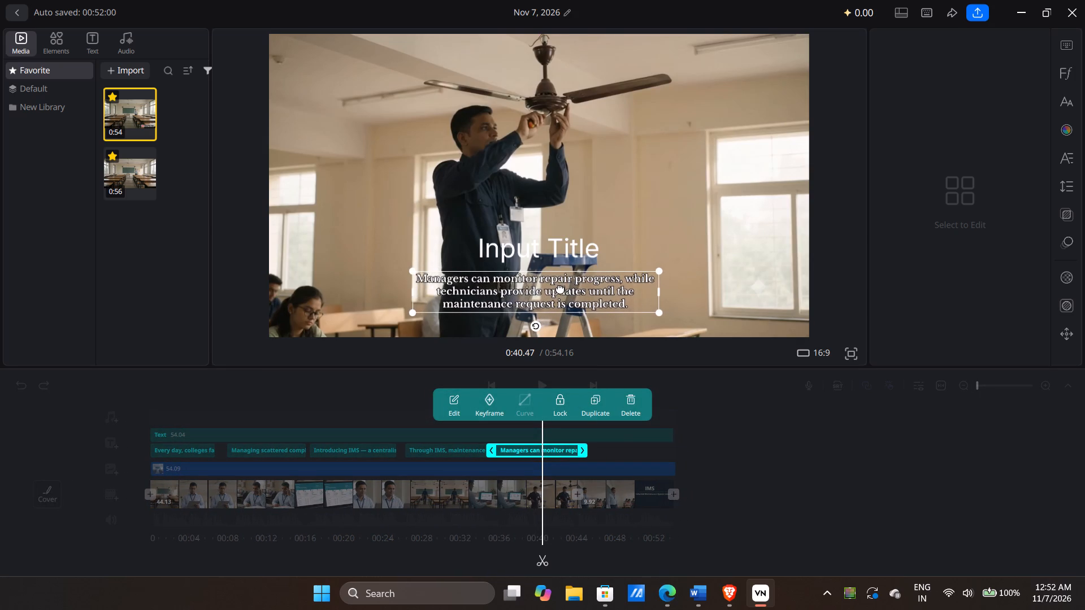
pyautogui.moveTo(560, 288); pyautogui.dragTo(564, 286)
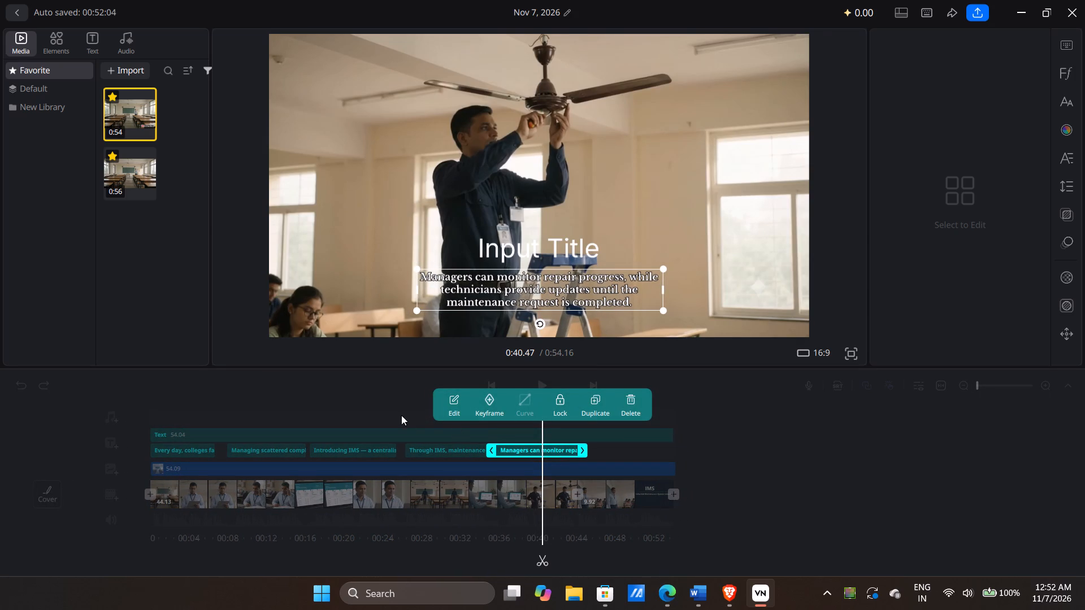
# Play back the fifth caption's final part, stopping at about 0:43, to check its timing against the audio.
pyautogui.click(400, 411)
pyautogui.moveTo(400, 408); pyautogui.dragTo(441, 406)
pyautogui.moveTo(441, 406); pyautogui.dragTo(467, 407)
pyautogui.moveTo(467, 420); pyautogui.dragTo(488, 420)
pyautogui.moveTo(487, 429); pyautogui.dragTo(519, 429)
pyautogui.click(546, 404)
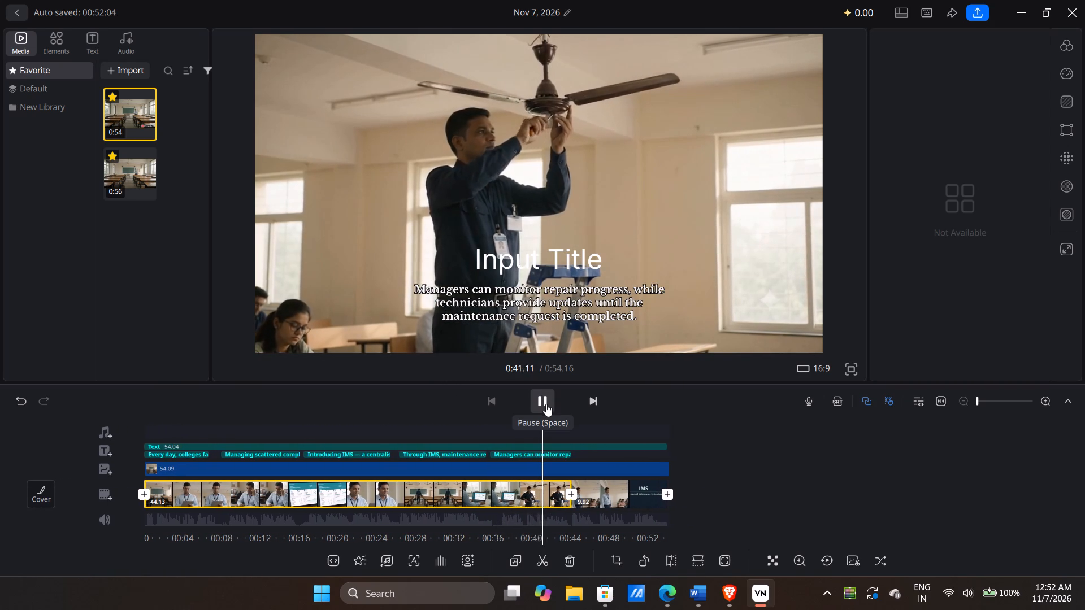
pyautogui.click(546, 404)
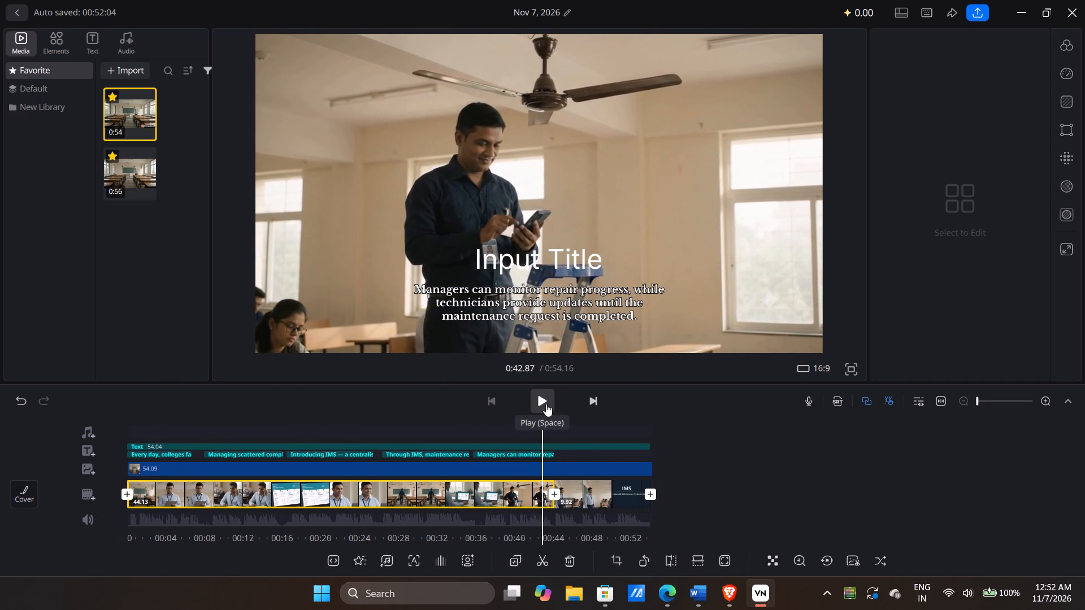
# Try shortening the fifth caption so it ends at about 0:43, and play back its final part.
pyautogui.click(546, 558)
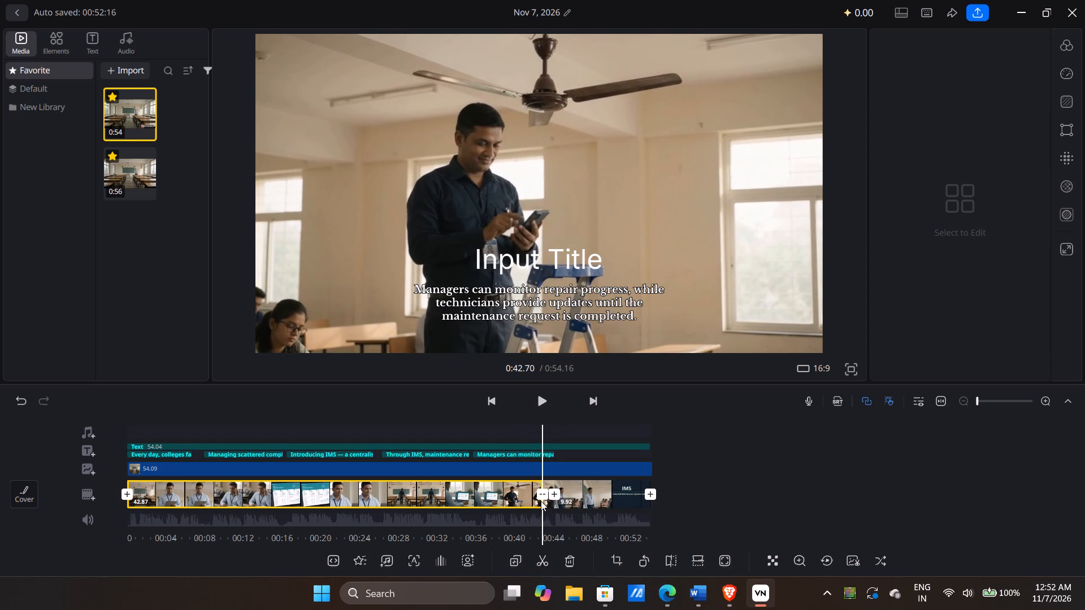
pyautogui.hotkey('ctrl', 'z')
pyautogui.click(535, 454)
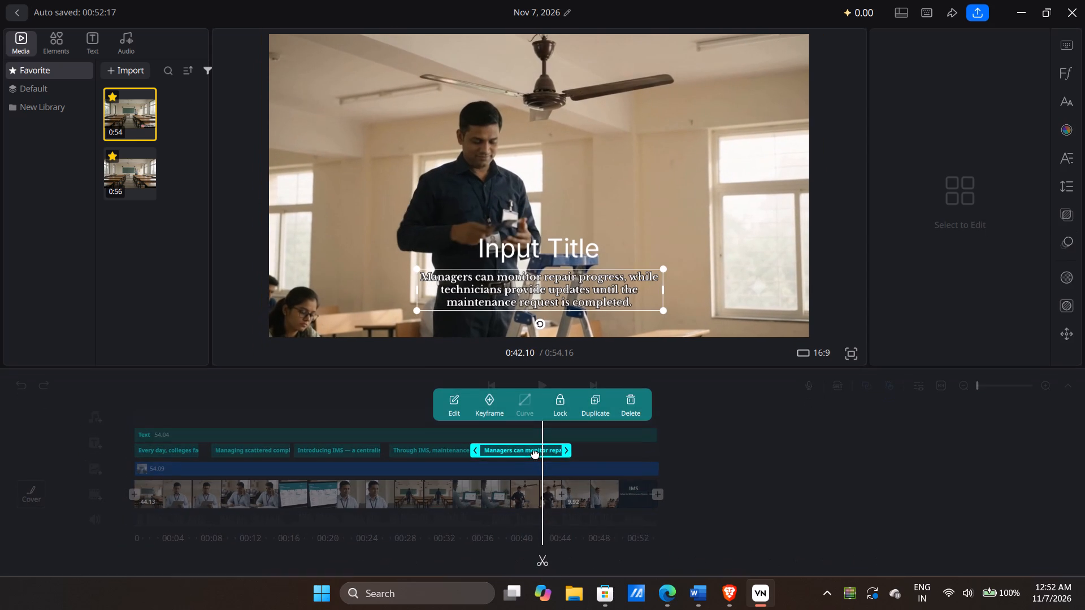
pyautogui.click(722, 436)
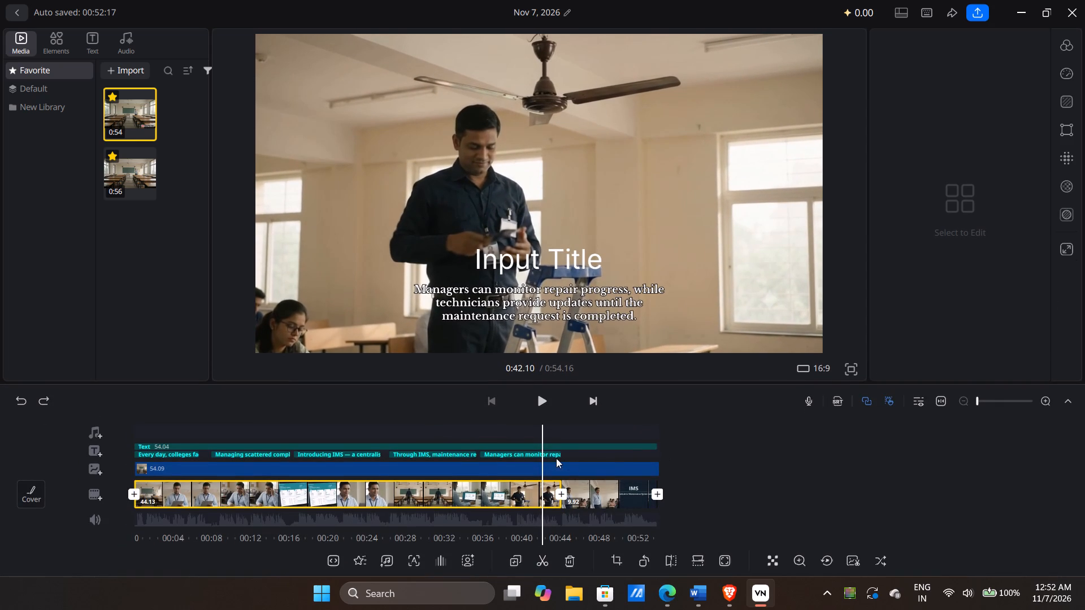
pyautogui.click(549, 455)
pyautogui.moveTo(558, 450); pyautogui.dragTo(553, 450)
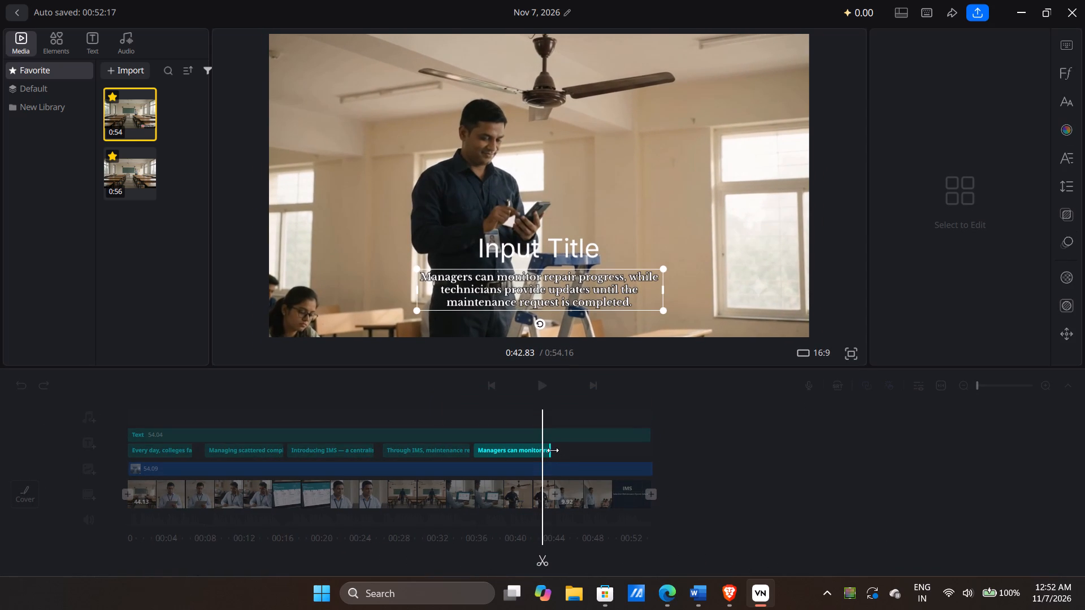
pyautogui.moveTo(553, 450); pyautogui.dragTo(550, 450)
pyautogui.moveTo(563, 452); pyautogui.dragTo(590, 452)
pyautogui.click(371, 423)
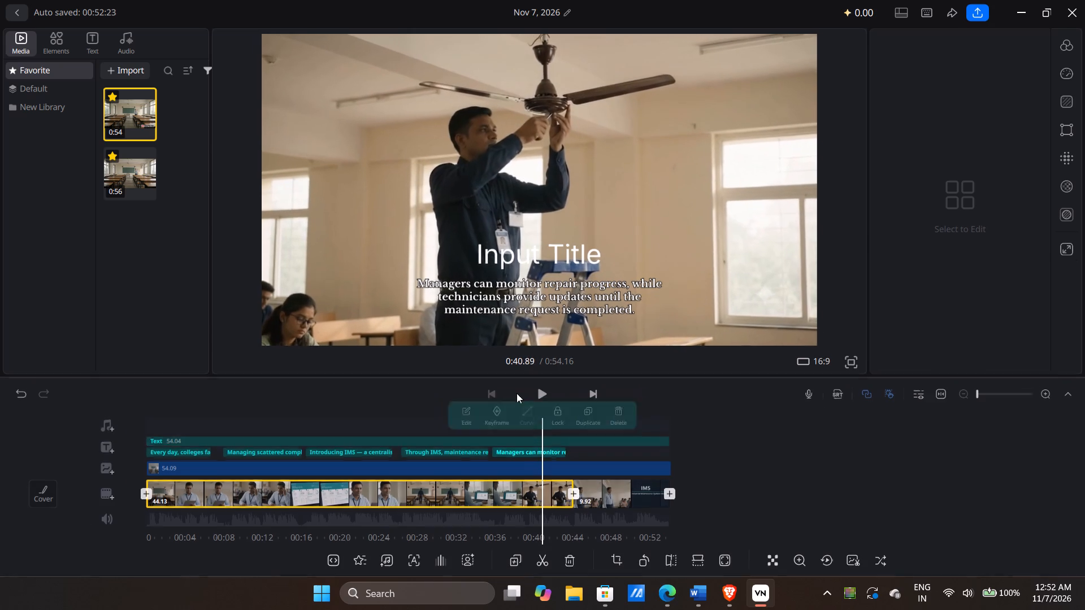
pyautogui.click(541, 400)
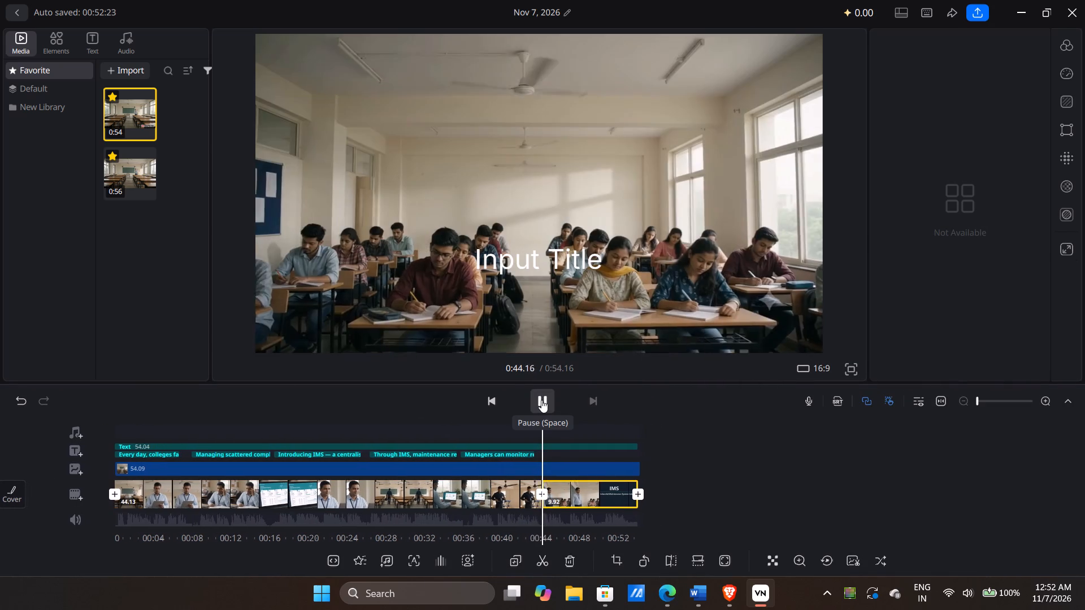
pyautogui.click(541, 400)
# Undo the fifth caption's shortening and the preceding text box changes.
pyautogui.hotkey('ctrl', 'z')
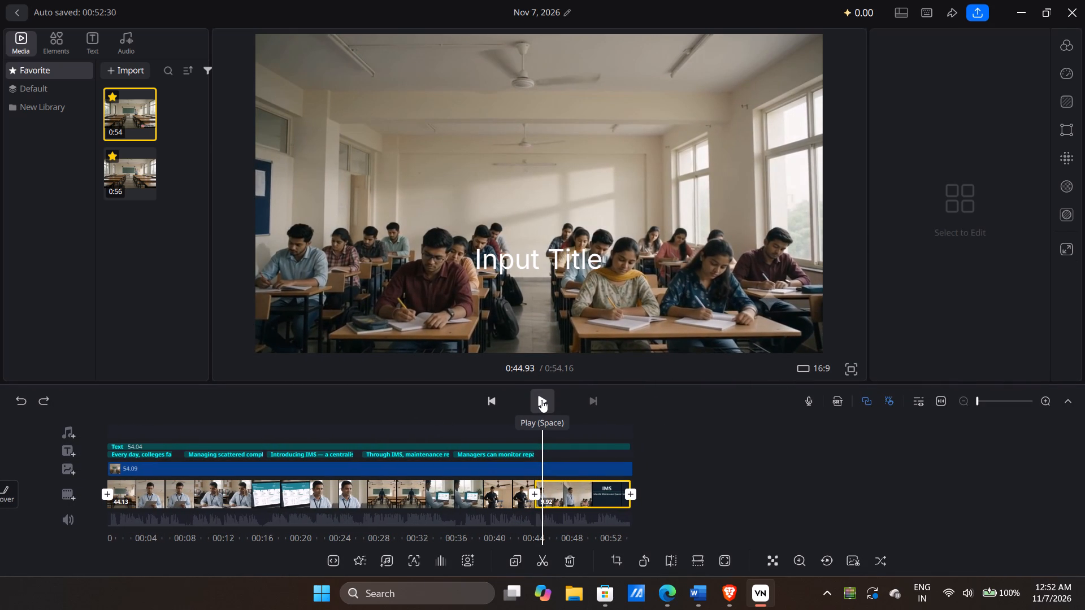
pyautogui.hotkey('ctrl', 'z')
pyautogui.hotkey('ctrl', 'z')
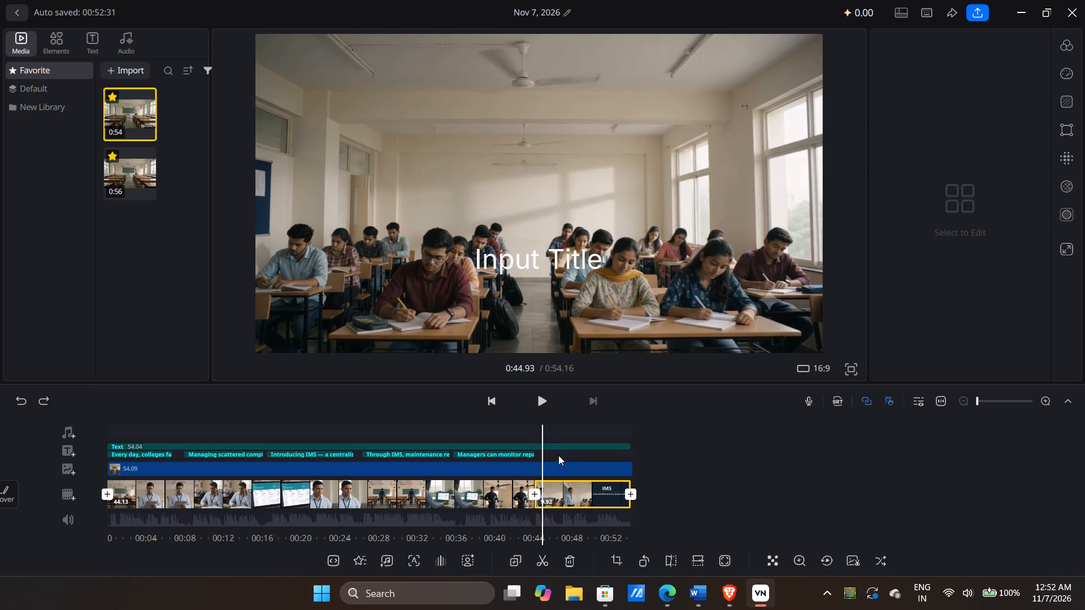
# Play back the fifth caption's end from about 0:43 to check its timing against the audio.
pyautogui.scroll(1, 560, 460)
pyautogui.click(519, 458)
pyautogui.click(520, 450)
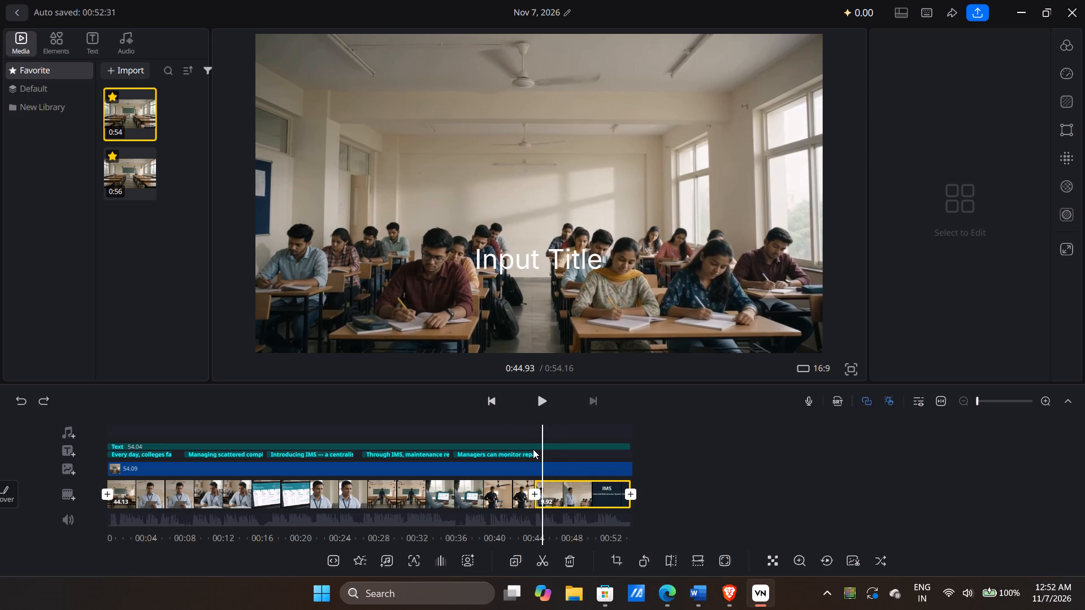
pyautogui.click(533, 449)
pyautogui.click(533, 454)
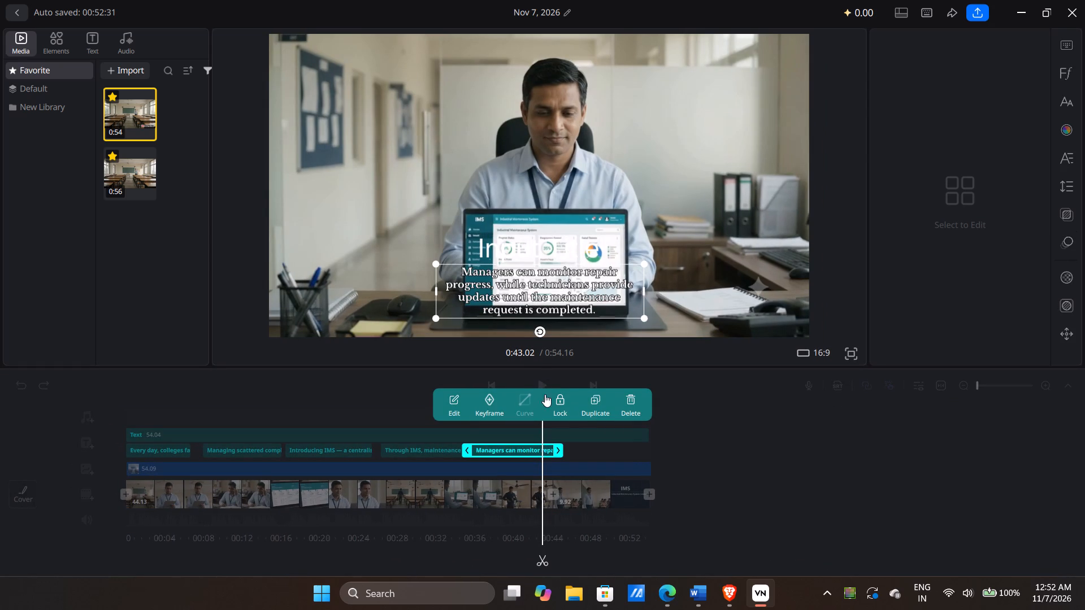
pyautogui.click(553, 377)
pyautogui.click(544, 382)
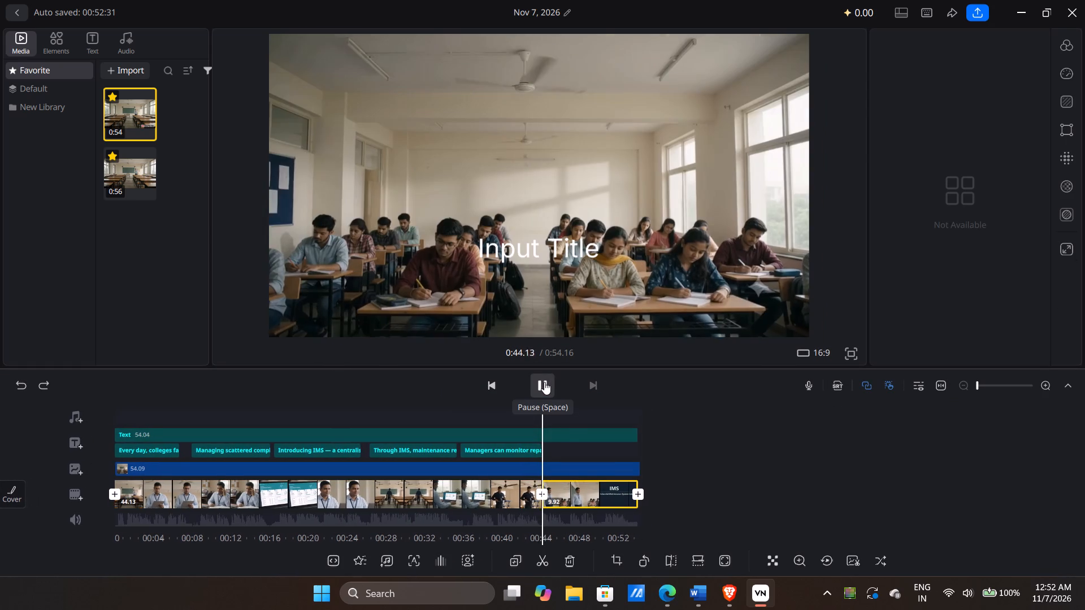
pyautogui.click(544, 382)
# Widen the fifth caption's text box so its wording wraps onto three lines, and recentre it near the bottom of the picture.
pyautogui.moveTo(563, 424); pyautogui.dragTo(582, 424)
pyautogui.moveTo(561, 287); pyautogui.dragTo(565, 294)
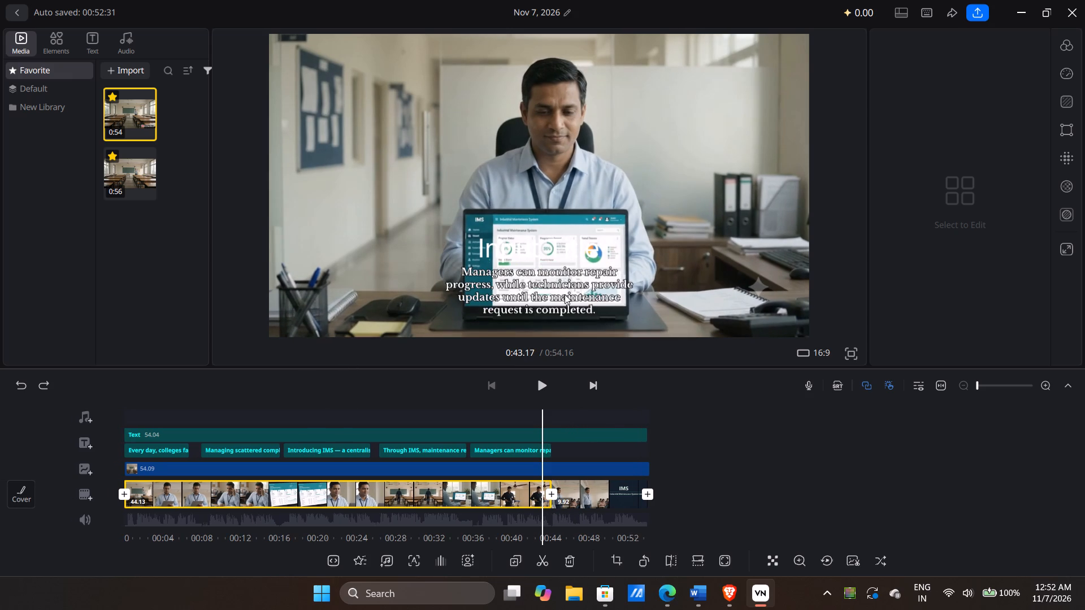
pyautogui.moveTo(565, 294); pyautogui.dragTo(572, 296)
pyautogui.click(558, 291)
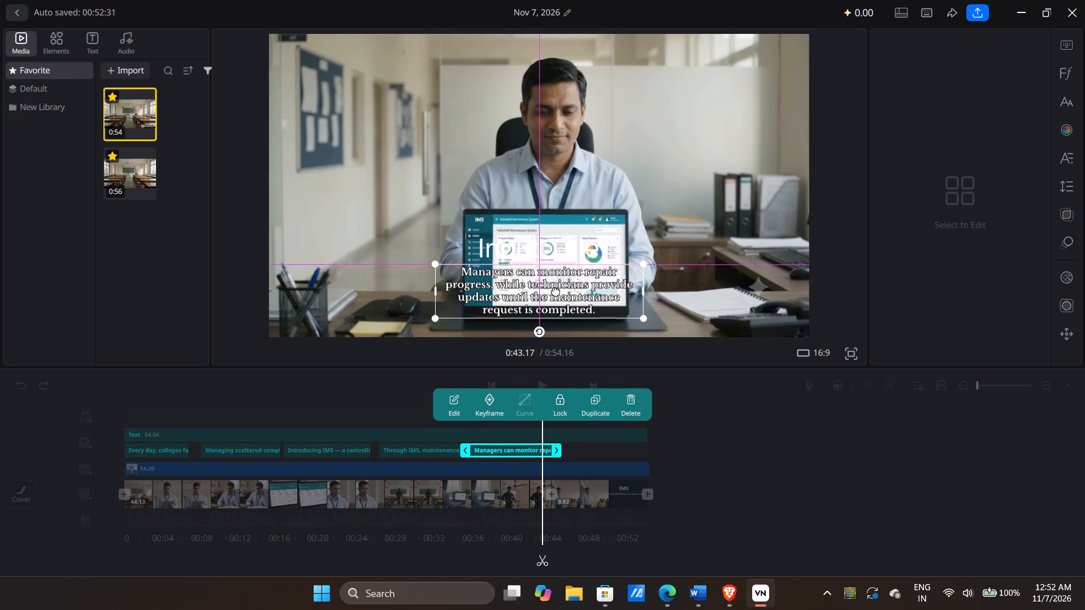
pyautogui.moveTo(644, 290); pyautogui.dragTo(665, 290)
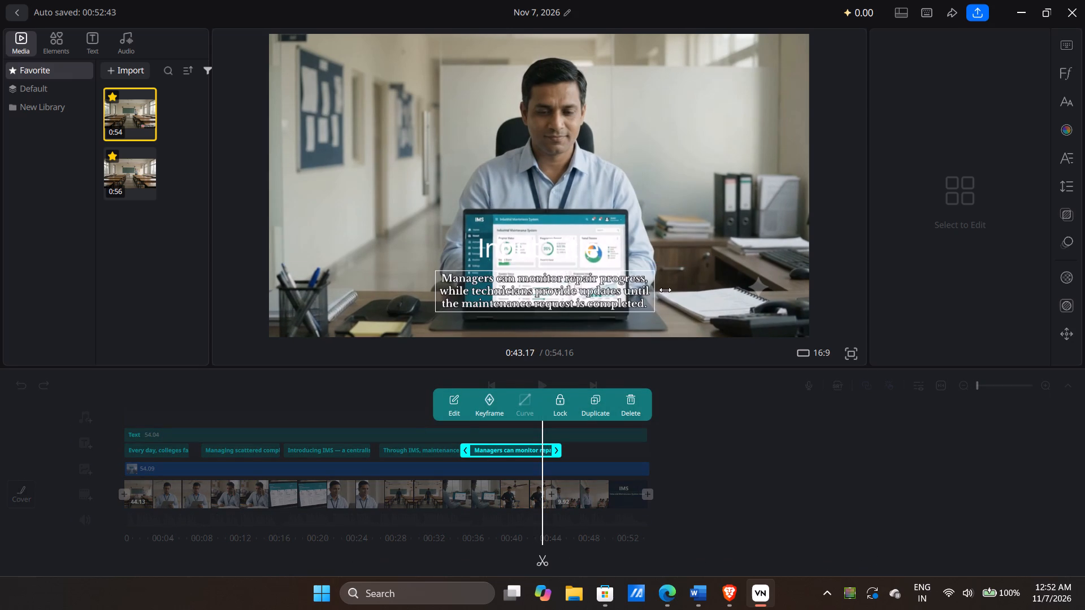
pyautogui.moveTo(665, 290); pyautogui.dragTo(680, 290)
pyautogui.moveTo(643, 287); pyautogui.dragTo(633, 288)
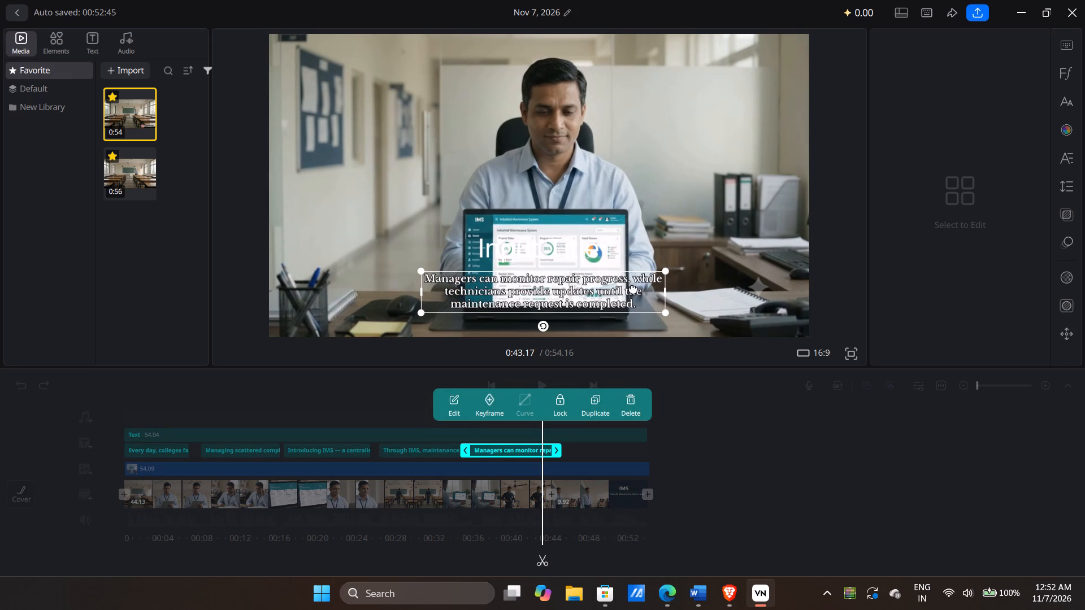
pyautogui.moveTo(633, 288); pyautogui.dragTo(643, 286)
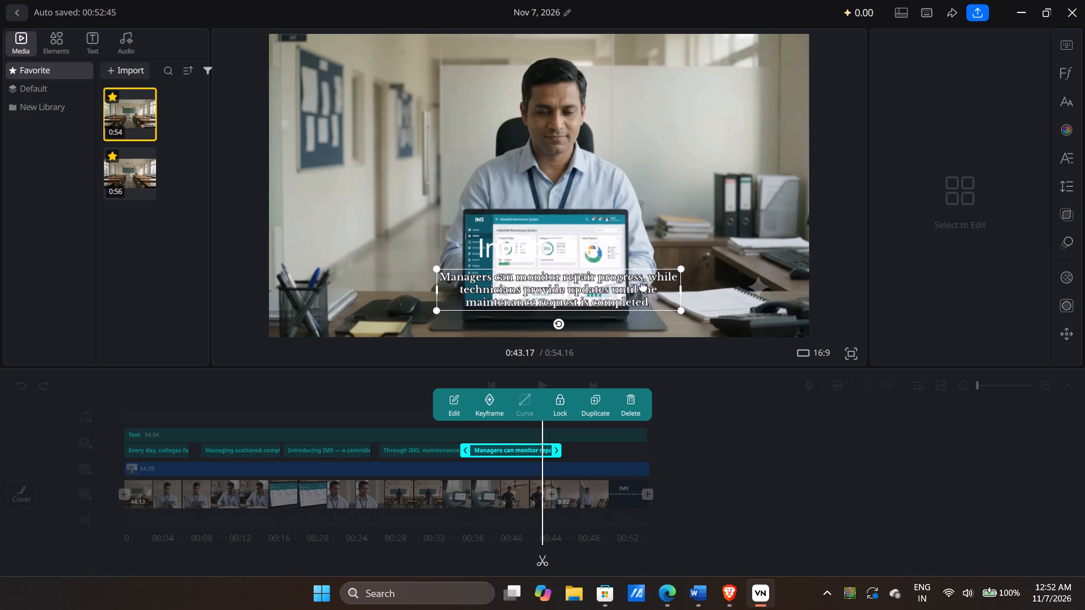
pyautogui.moveTo(643, 286); pyautogui.dragTo(641, 281)
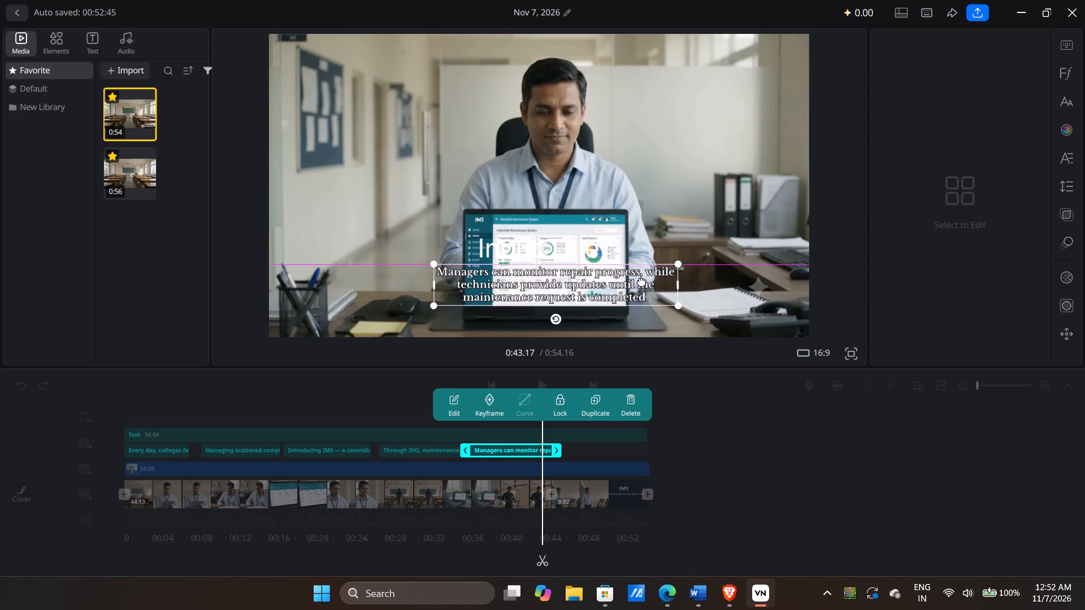
pyautogui.moveTo(641, 281); pyautogui.dragTo(627, 281)
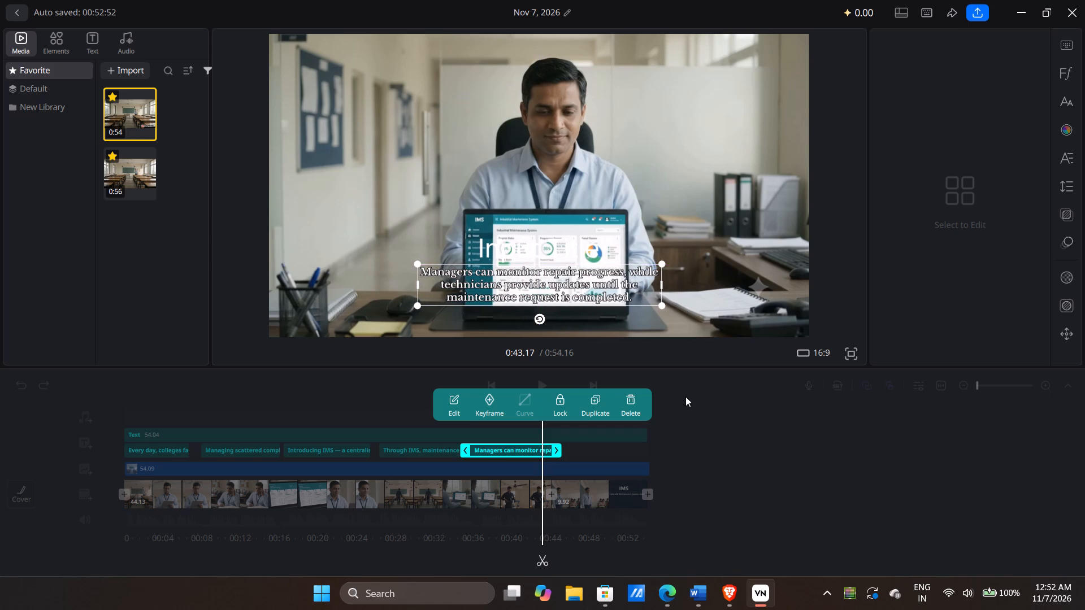
# Play back the fifth caption's final part, and shorten the caption so it ends at about 0:43.
pyautogui.click(687, 396)
pyautogui.moveTo(703, 438); pyautogui.dragTo(750, 438)
pyautogui.click(557, 386)
pyautogui.click(537, 391)
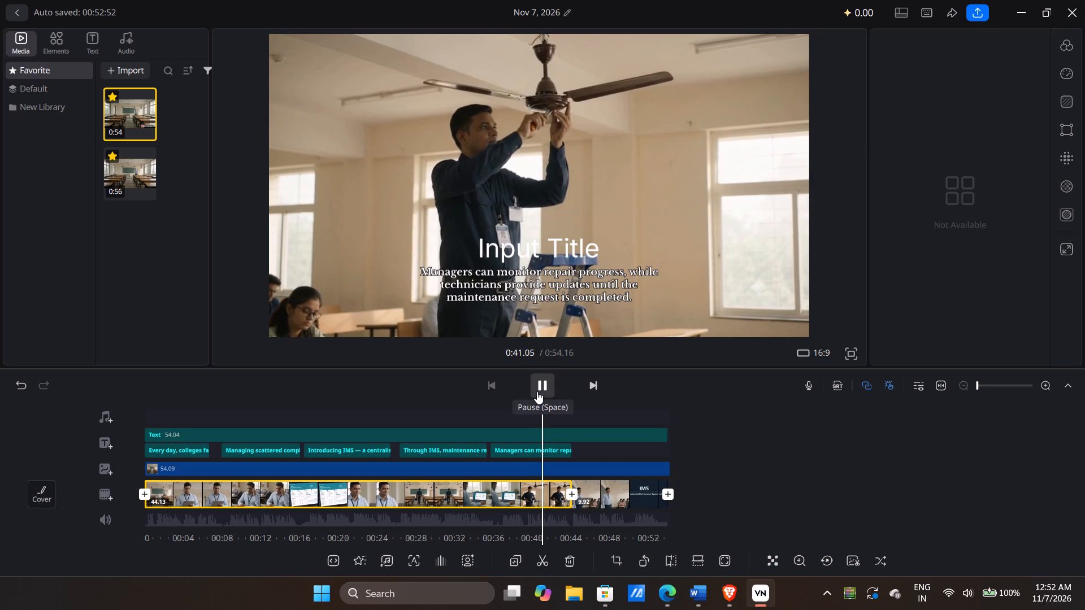
pyautogui.click(537, 391)
pyautogui.click(553, 455)
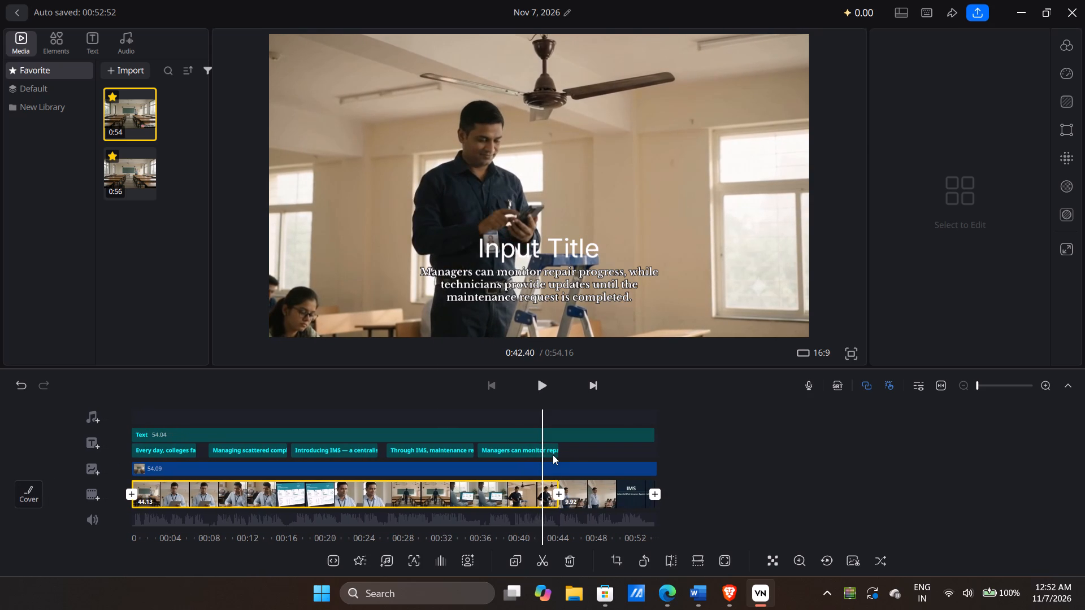
pyautogui.moveTo(552, 451); pyautogui.dragTo(546, 451)
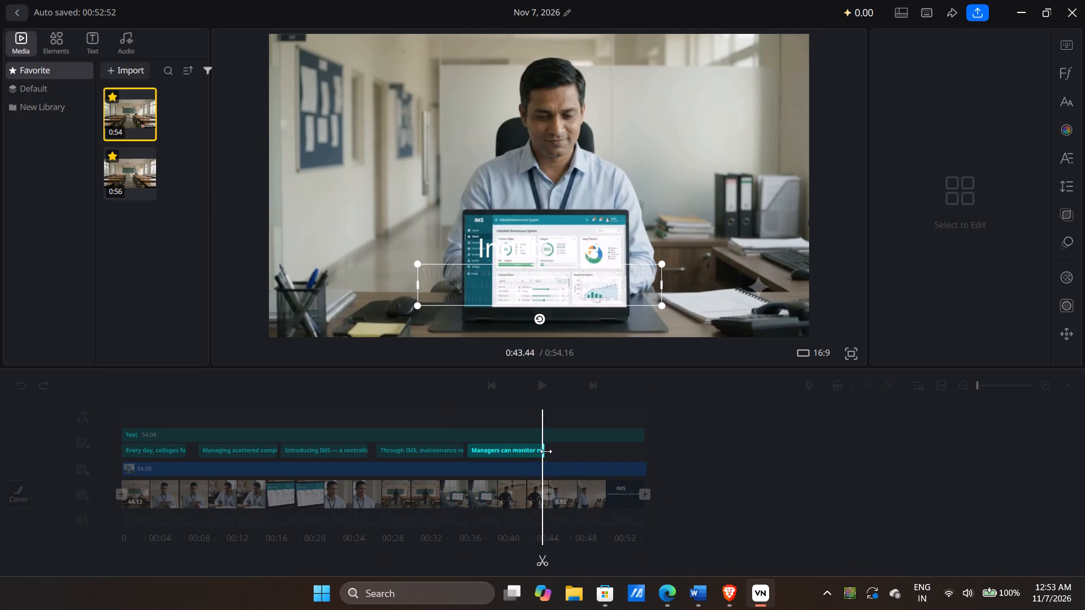
pyautogui.moveTo(546, 451); pyautogui.dragTo(542, 451)
pyautogui.moveTo(566, 446); pyautogui.dragTo(605, 447)
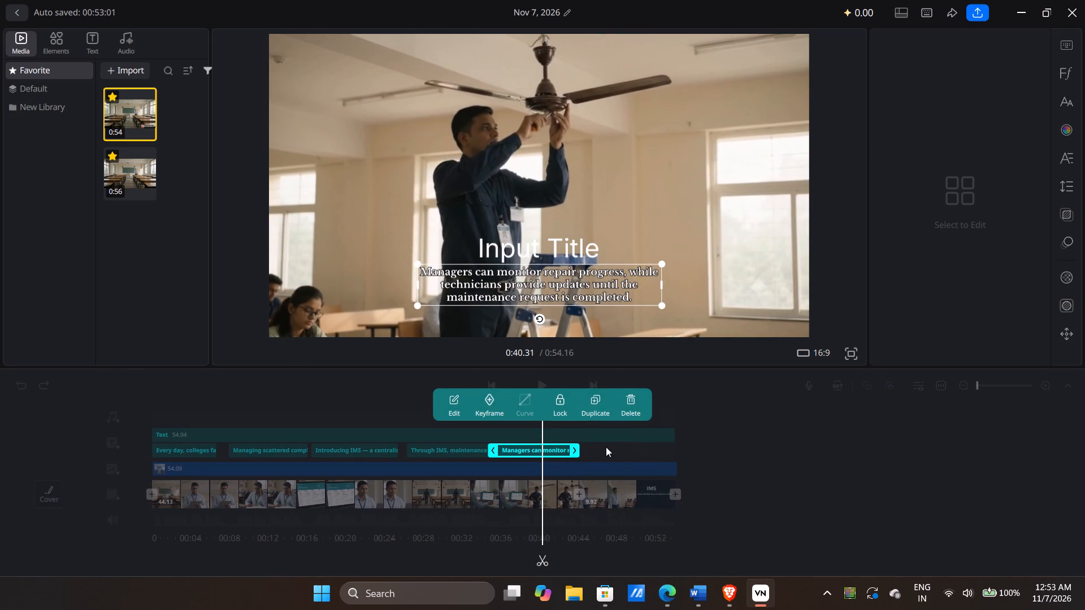
pyautogui.click(766, 451)
# Add a sixth text at about 0:43 in Libre Baskerville, size 7, white with a black outline.
pyautogui.click(548, 407)
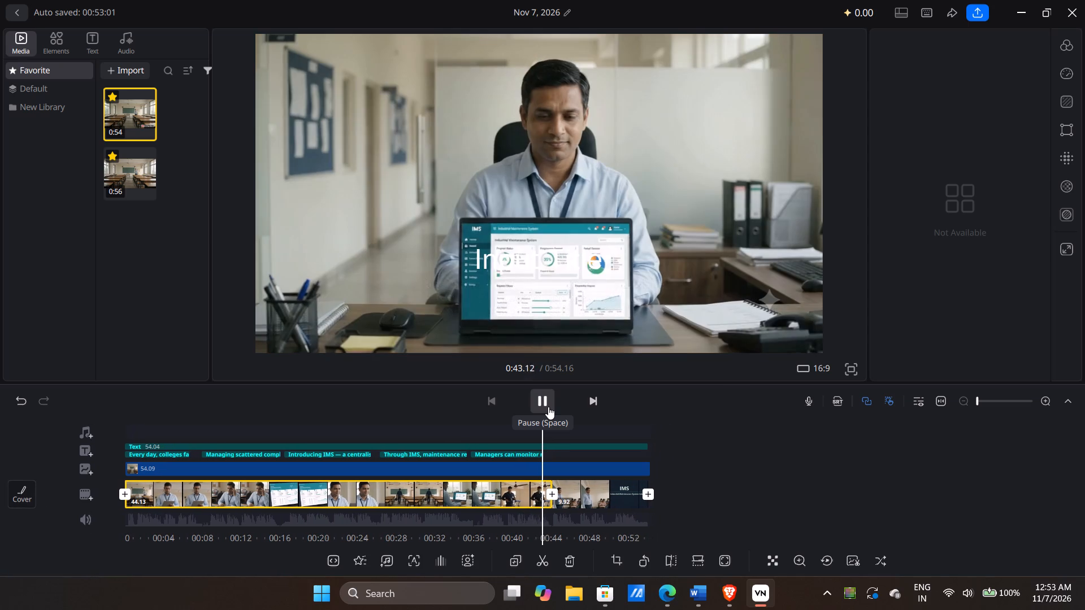
pyautogui.click(548, 407)
pyautogui.click(78, 453)
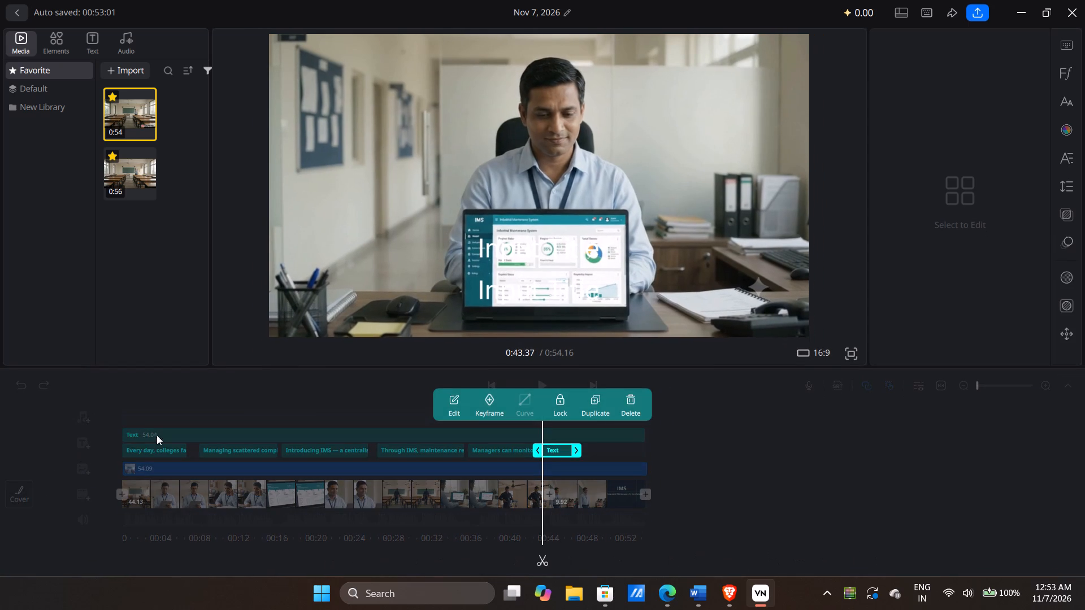
pyautogui.click(1073, 81)
pyautogui.click(959, 102)
pyautogui.click(959, 110)
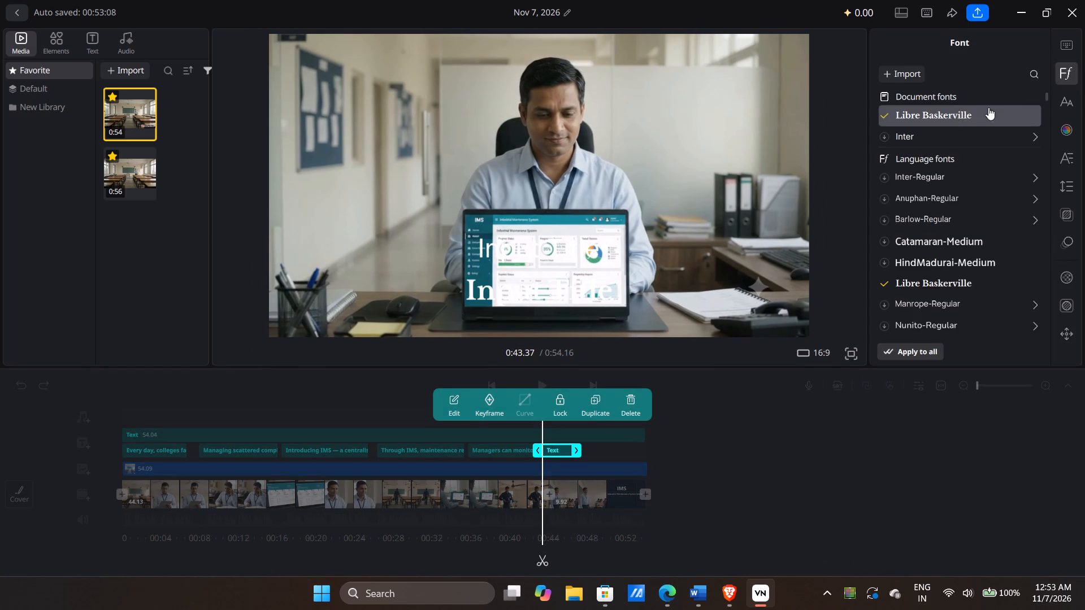
pyautogui.click(1056, 95)
pyautogui.click(1032, 73)
pyautogui.press('7')
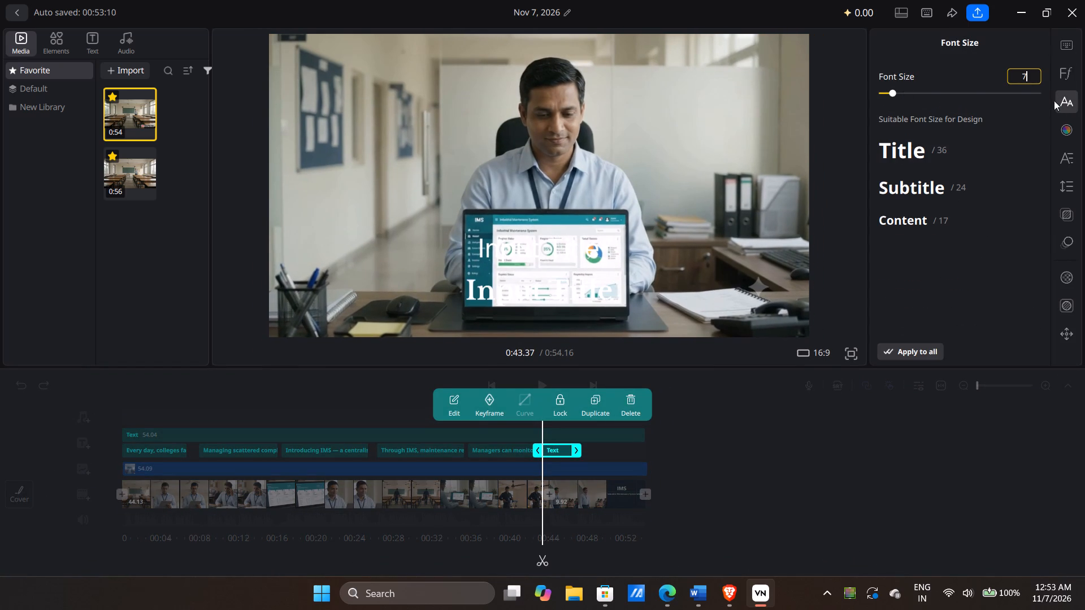
pyautogui.click(1074, 120)
pyautogui.click(932, 97)
pyautogui.click(1066, 148)
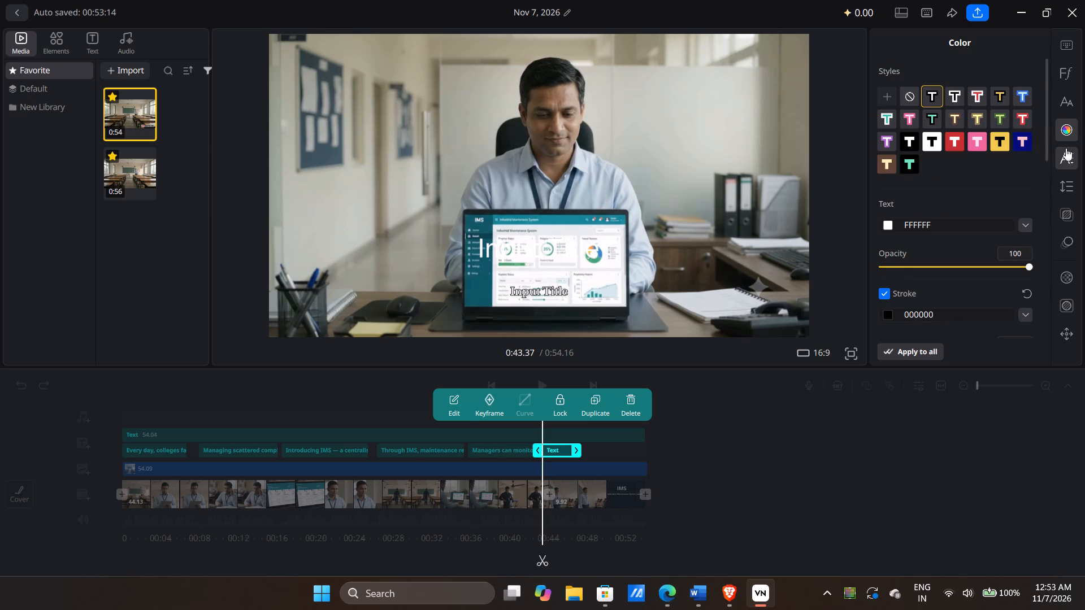
# Give the sixth text the Fade In caption animation and the Fade out animation.
pyautogui.click(1069, 235)
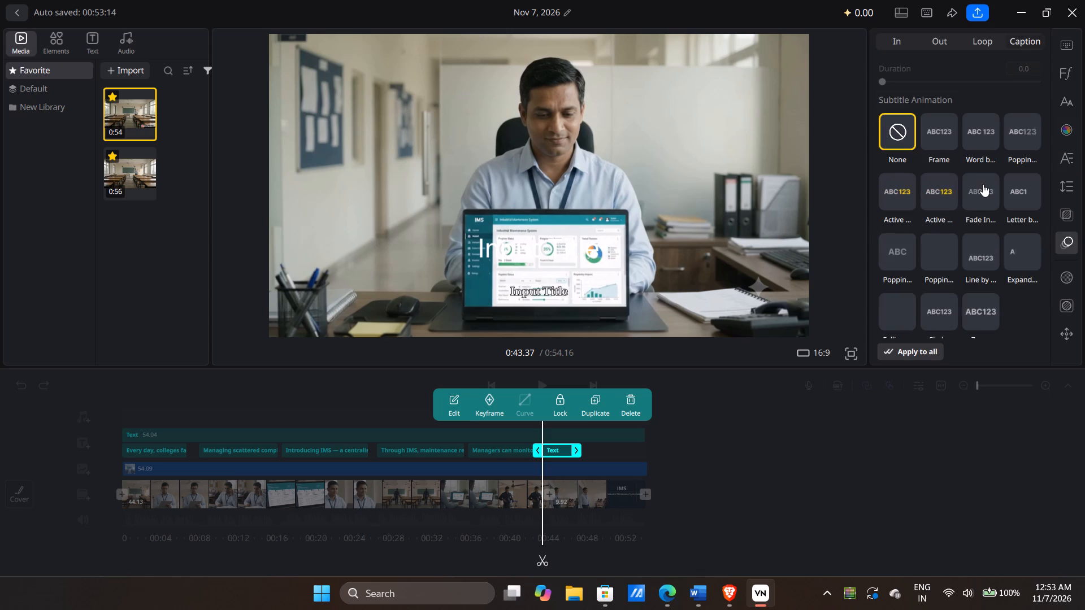
pyautogui.click(983, 200)
pyautogui.click(928, 39)
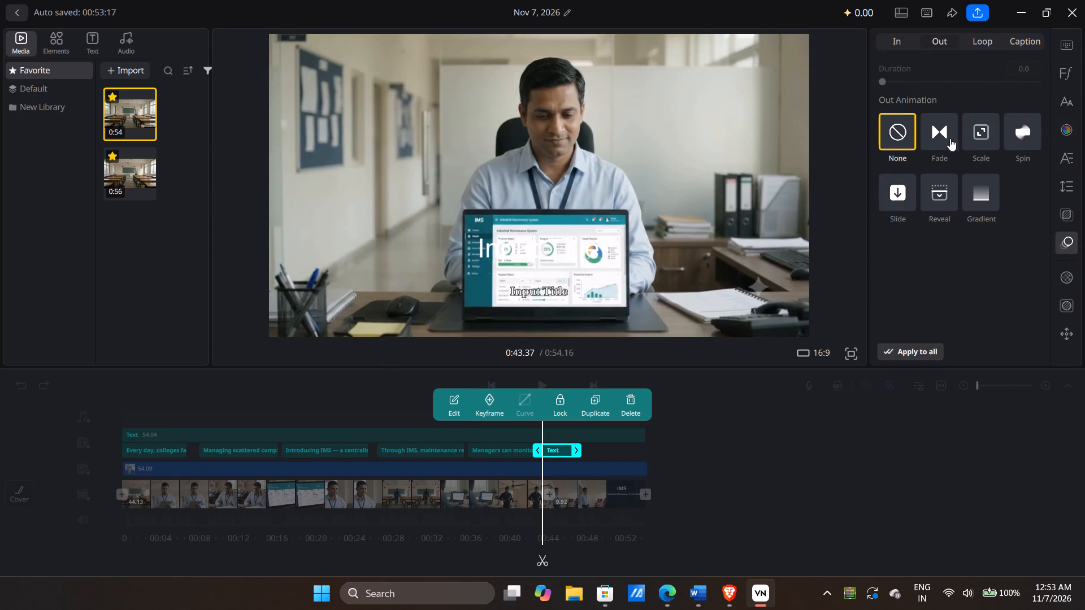
pyautogui.click(942, 136)
pyautogui.click(871, 393)
# Copy the "IMS brings maintenance requests…" caption from the Kapwing project in Edge and paste it as the sixth text's wording in VN.
pyautogui.click(557, 443)
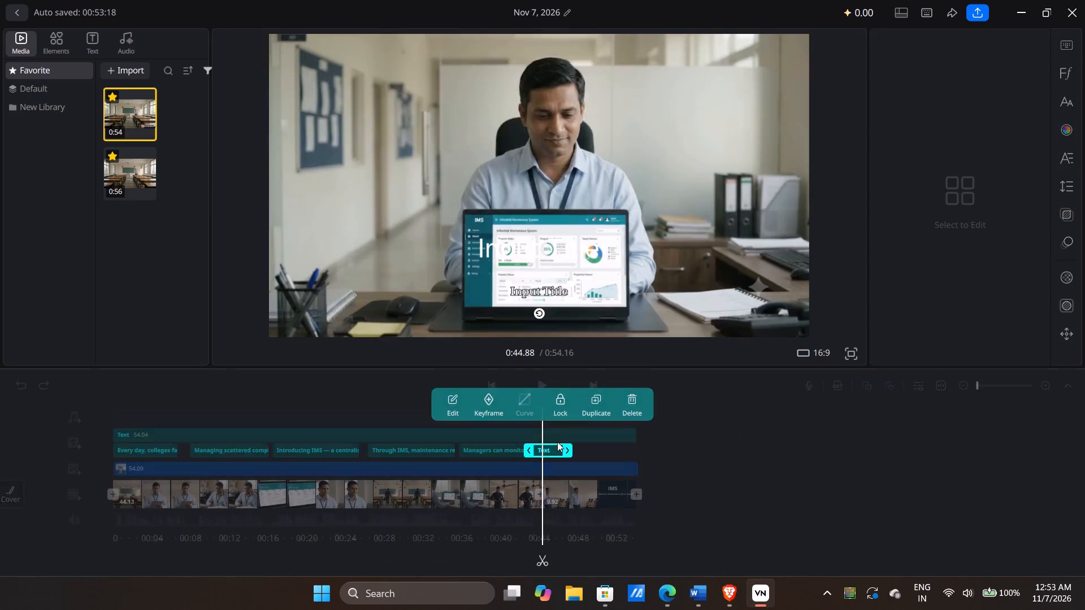
pyautogui.click(538, 287)
pyautogui.click(913, 106)
pyautogui.hotkey('alt', 'Tab')
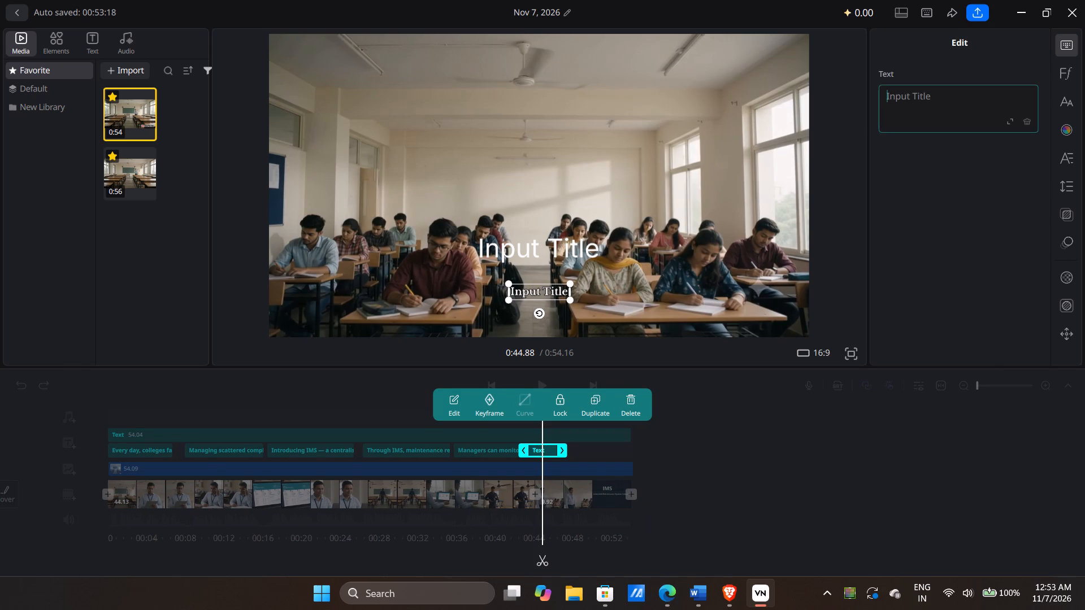
pyautogui.moveTo(824, 474); pyautogui.dragTo(874, 474)
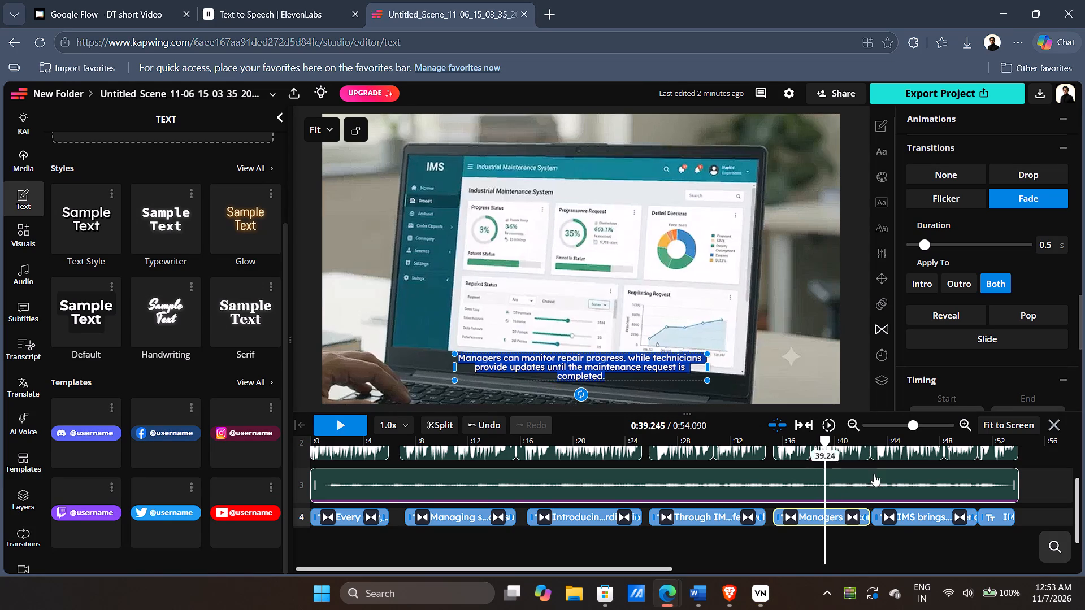
pyautogui.moveTo(874, 474); pyautogui.dragTo(906, 474)
pyautogui.click(623, 368)
pyautogui.doubleClick(623, 368)
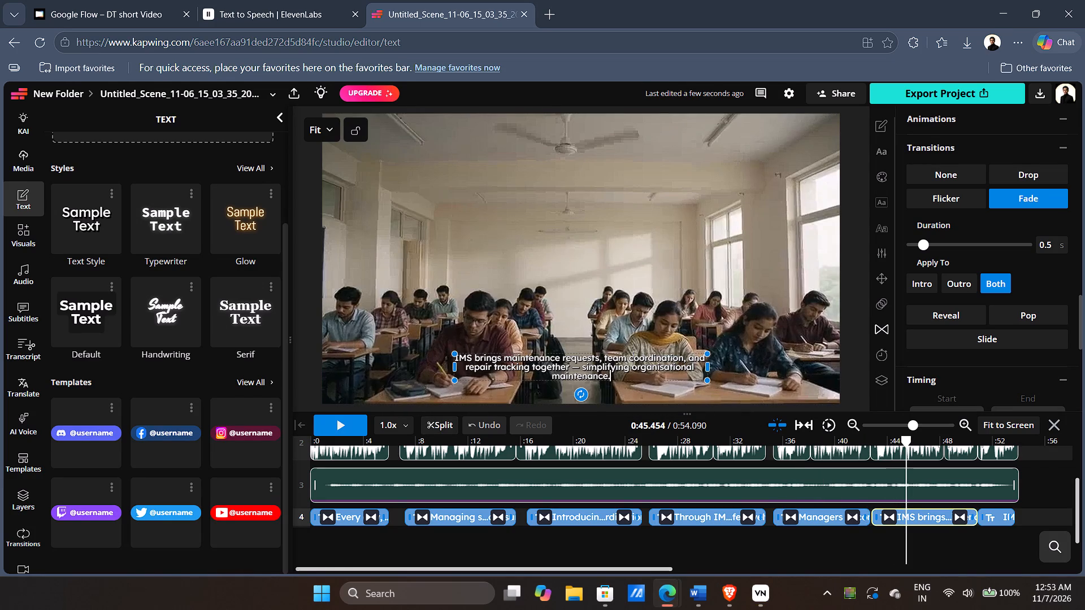
pyautogui.hotkey('ctrl', 'a')
pyautogui.hotkey('ctrl', 'c')
pyautogui.hotkey('alt', 'Tab')
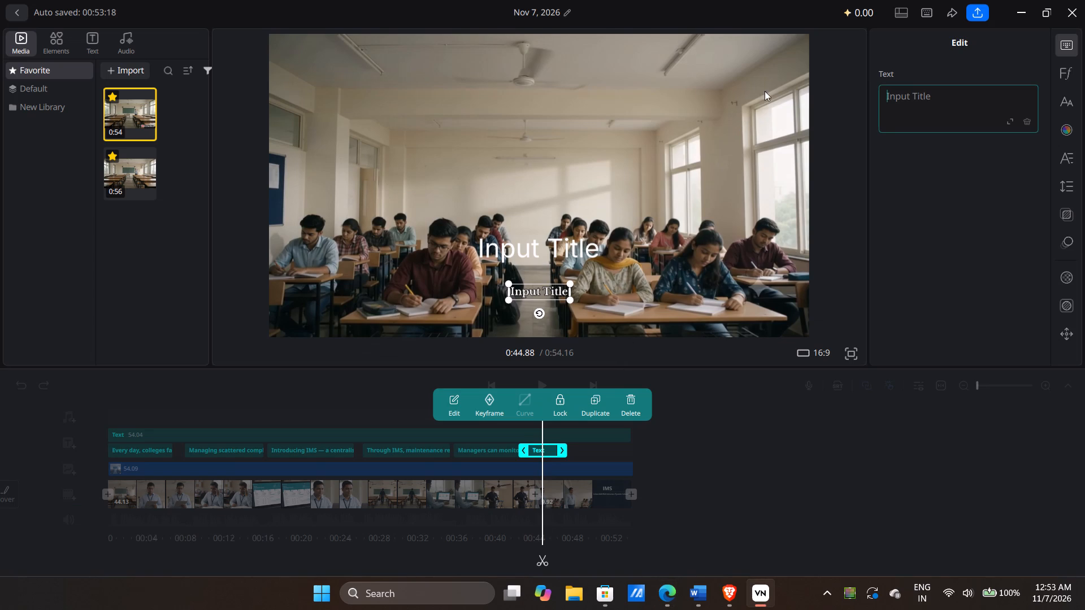
pyautogui.click(908, 78)
pyautogui.click(908, 98)
pyautogui.hotkey('ctrl', 'v')
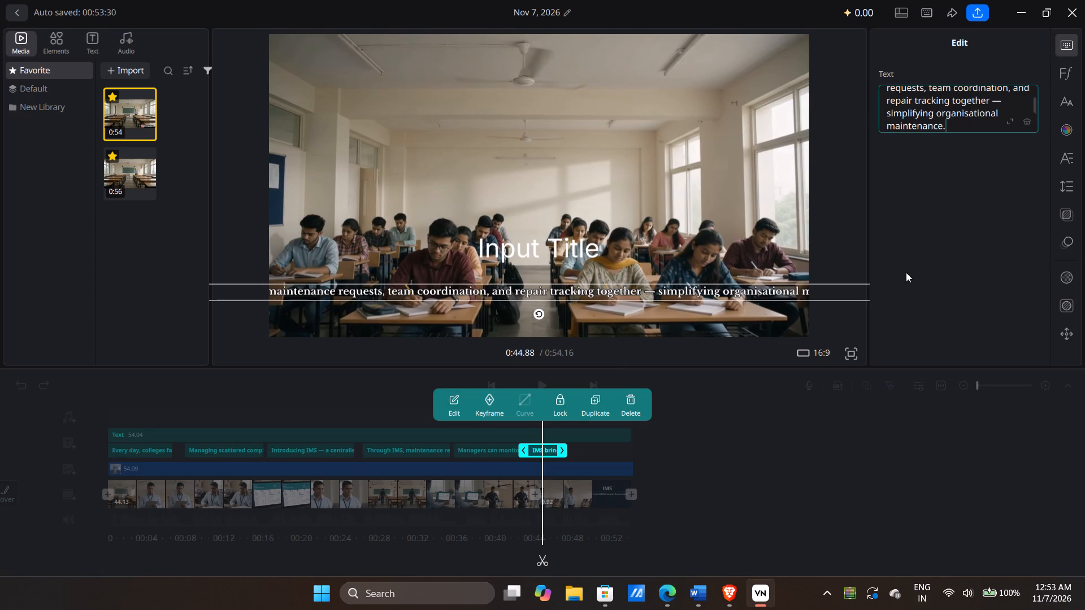
# Narrow the sixth caption's text box so it wraps onto three lines, and centre it low in the picture beneath the placeholder title.
pyautogui.click(906, 273)
pyautogui.moveTo(772, 291); pyautogui.dragTo(540, 259)
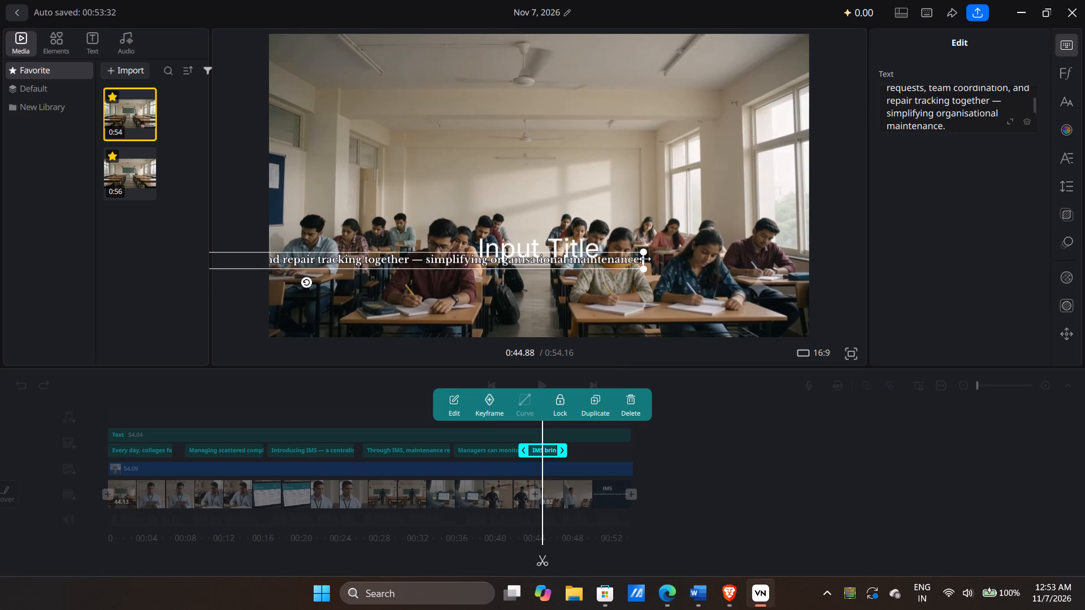
pyautogui.moveTo(646, 259); pyautogui.dragTo(377, 243)
pyautogui.moveTo(313, 255); pyautogui.dragTo(597, 271)
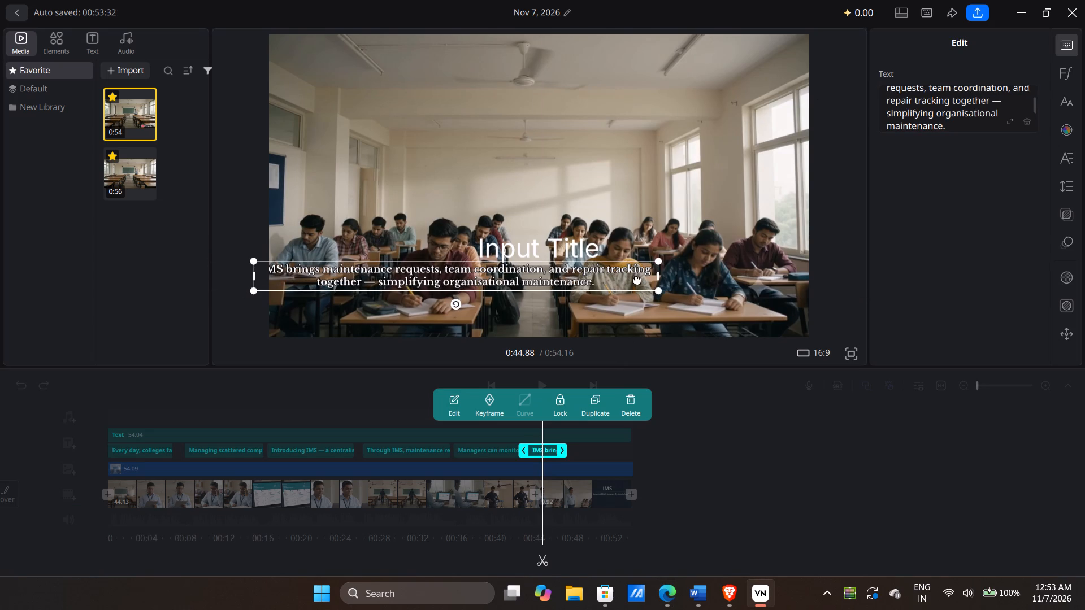
pyautogui.moveTo(657, 274); pyautogui.dragTo(547, 274)
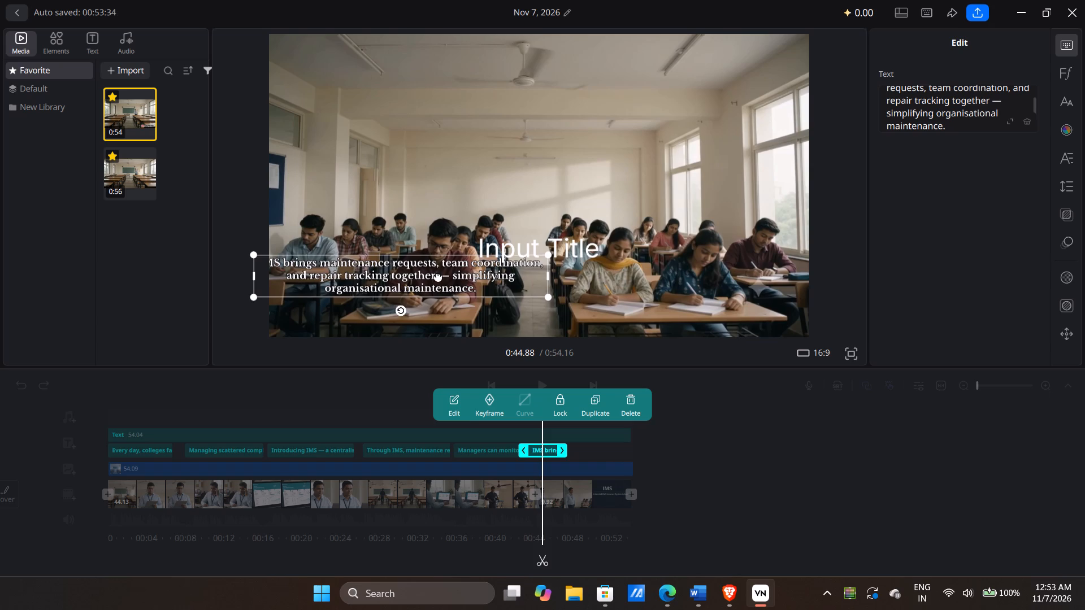
pyautogui.moveTo(438, 276); pyautogui.dragTo(577, 284)
pyautogui.click(731, 388)
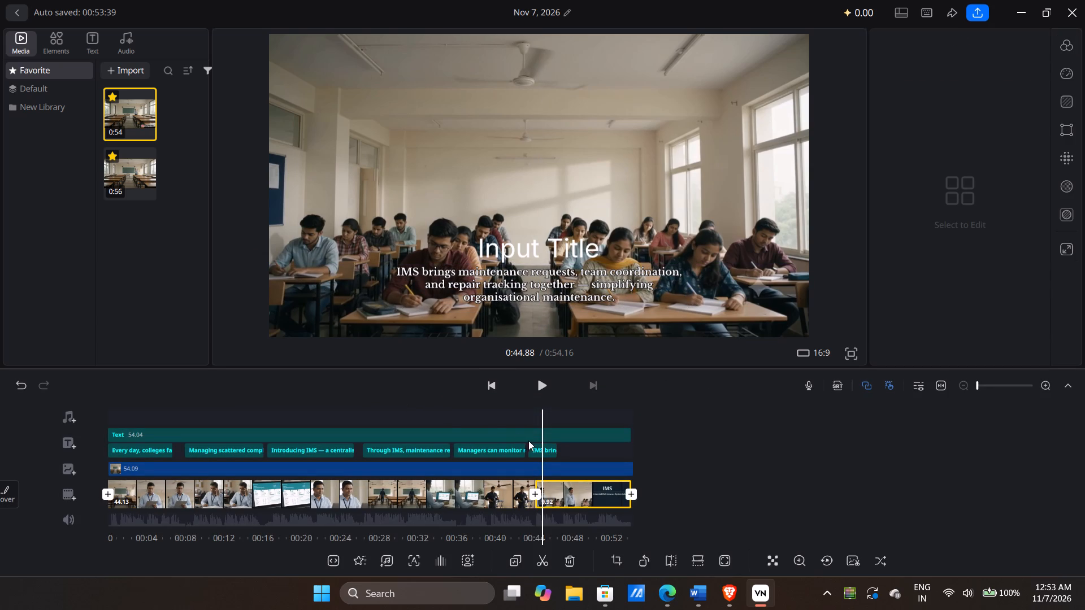
# Extend the sixth caption so it ends at about 0:50, and play back that part of the video.
pyautogui.click(549, 445)
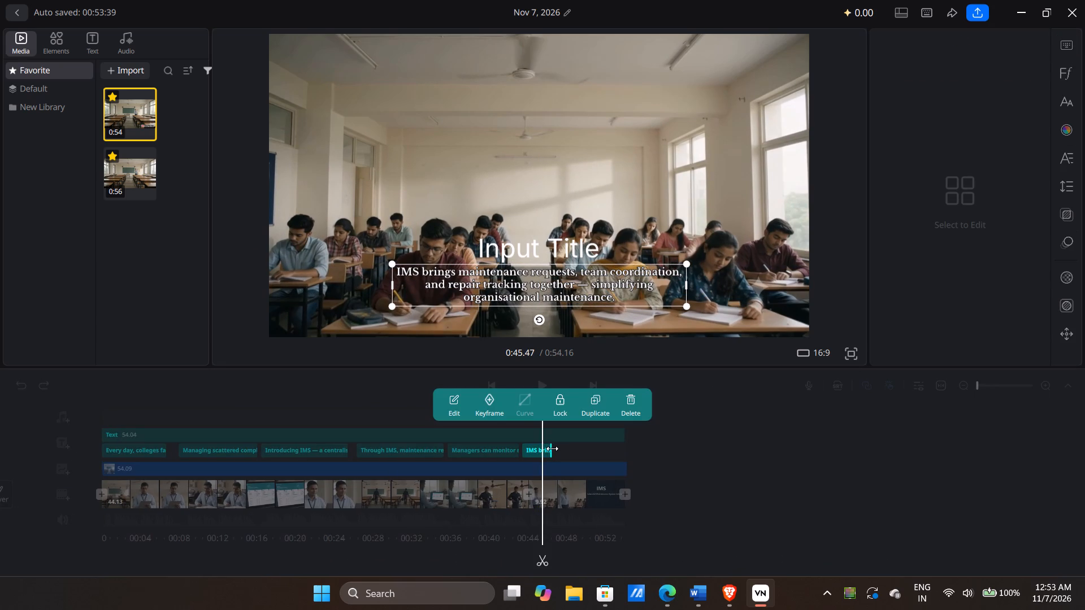
pyautogui.moveTo(552, 448); pyautogui.dragTo(586, 450)
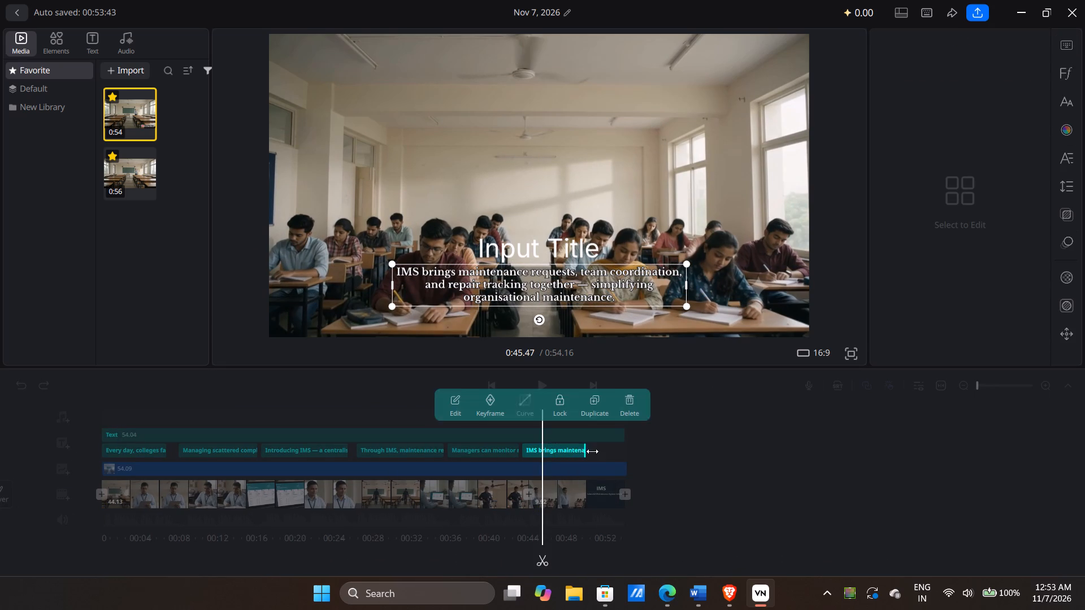
pyautogui.moveTo(661, 469); pyautogui.dragTo(719, 469)
pyautogui.click(709, 394)
pyautogui.click(541, 378)
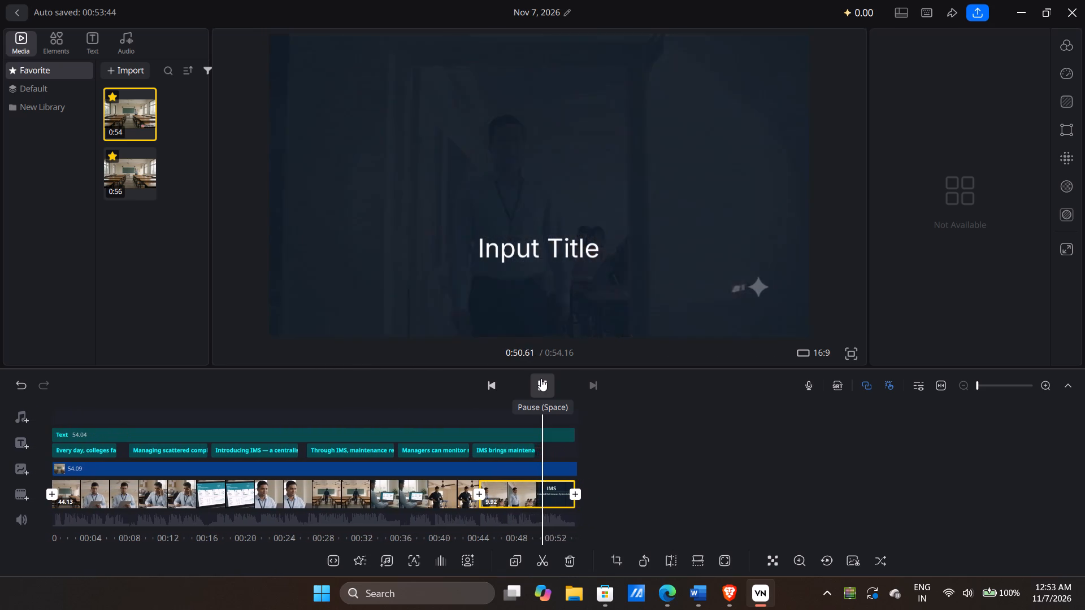
pyautogui.click(541, 378)
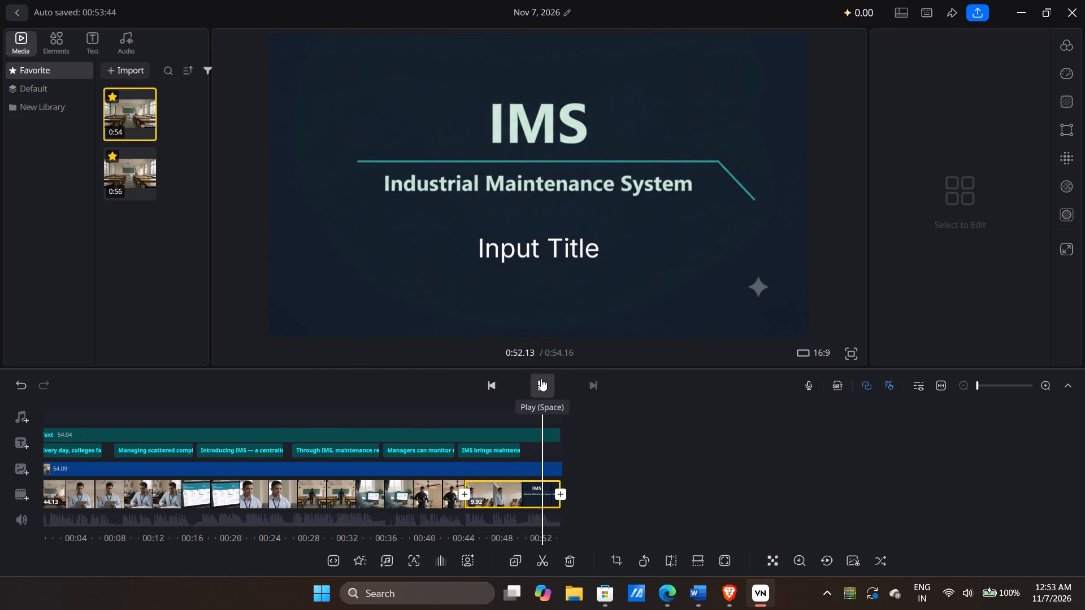
# Add a seventh text at about 0:52 with the wording "IMS — Industrial Maintenance System." copied from the Kapwing project in Edge.
pyautogui.click(13, 441)
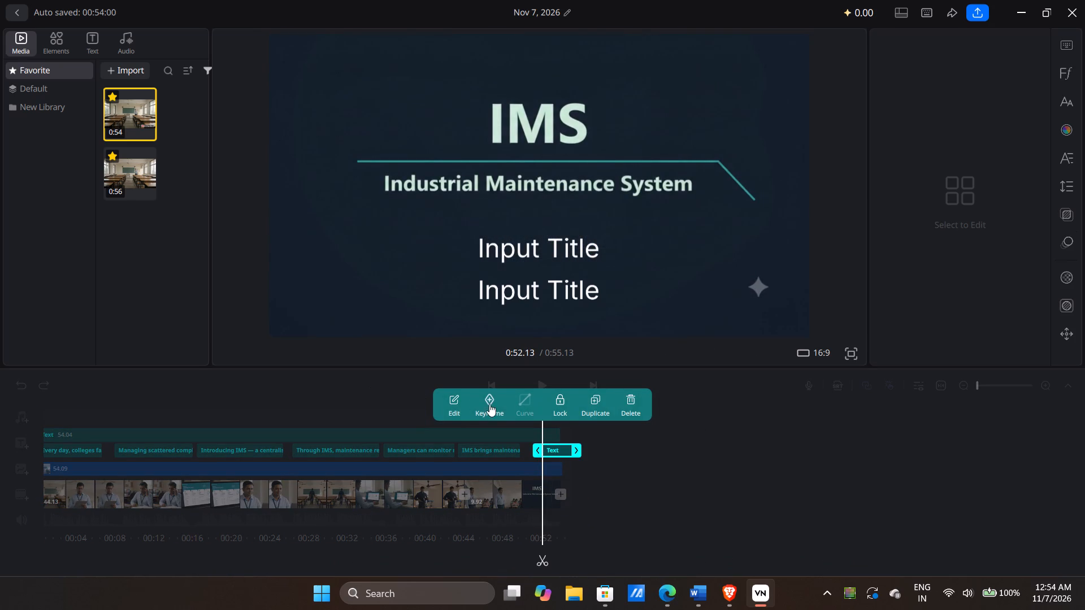
pyautogui.click(441, 402)
pyautogui.click(942, 108)
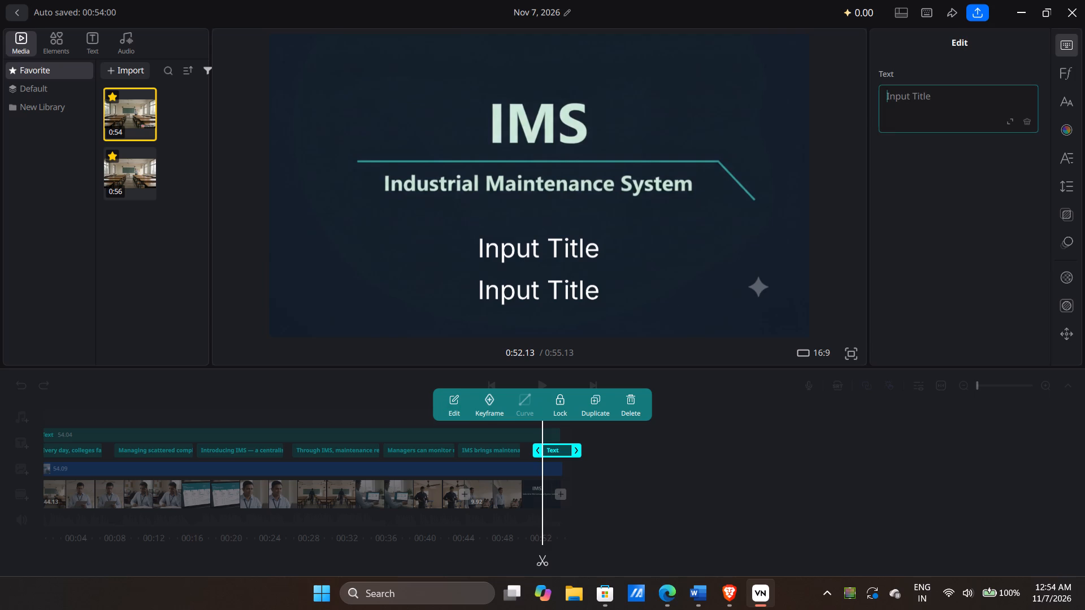
pyautogui.hotkey('alt', 'Tab')
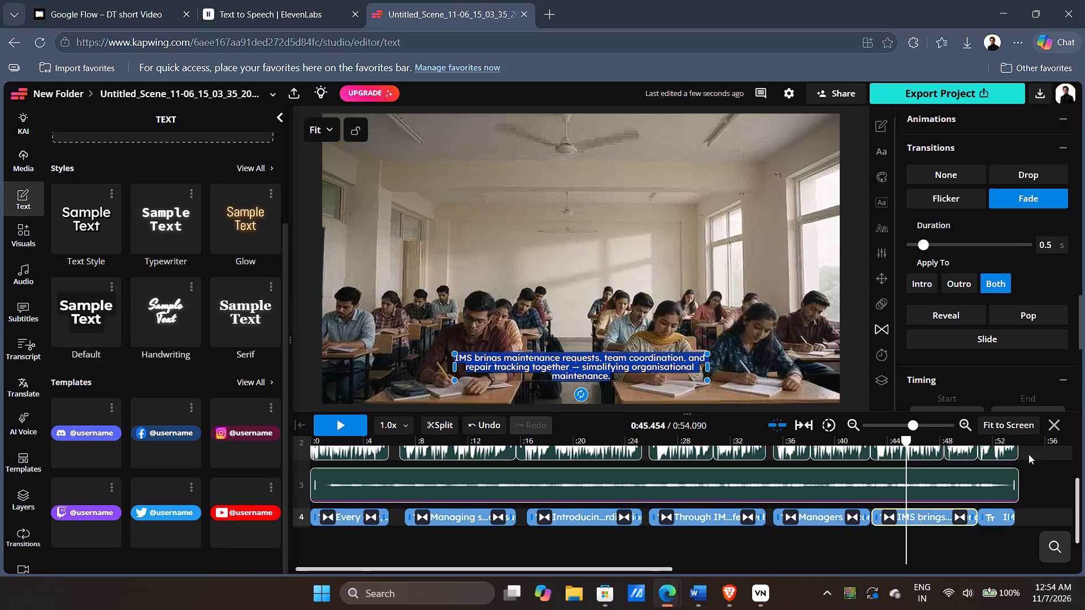
pyautogui.moveTo(906, 542); pyautogui.dragTo(1001, 542)
pyautogui.tripleClick(588, 371)
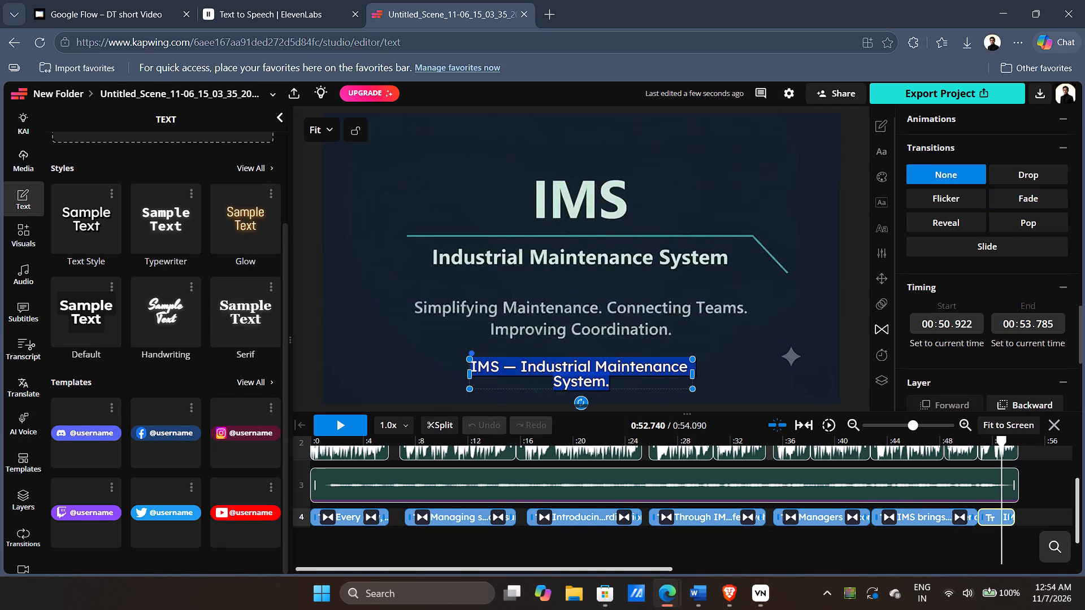
pyautogui.hotkey('ctrl', 'c')
pyautogui.hotkey('alt', 'Tab')
pyautogui.click(921, 111)
pyautogui.hotkey('ctrl', 'v')
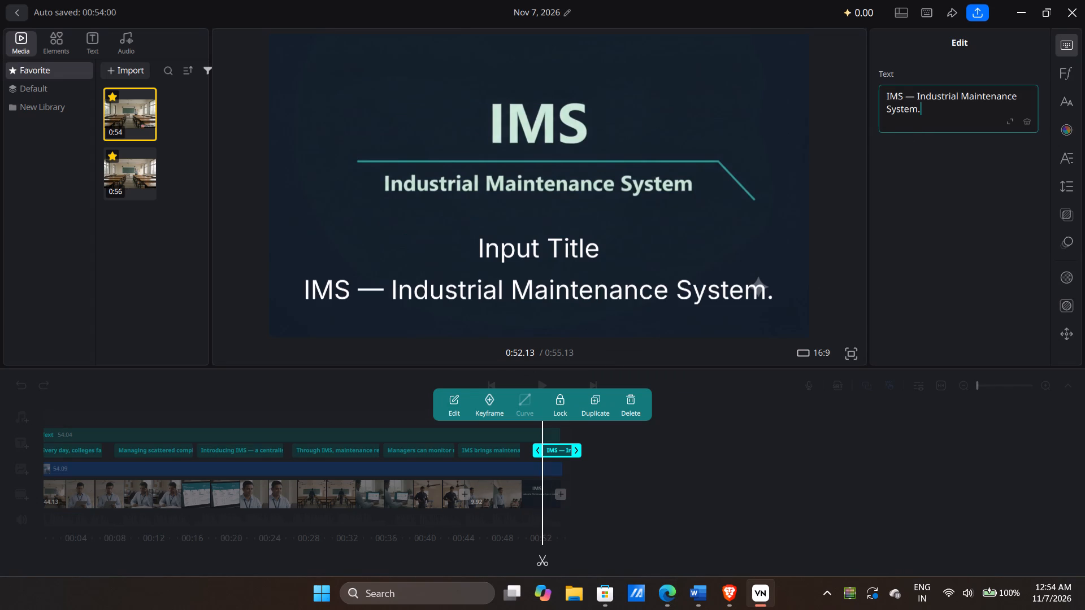
# Format the seventh text in Libre Baskerville, size 12, with the white, black-outlined colour style.
pyautogui.click(608, 293)
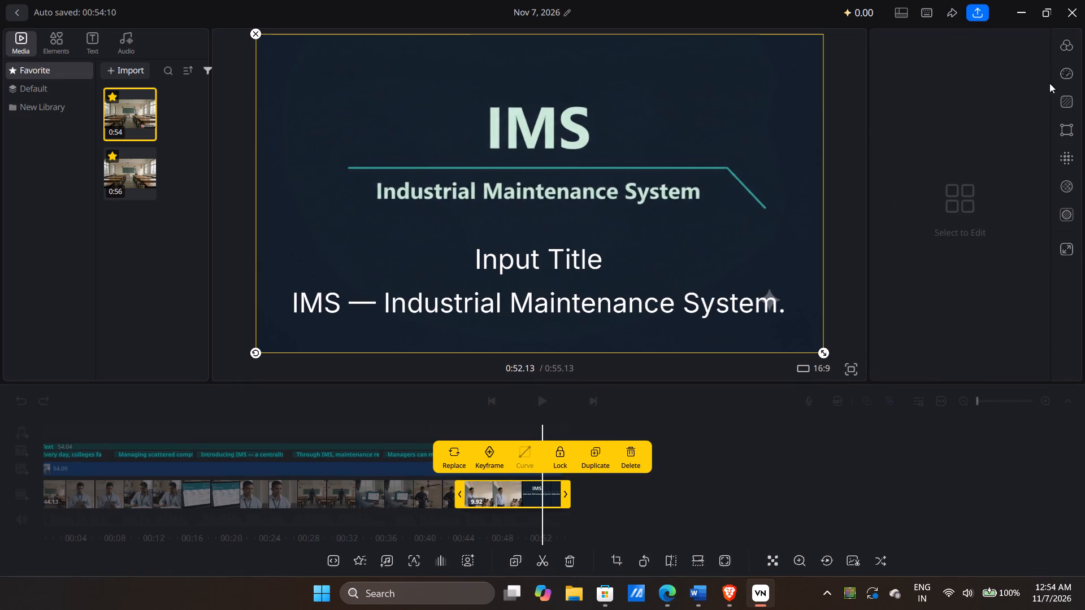
pyautogui.click(633, 513)
pyautogui.click(560, 447)
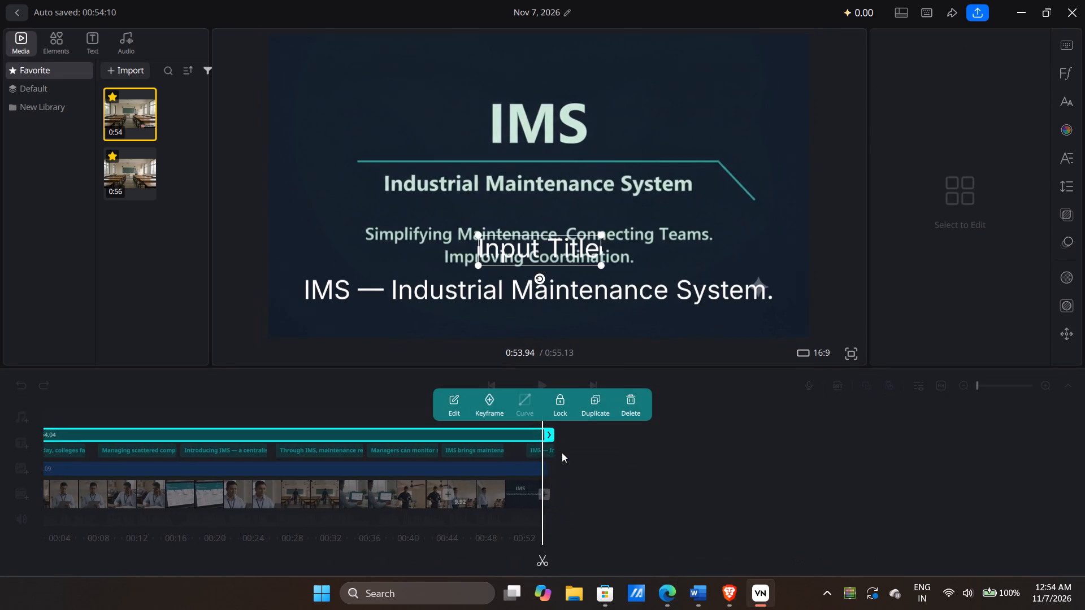
pyautogui.click(546, 447)
pyautogui.click(1053, 82)
pyautogui.click(1075, 74)
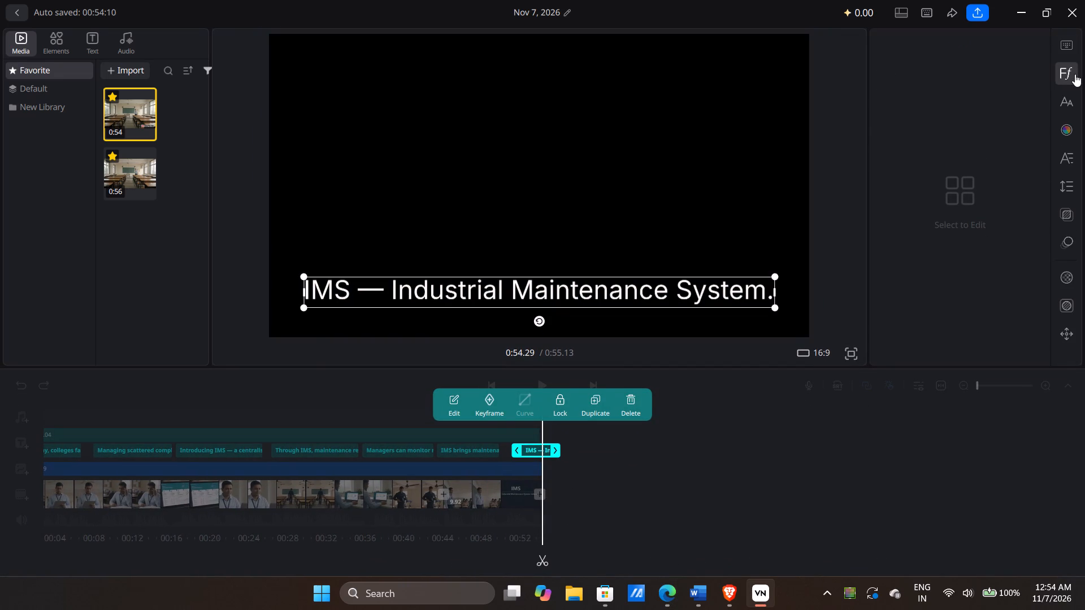
pyautogui.click(966, 112)
pyautogui.click(1076, 102)
pyautogui.click(1014, 74)
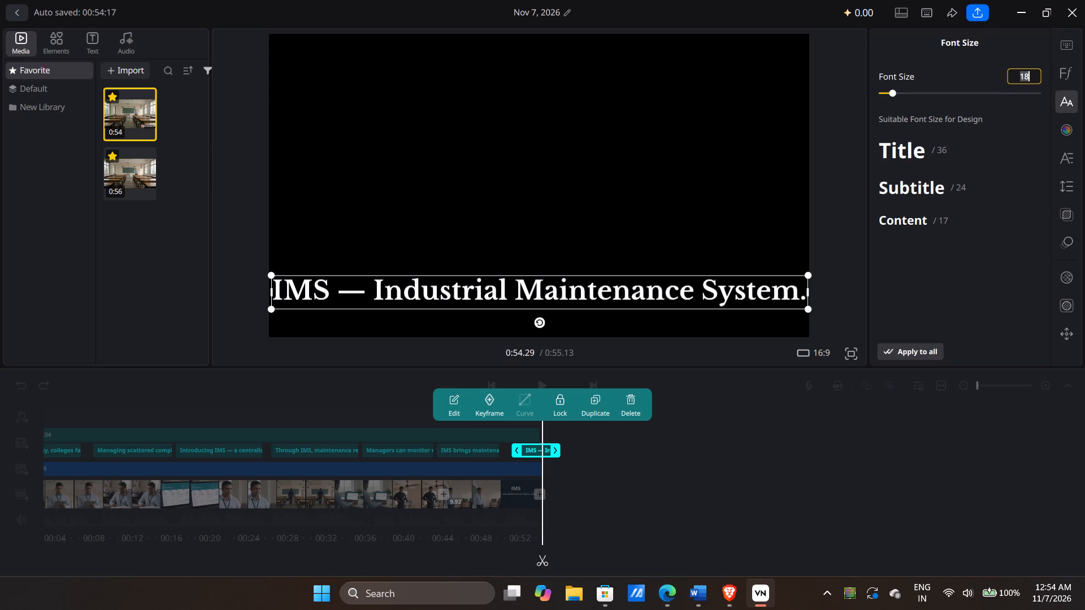
pyautogui.write('12')
pyautogui.click(1021, 272)
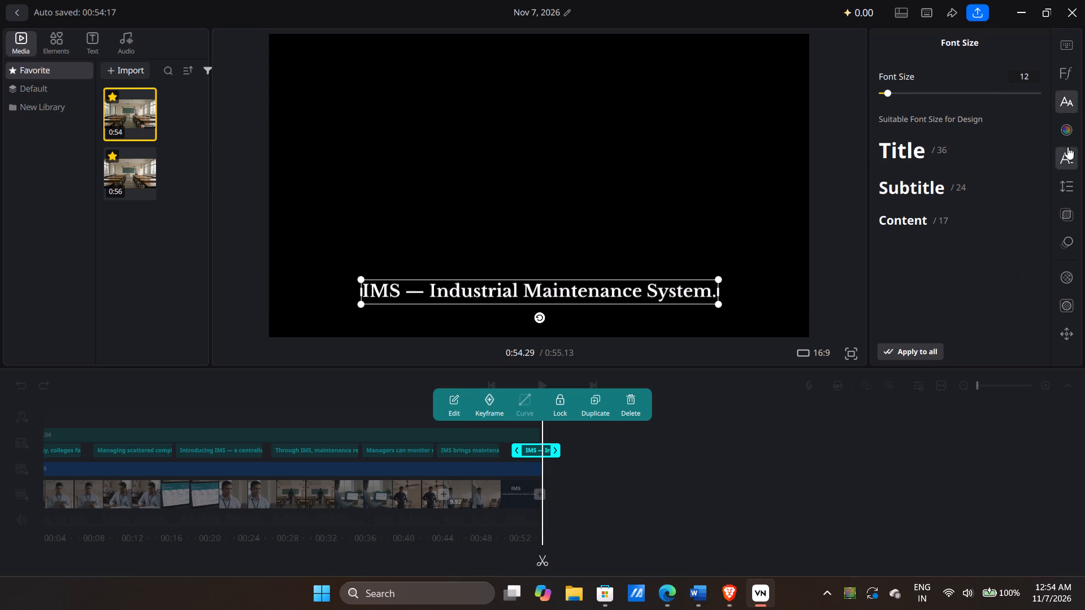
pyautogui.click(1070, 130)
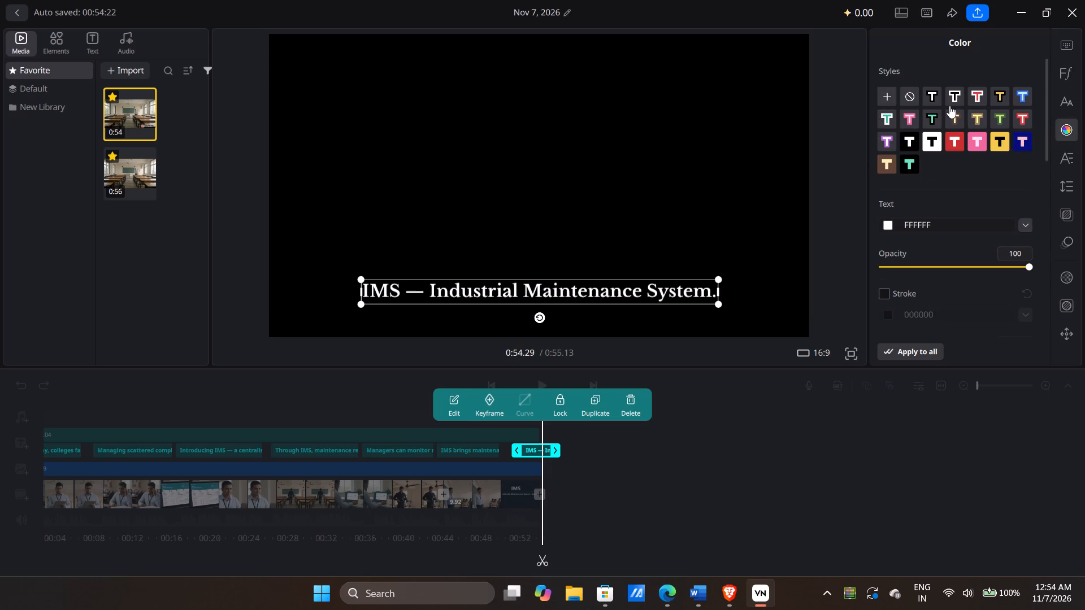
pyautogui.click(934, 96)
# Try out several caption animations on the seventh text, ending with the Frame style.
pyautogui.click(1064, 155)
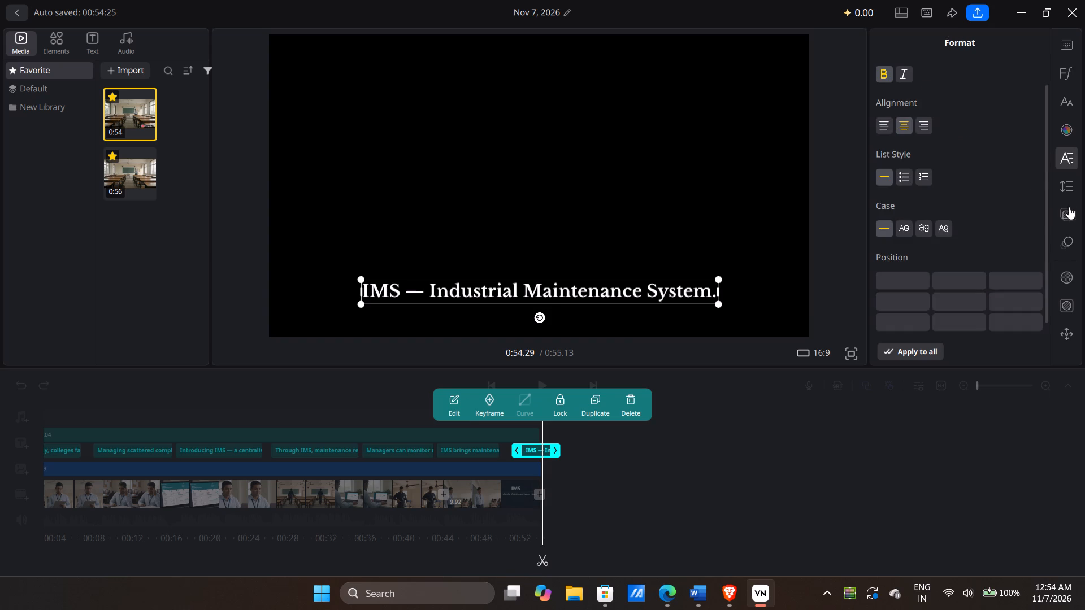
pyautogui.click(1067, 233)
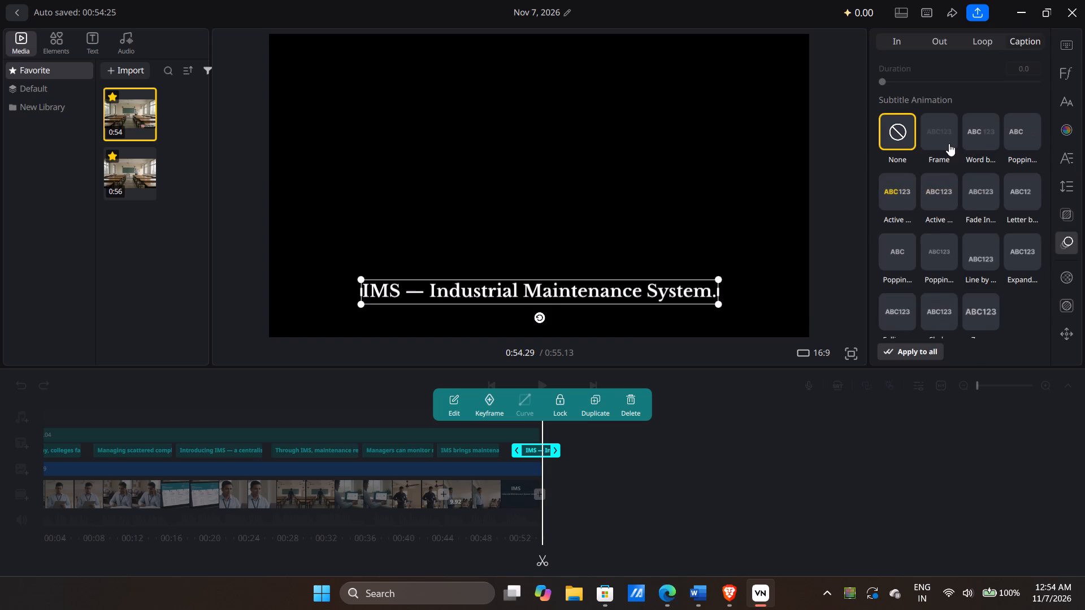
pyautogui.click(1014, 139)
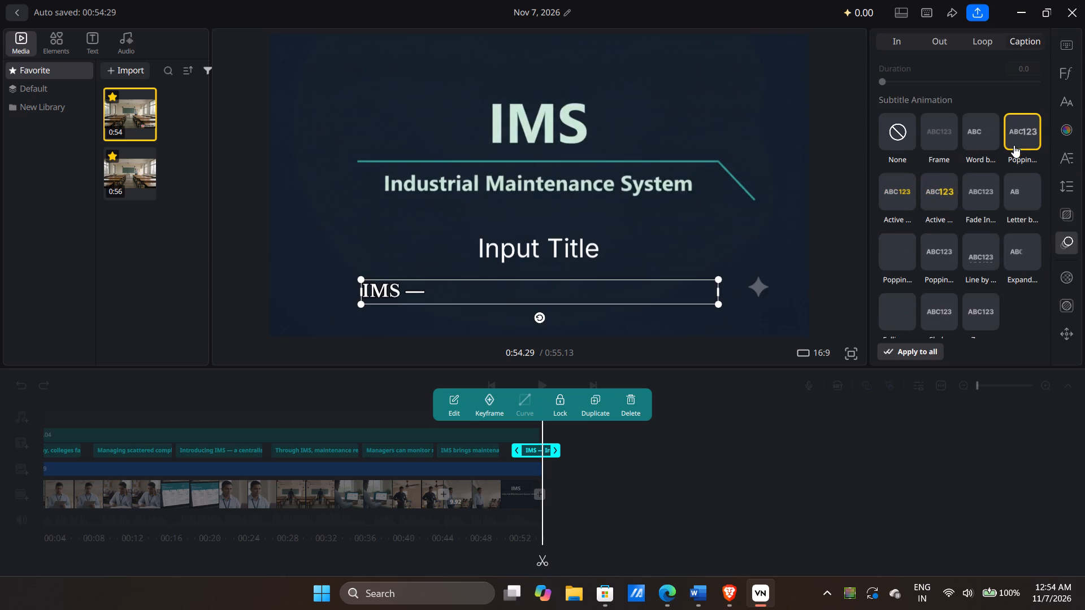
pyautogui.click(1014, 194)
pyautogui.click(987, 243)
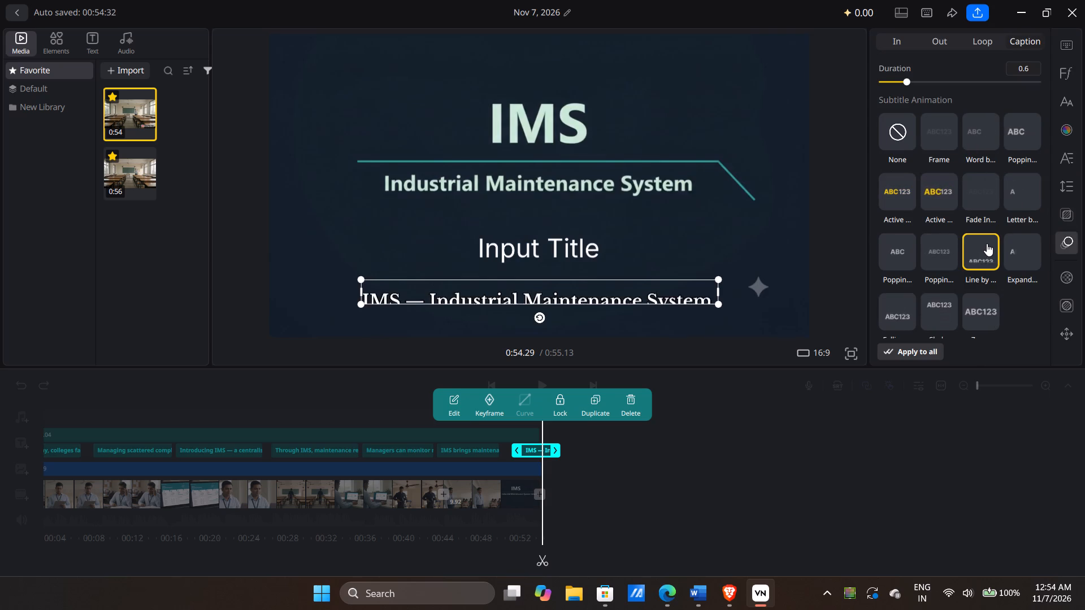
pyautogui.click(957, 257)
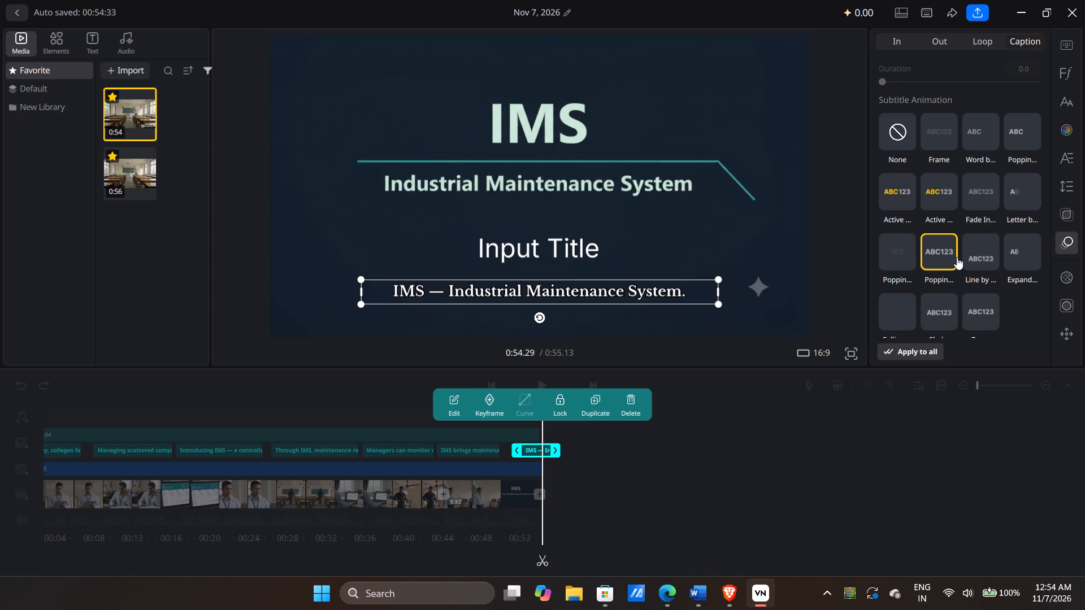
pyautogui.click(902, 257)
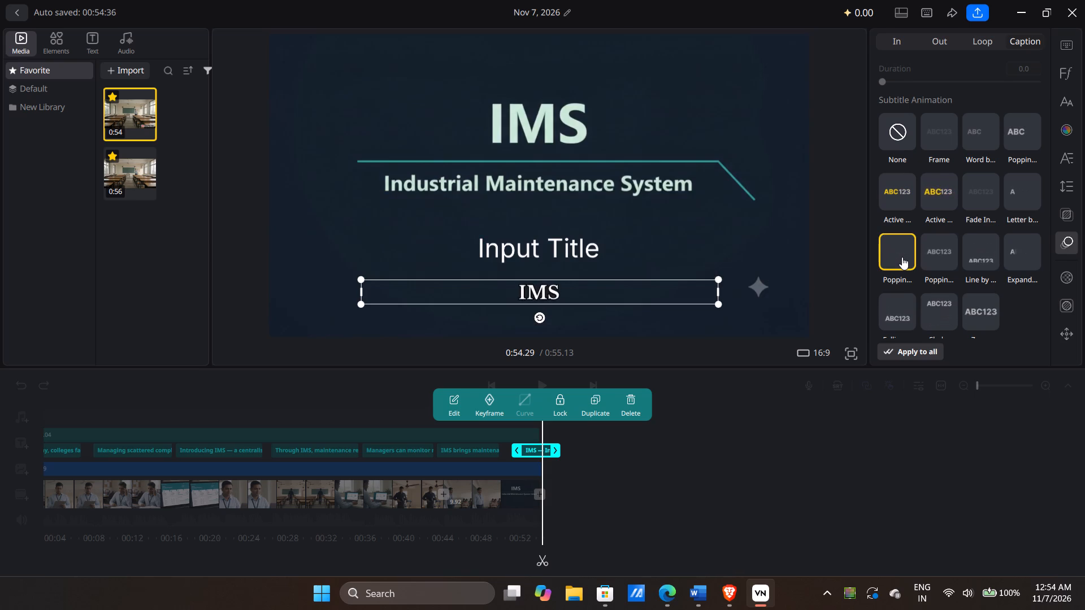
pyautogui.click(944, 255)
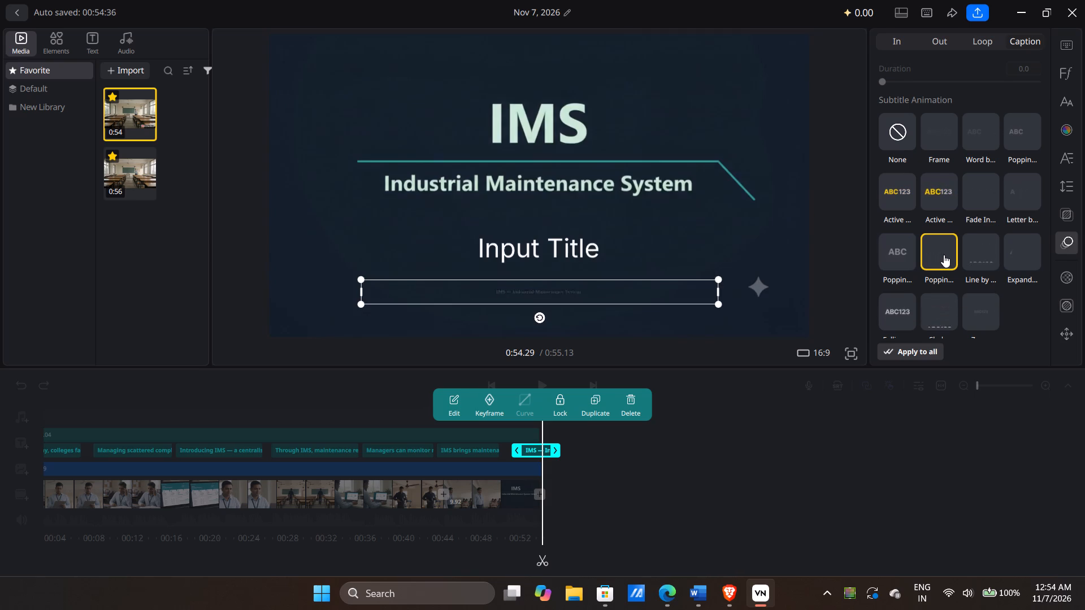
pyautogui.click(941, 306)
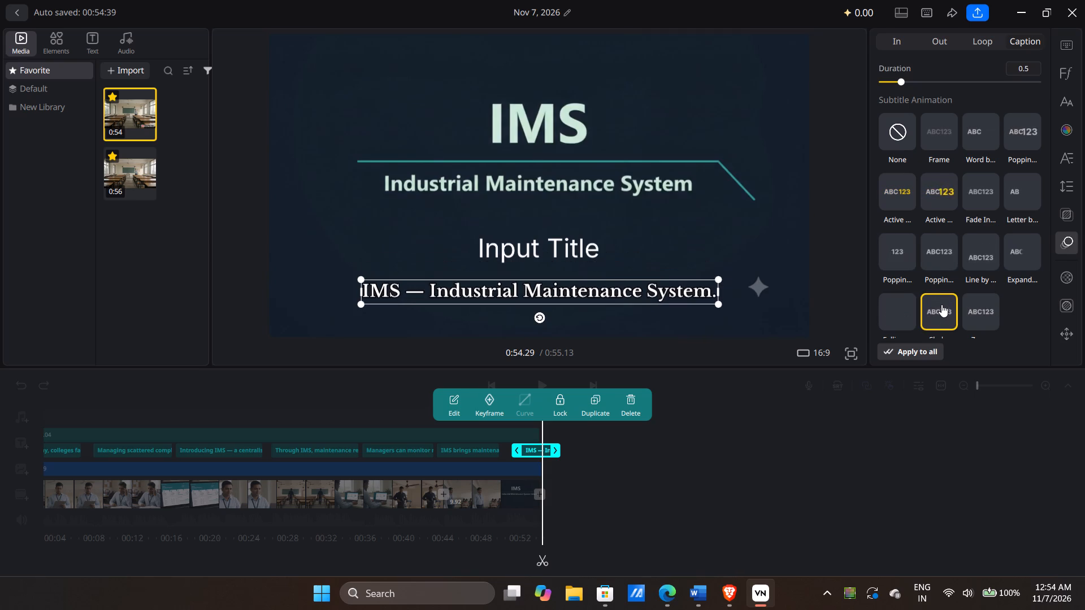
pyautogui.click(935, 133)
# Give the seventh text the Fade In caption animation and the Fade out animation.
pyautogui.click(980, 201)
pyautogui.click(945, 43)
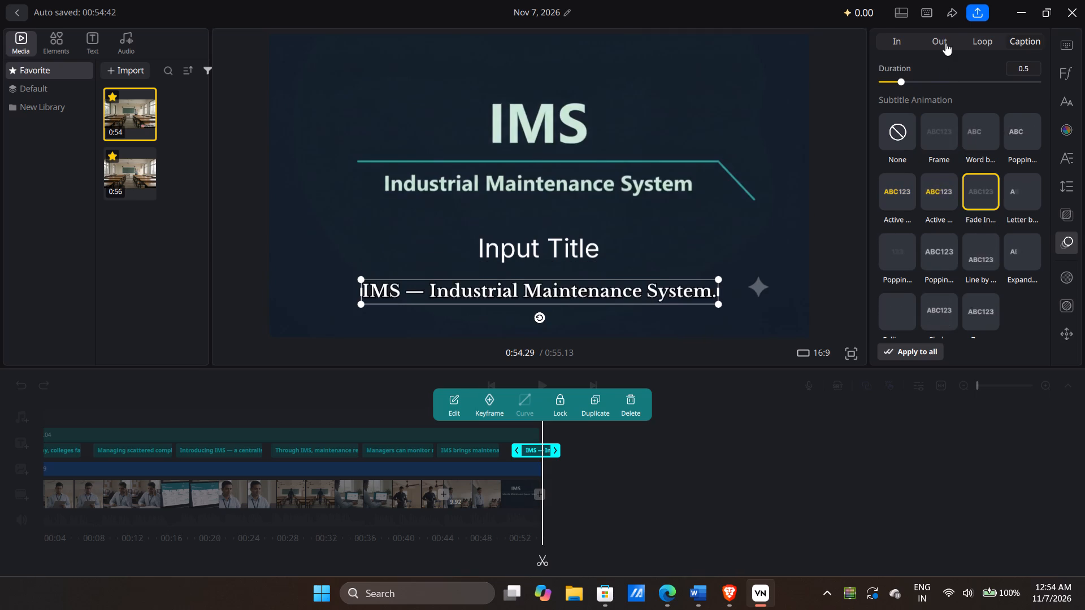
pyautogui.click(945, 130)
pyautogui.click(914, 420)
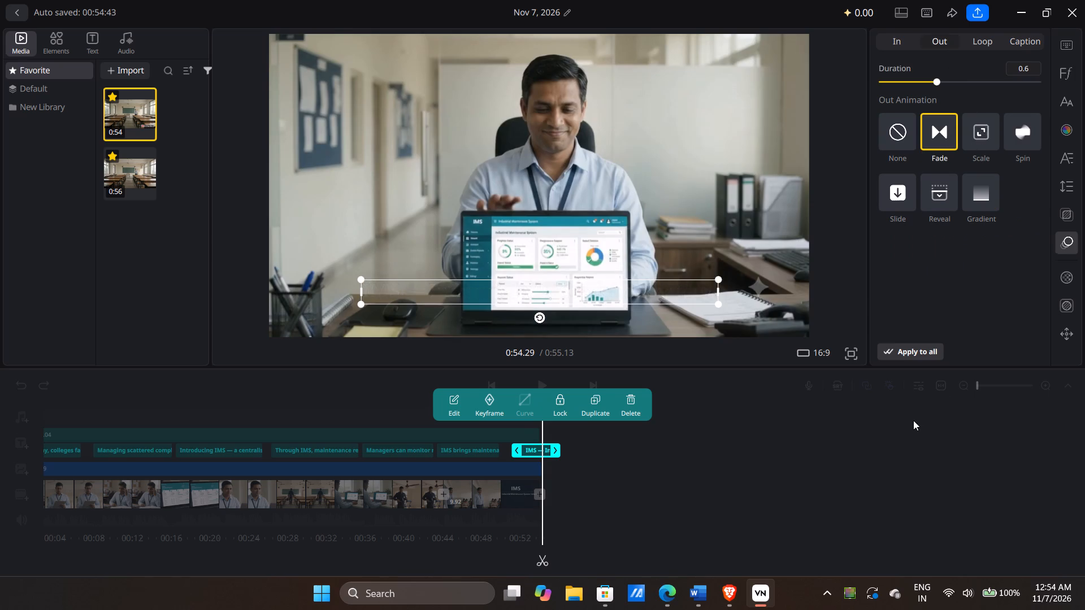
# Move the seventh text earlier to start at about 0:51 and end with the video, and play back the closing part.
pyautogui.click(546, 454)
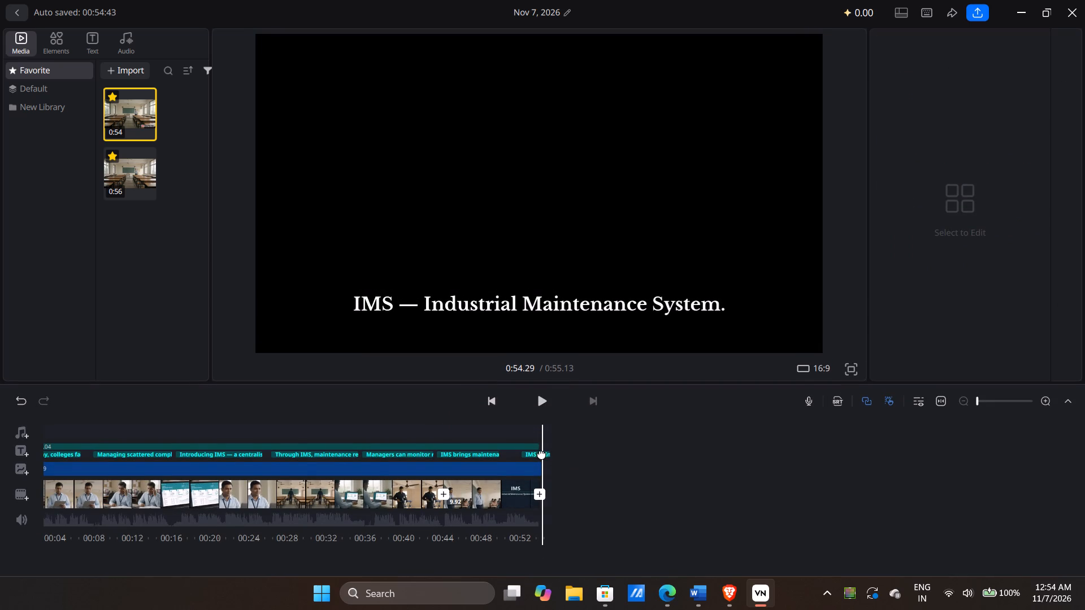
pyautogui.click(542, 454)
pyautogui.moveTo(542, 454); pyautogui.dragTo(535, 454)
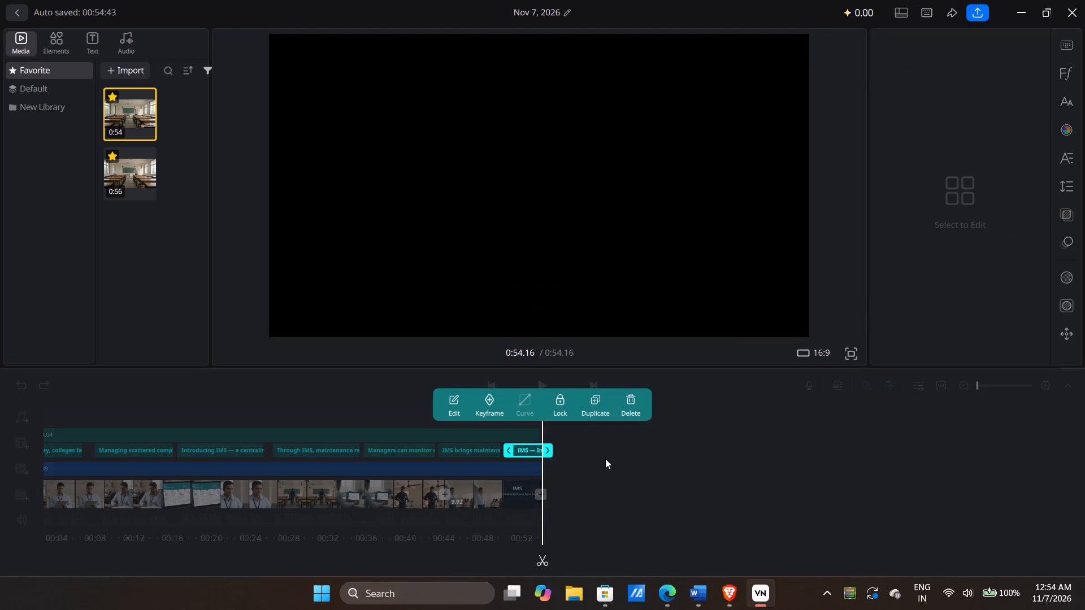
pyautogui.moveTo(605, 459); pyautogui.dragTo(645, 459)
pyautogui.moveTo(649, 457); pyautogui.dragTo(689, 463)
pyautogui.click(541, 376)
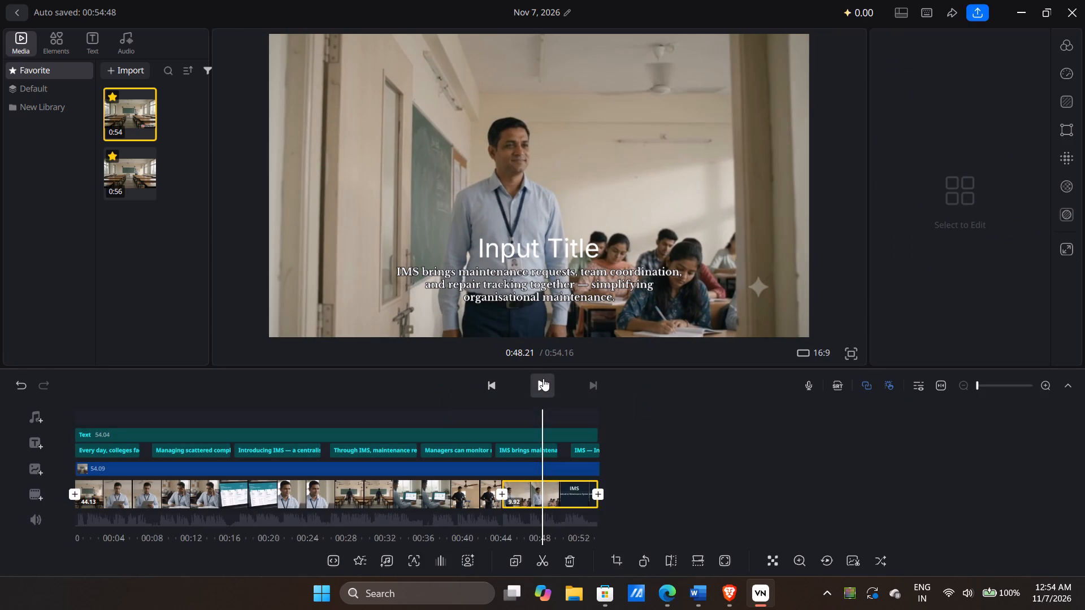
pyautogui.click(543, 379)
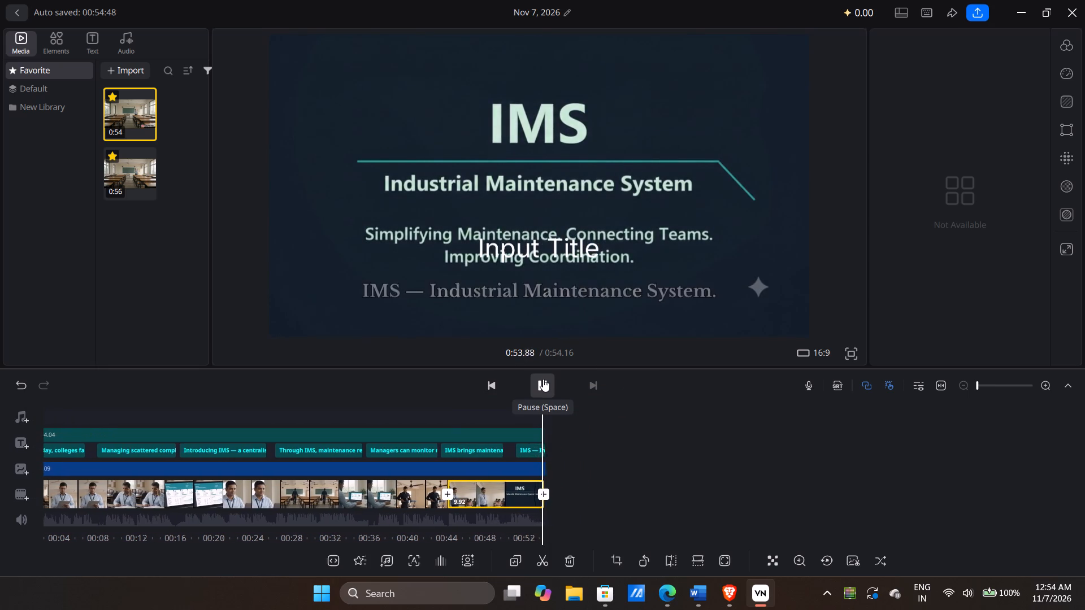
# Delete the full-length "Input Title" placeholder text and return to the start of the video.
pyautogui.click(510, 436)
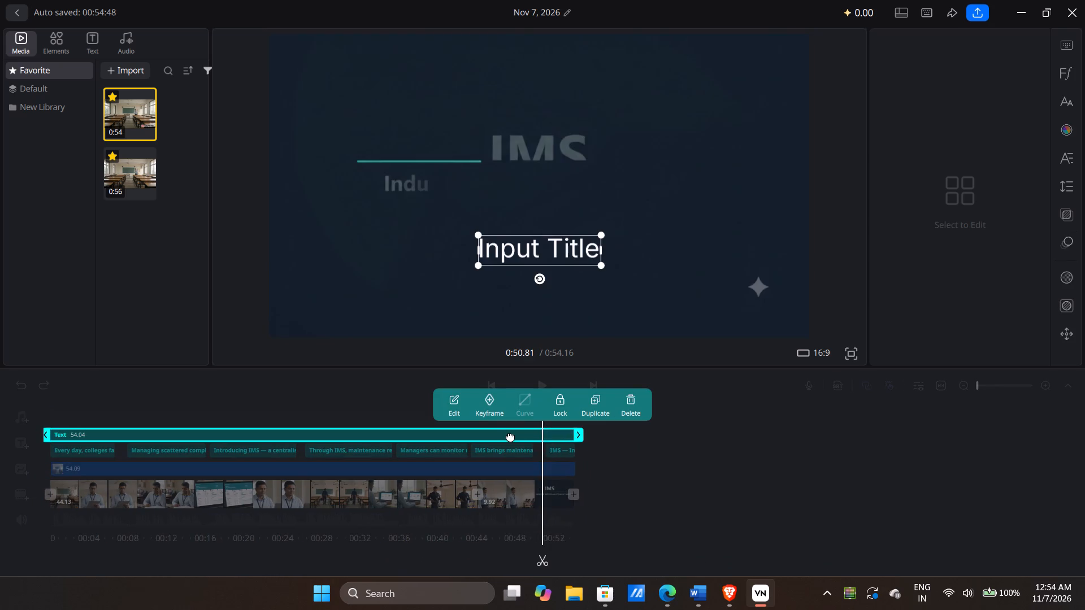
pyautogui.press('Delete')
pyautogui.click(344, 428)
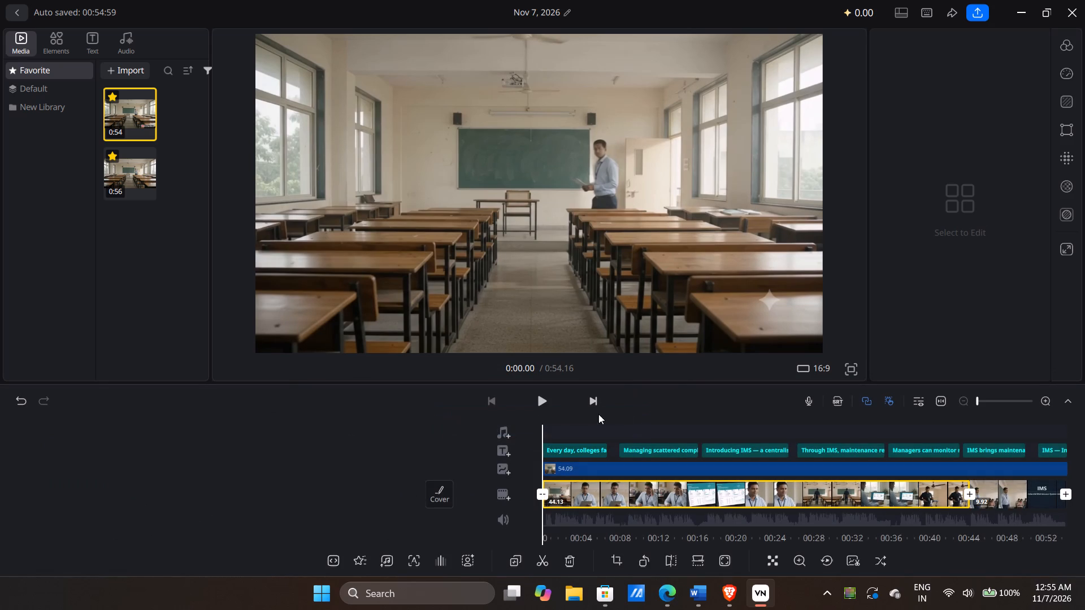
# Play the opening, widen the first caption's box so its text wraps onto two lines, recentre it, and resume playback.
pyautogui.click(534, 397)
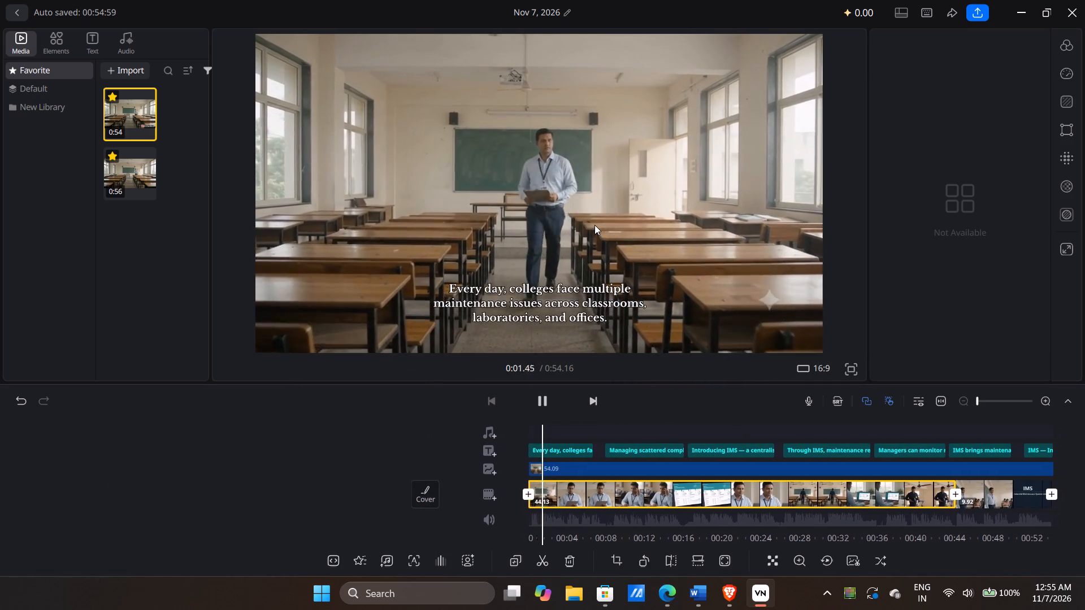
pyautogui.scroll(2, 594, 225)
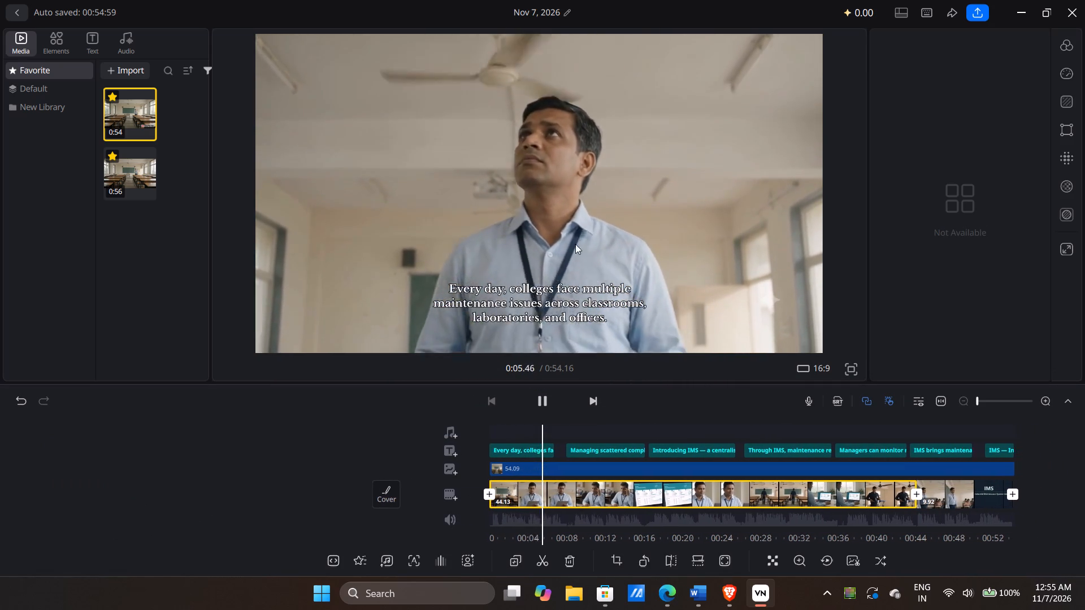
pyautogui.press('space')
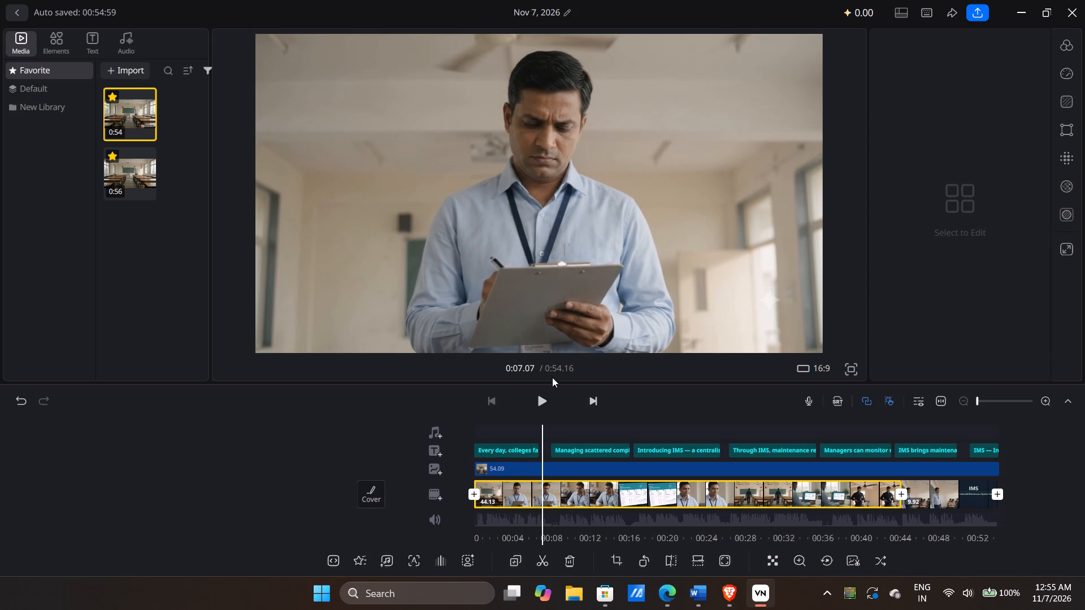
pyautogui.click(526, 452)
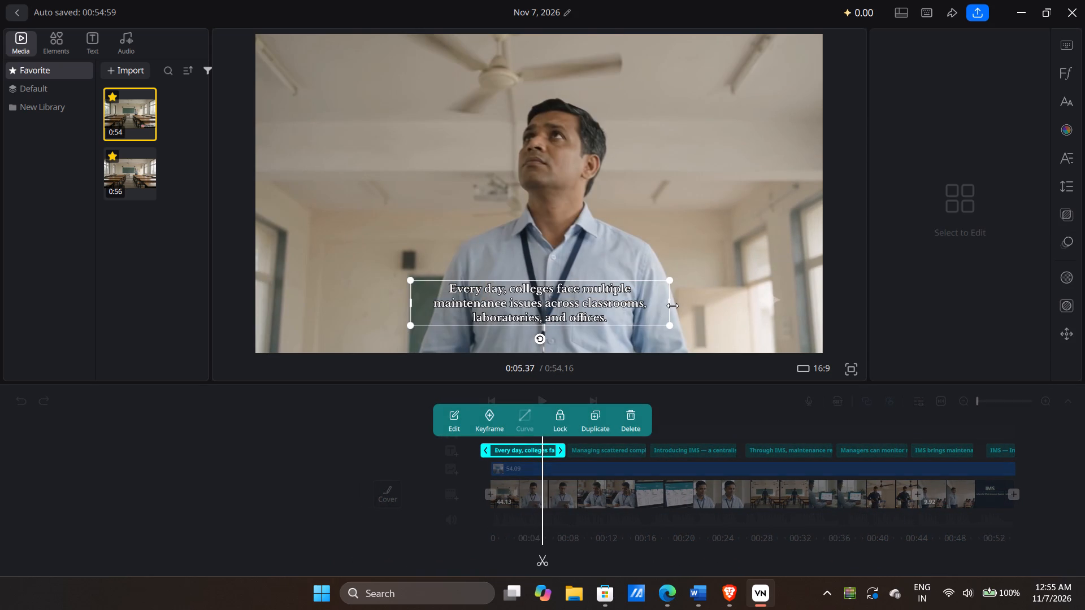
pyautogui.moveTo(672, 304); pyautogui.dragTo(703, 304)
pyautogui.moveTo(587, 298); pyautogui.dragTo(572, 298)
pyautogui.click(354, 415)
pyautogui.moveTo(354, 415); pyautogui.dragTo(389, 417)
pyautogui.moveTo(381, 420); pyautogui.dragTo(392, 420)
pyautogui.click(537, 404)
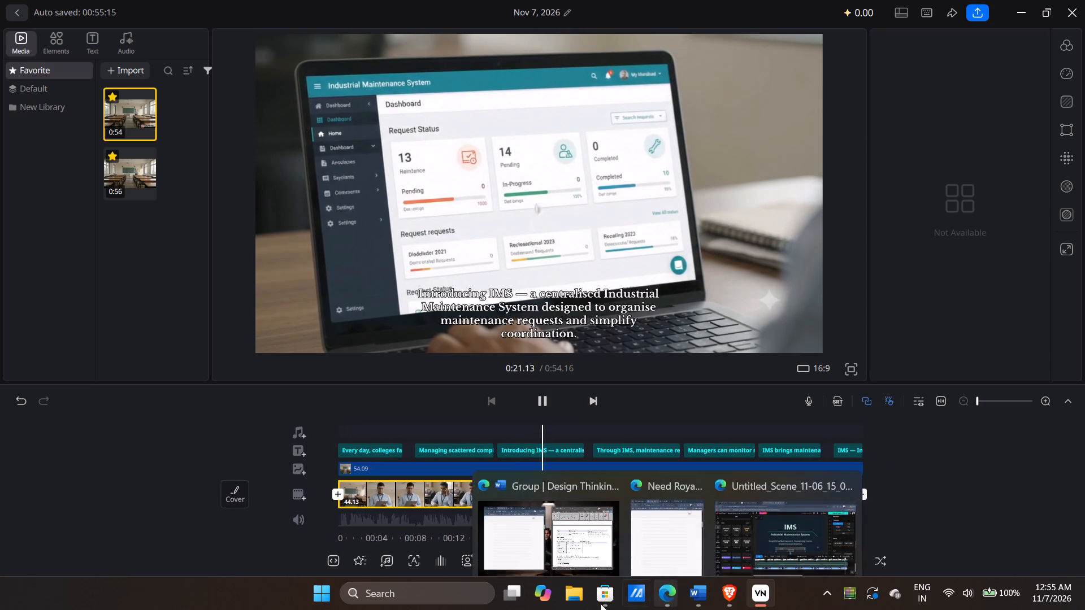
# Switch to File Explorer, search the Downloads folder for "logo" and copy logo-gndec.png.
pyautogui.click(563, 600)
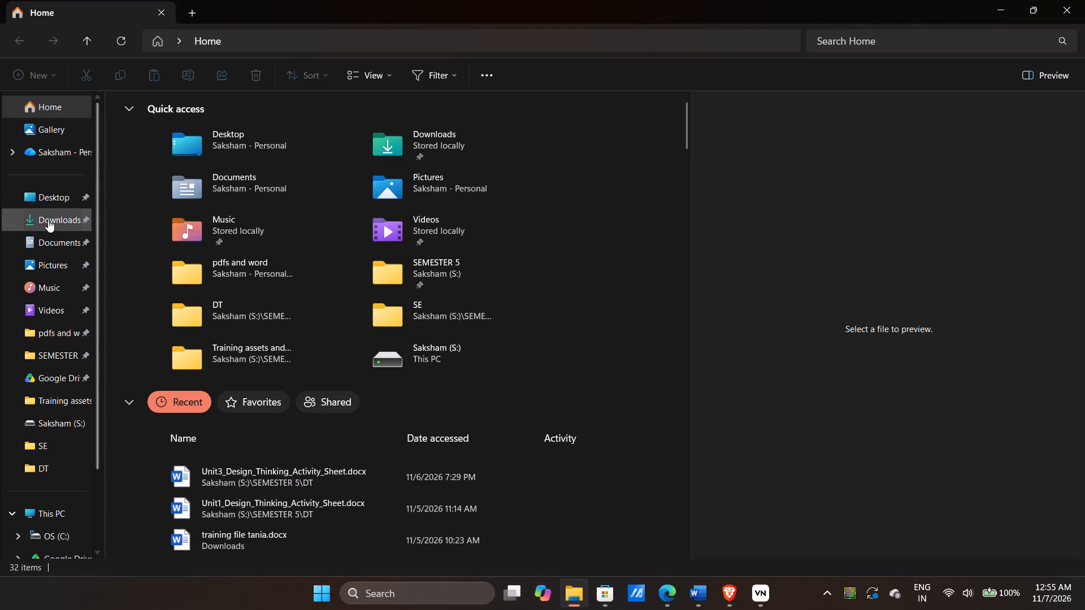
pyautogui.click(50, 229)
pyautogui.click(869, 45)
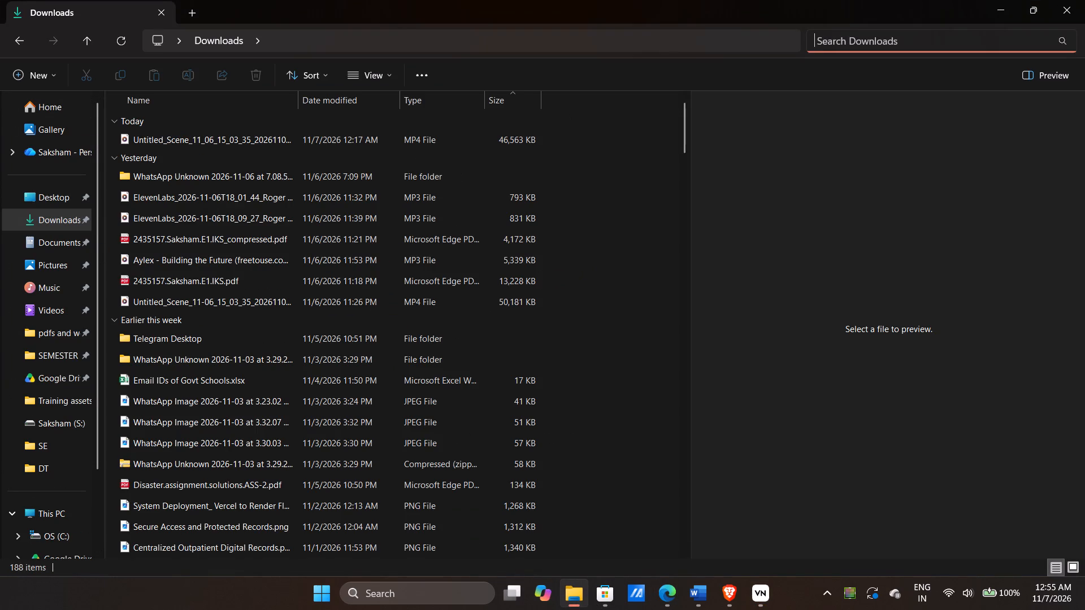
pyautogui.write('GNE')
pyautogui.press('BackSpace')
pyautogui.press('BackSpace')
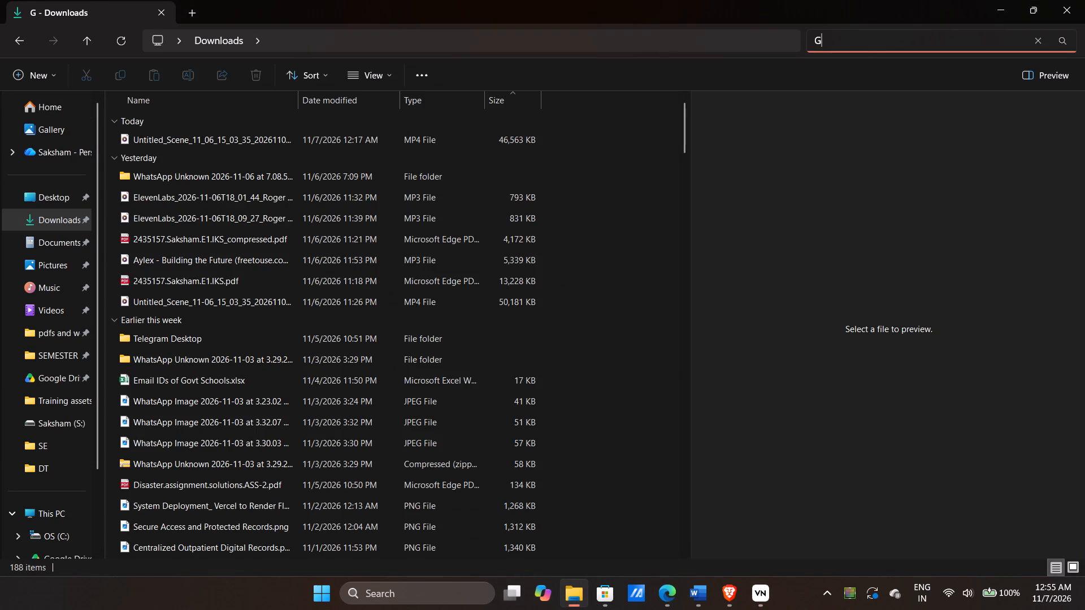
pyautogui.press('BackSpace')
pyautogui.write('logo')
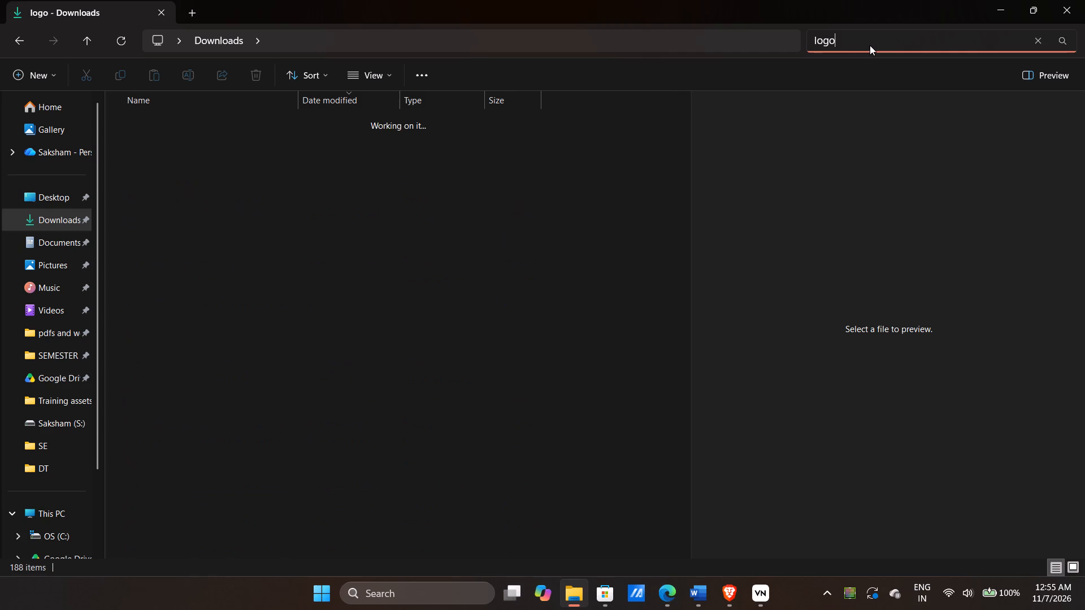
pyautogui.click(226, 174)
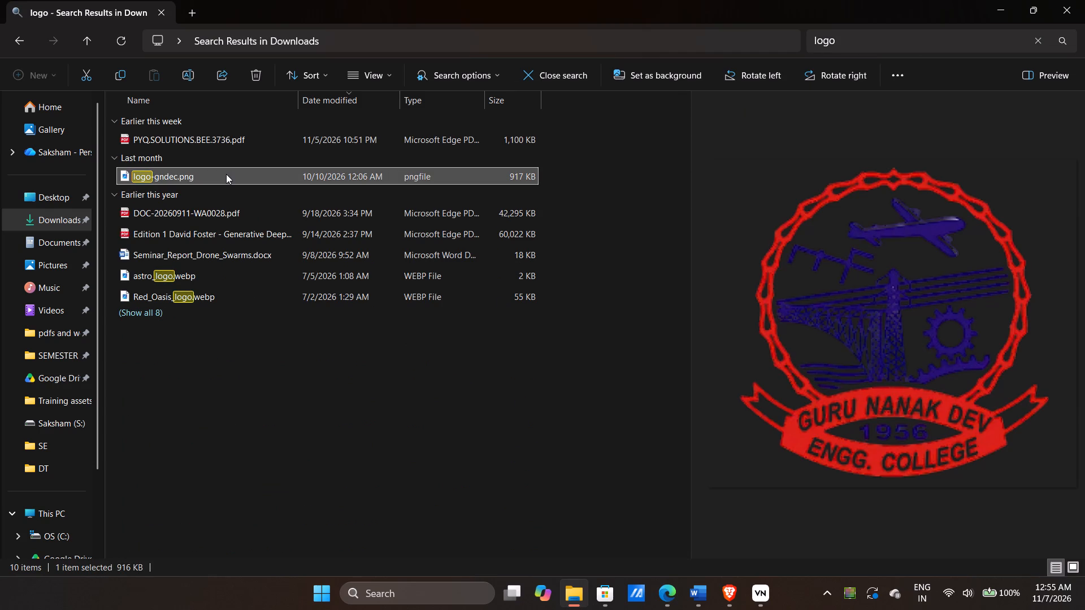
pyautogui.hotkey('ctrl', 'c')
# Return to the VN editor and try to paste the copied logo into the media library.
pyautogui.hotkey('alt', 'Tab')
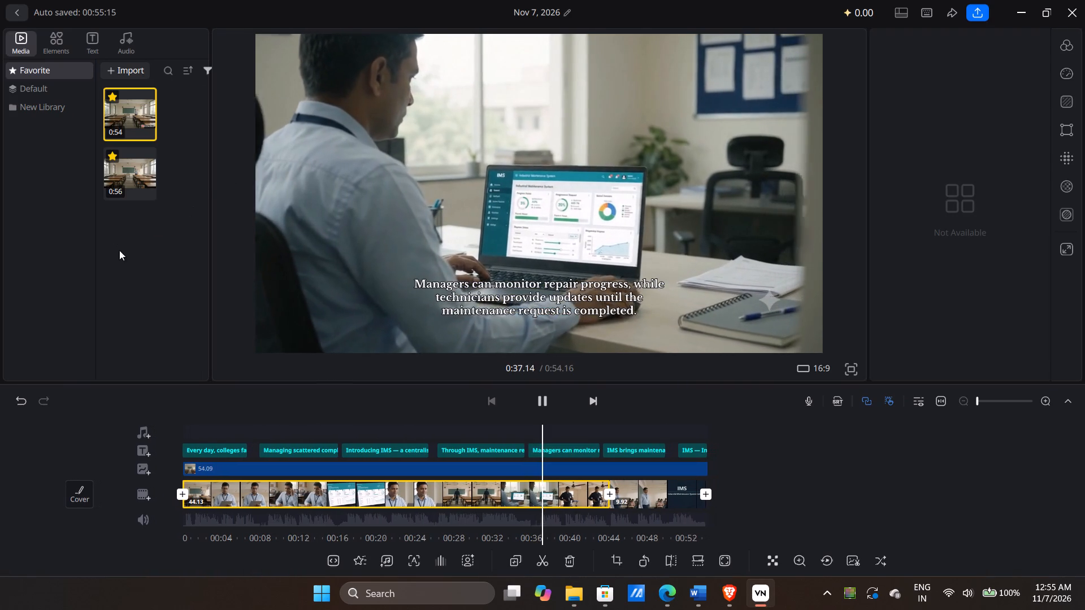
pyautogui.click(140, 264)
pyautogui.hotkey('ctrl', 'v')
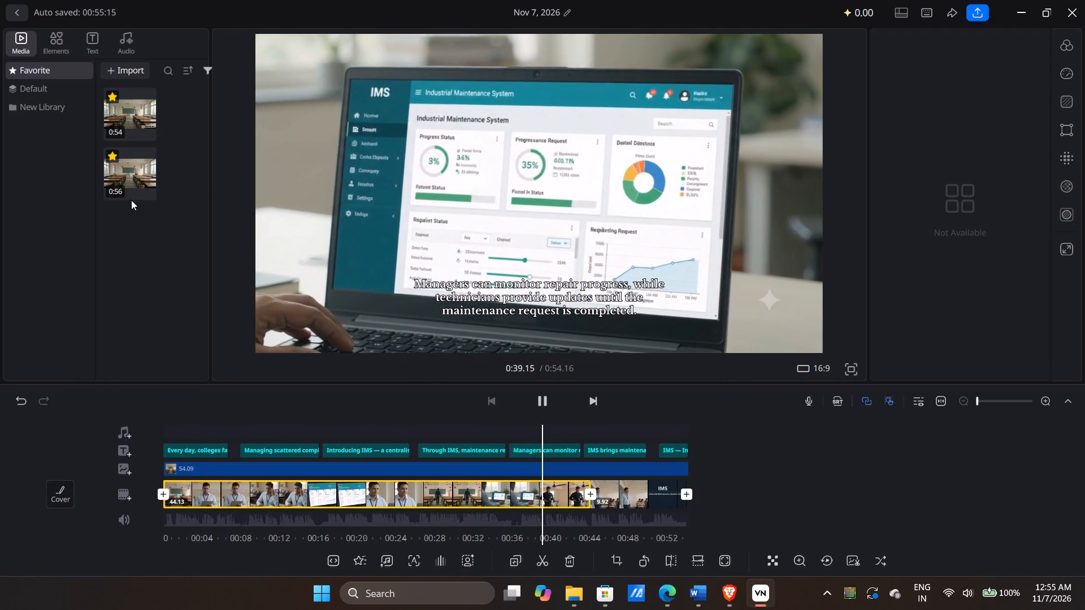
# Import logo-gndec.png from Downloads into the media library and preview it.
pyautogui.click(128, 66)
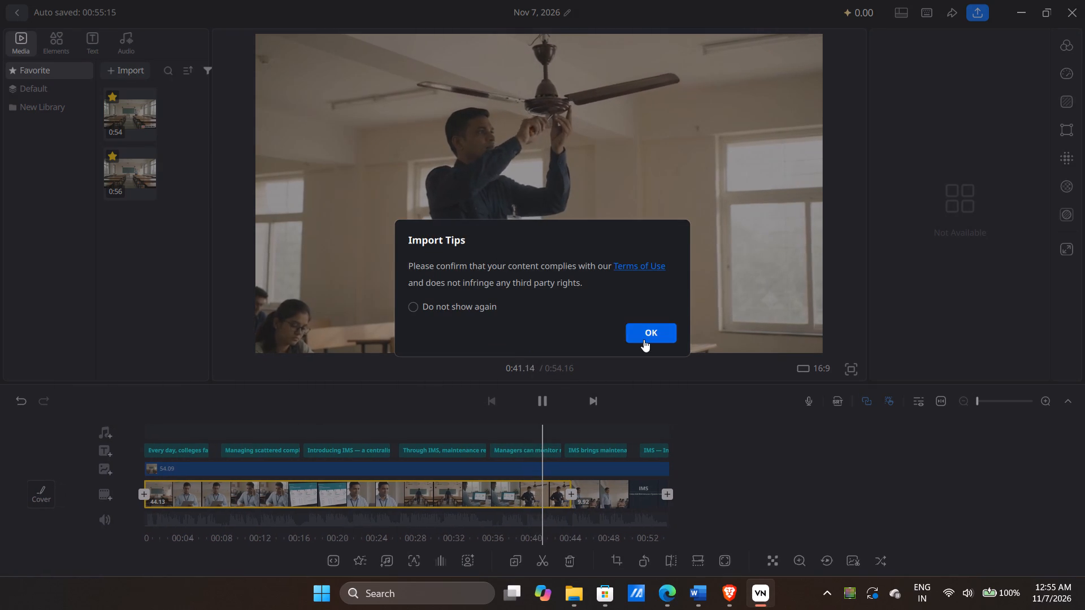
pyautogui.click(644, 339)
pyautogui.scroll(-3, 245, 213)
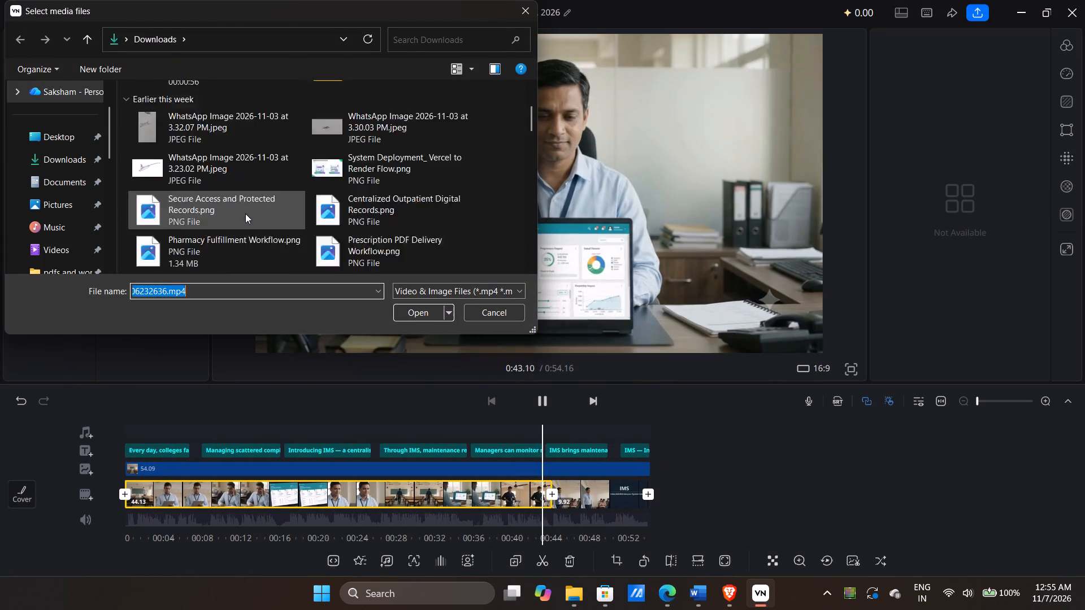
pyautogui.scroll(-3, 245, 213)
pyautogui.scroll(1, 245, 213)
pyautogui.scroll(-7, 245, 213)
pyautogui.scroll(7, 245, 213)
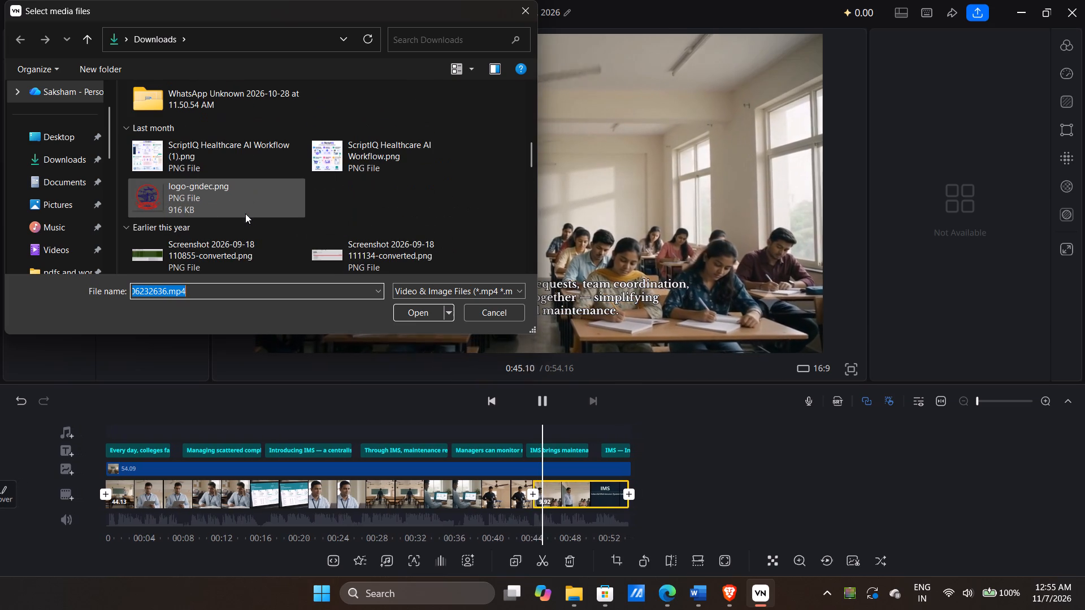
pyautogui.click(237, 206)
pyautogui.click(402, 313)
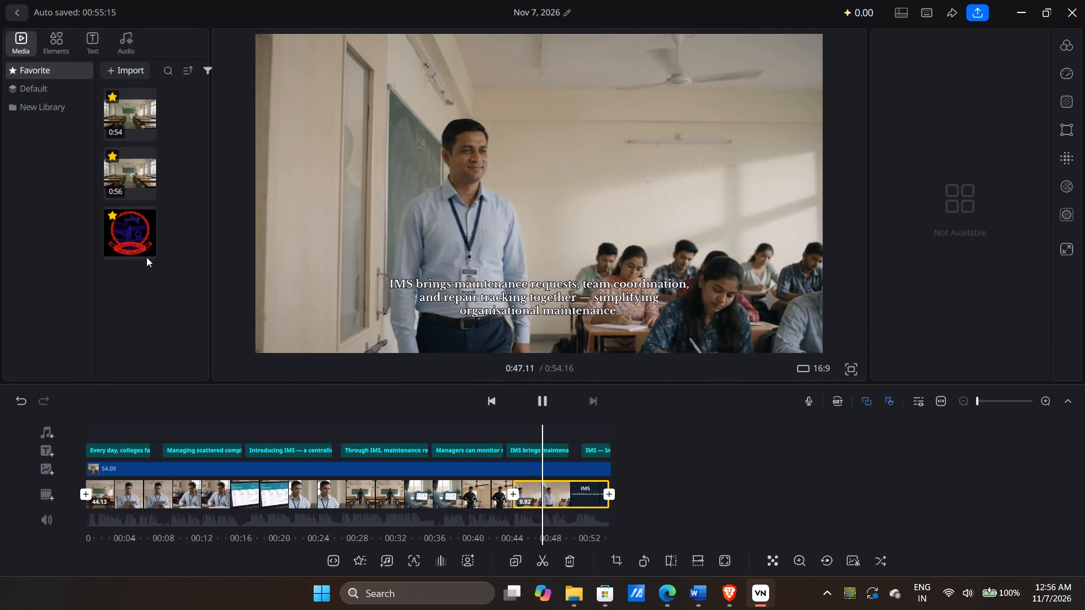
pyautogui.click(143, 238)
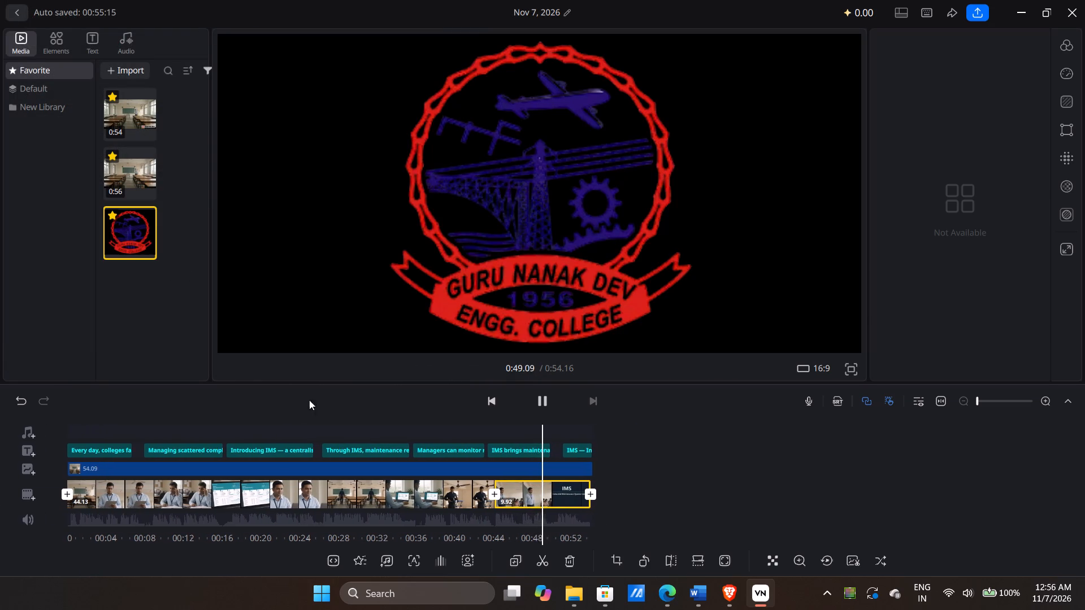
pyautogui.moveTo(166, 313); pyautogui.dragTo(206, 316)
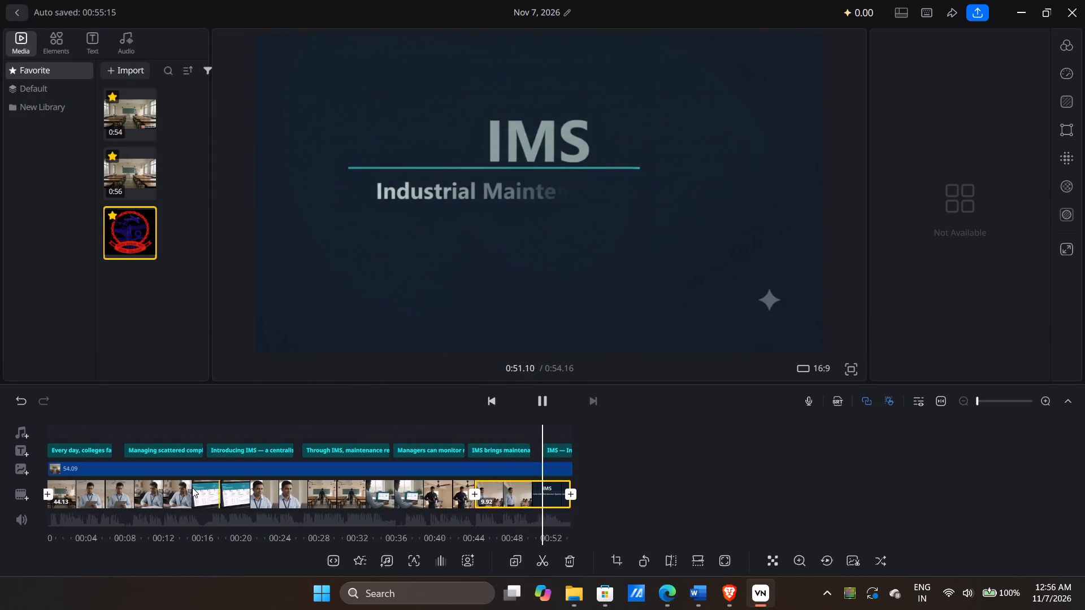
# Set the font size of the closing "IMS — Industrial Maintenance System." caption to 7.
pyautogui.scroll(-3, 190, 487)
pyautogui.scroll(-5, 660, 474)
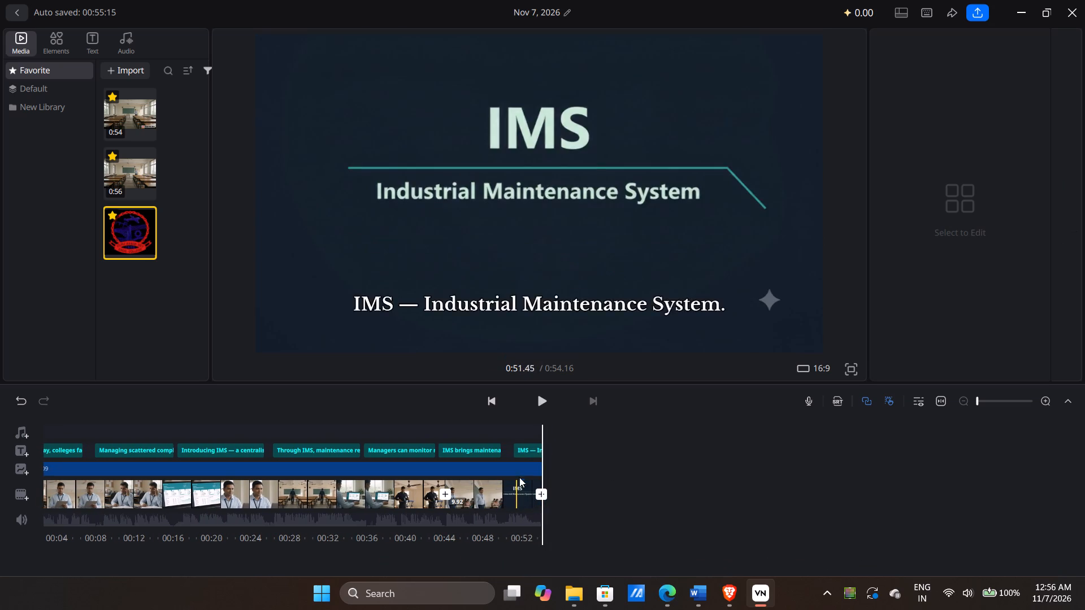
pyautogui.click(520, 450)
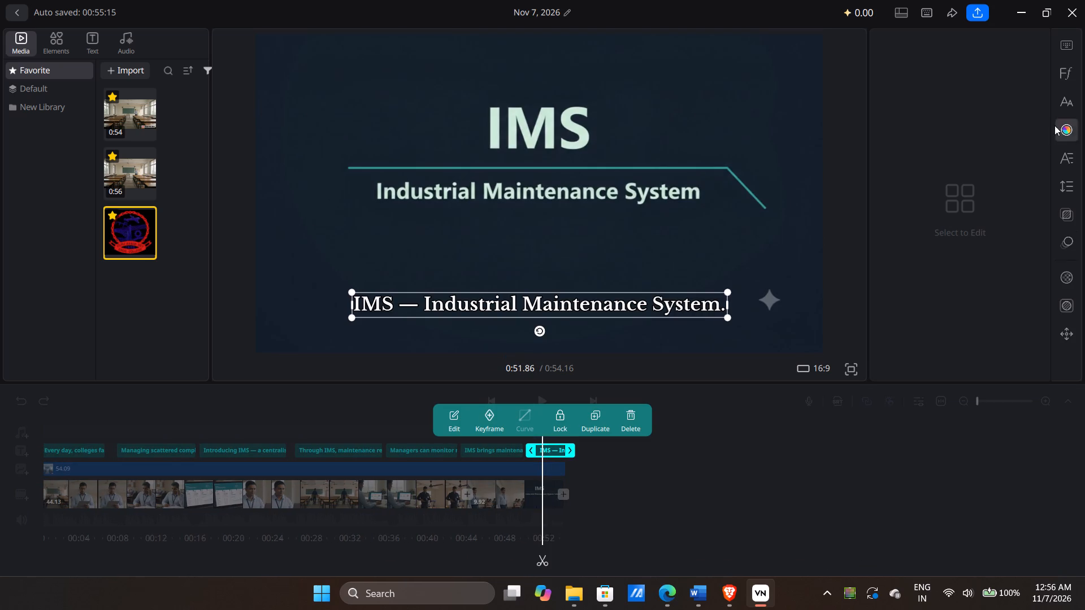
pyautogui.click(1066, 77)
pyautogui.click(1074, 103)
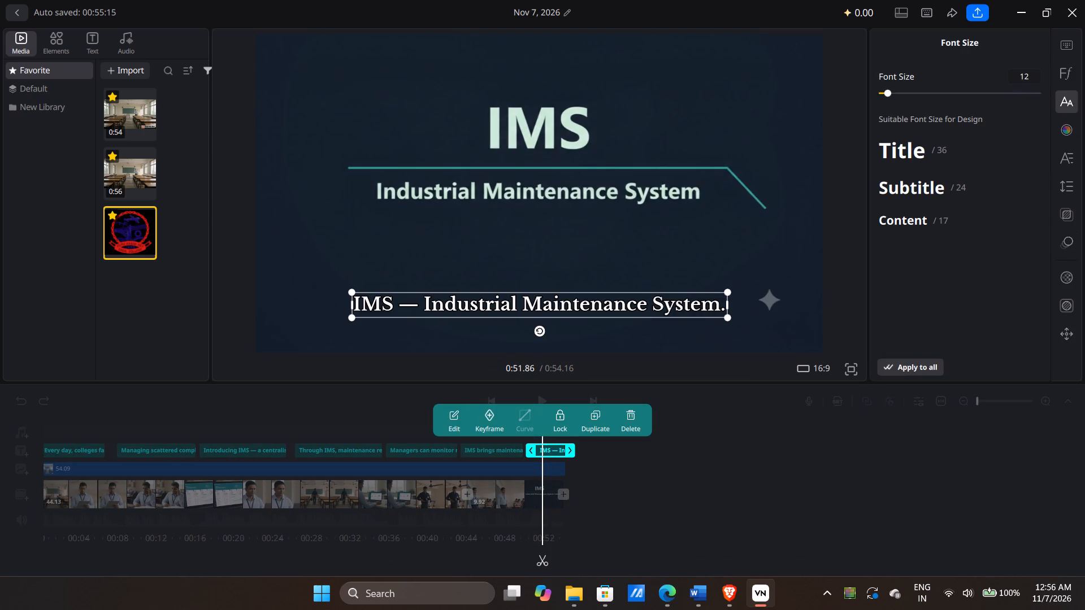
pyautogui.click(1024, 72)
pyautogui.press('7')
pyautogui.click(1012, 207)
pyautogui.click(910, 445)
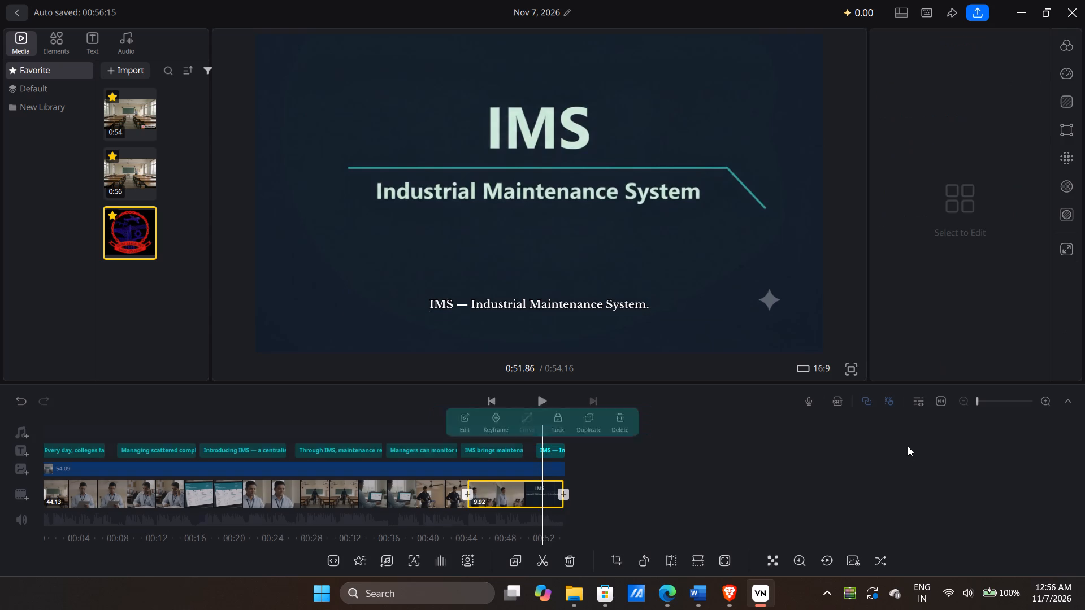
# Add logo-gndec.png from Downloads as a picture overlay at the start of the video.
pyautogui.moveTo(411, 433); pyautogui.dragTo(1012, 420)
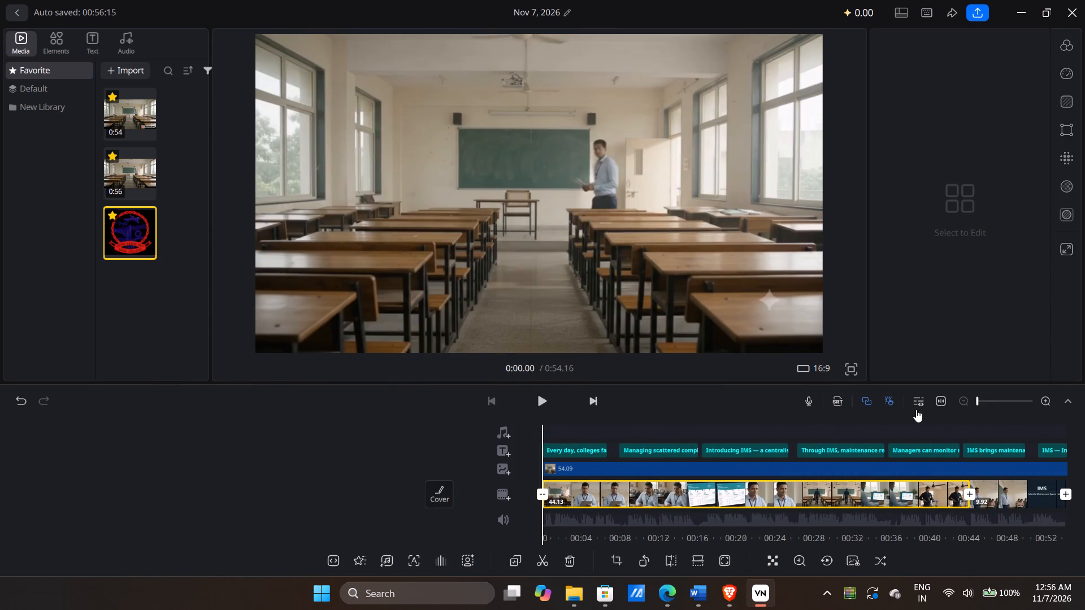
pyautogui.click(143, 233)
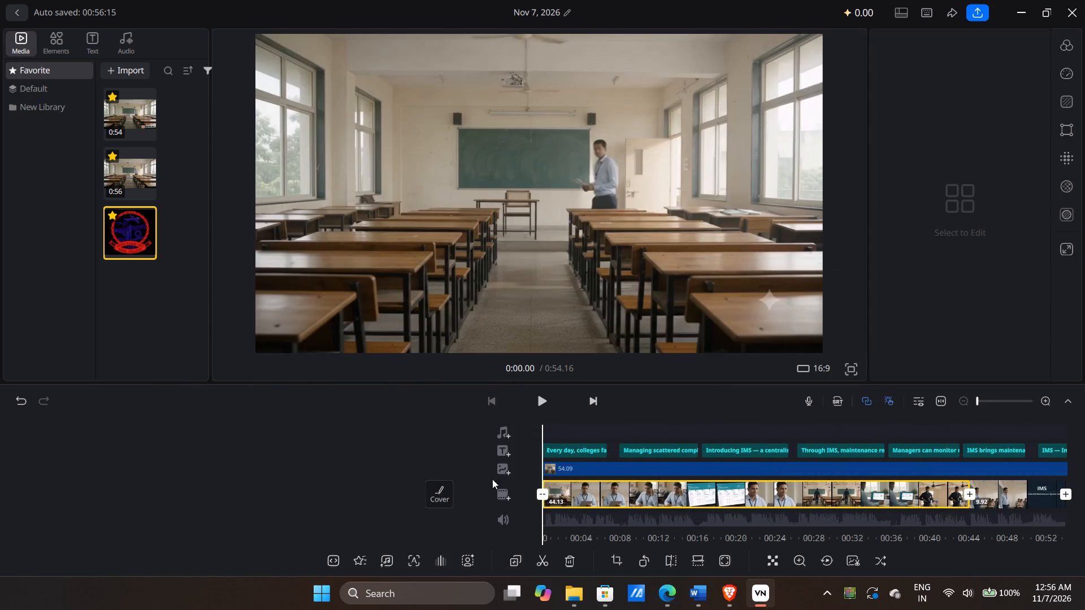
pyautogui.click(496, 470)
pyautogui.scroll(-4, 235, 203)
pyautogui.scroll(1, 235, 203)
pyautogui.scroll(-3, 235, 203)
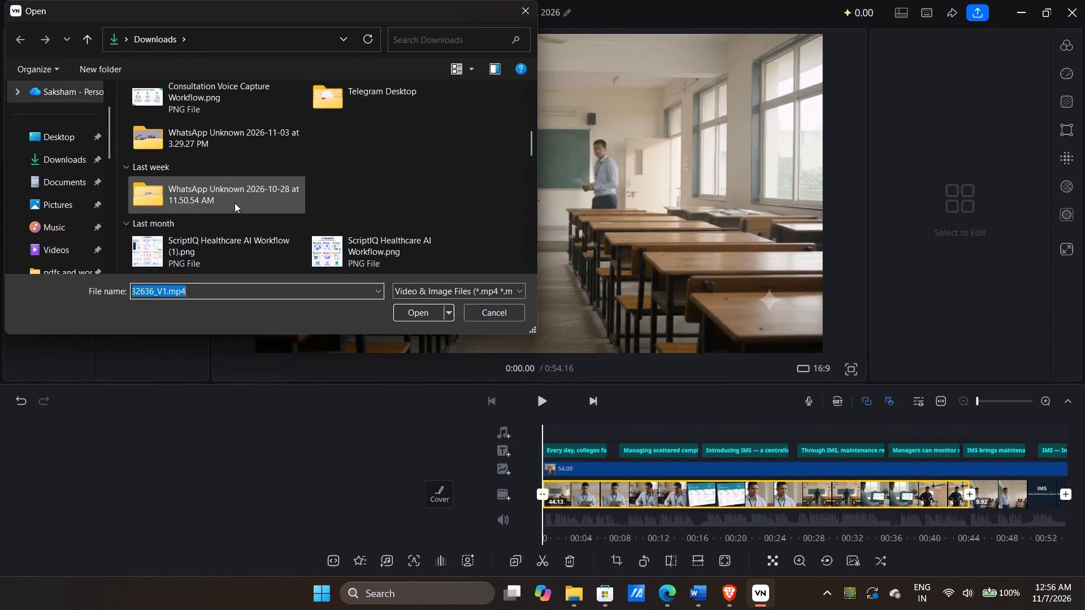
pyautogui.scroll(-9, 235, 203)
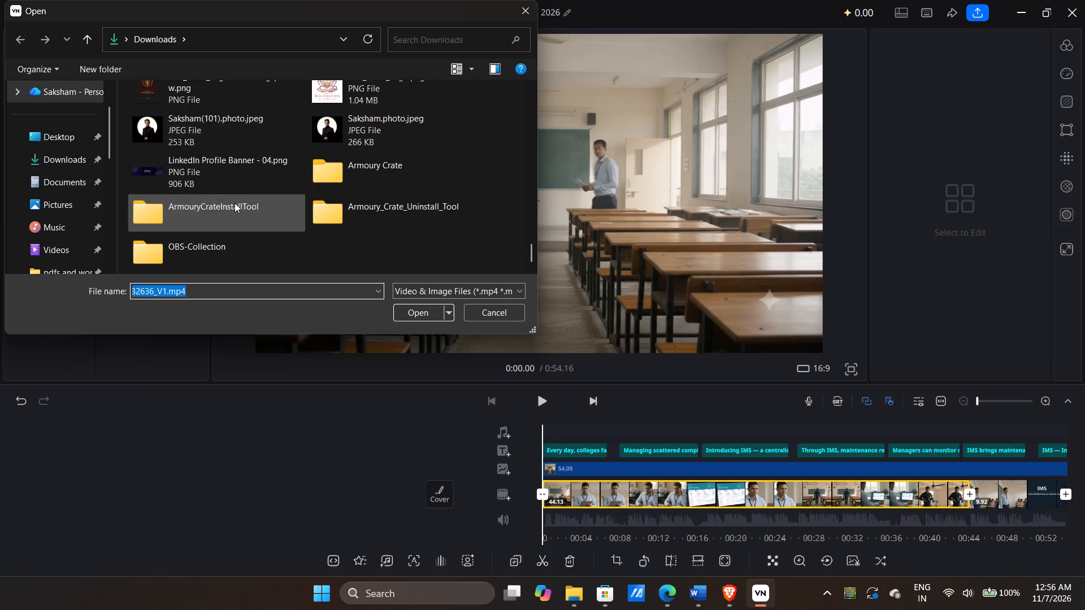
pyautogui.scroll(-2, 235, 203)
pyautogui.scroll(9, 235, 203)
pyautogui.click(228, 204)
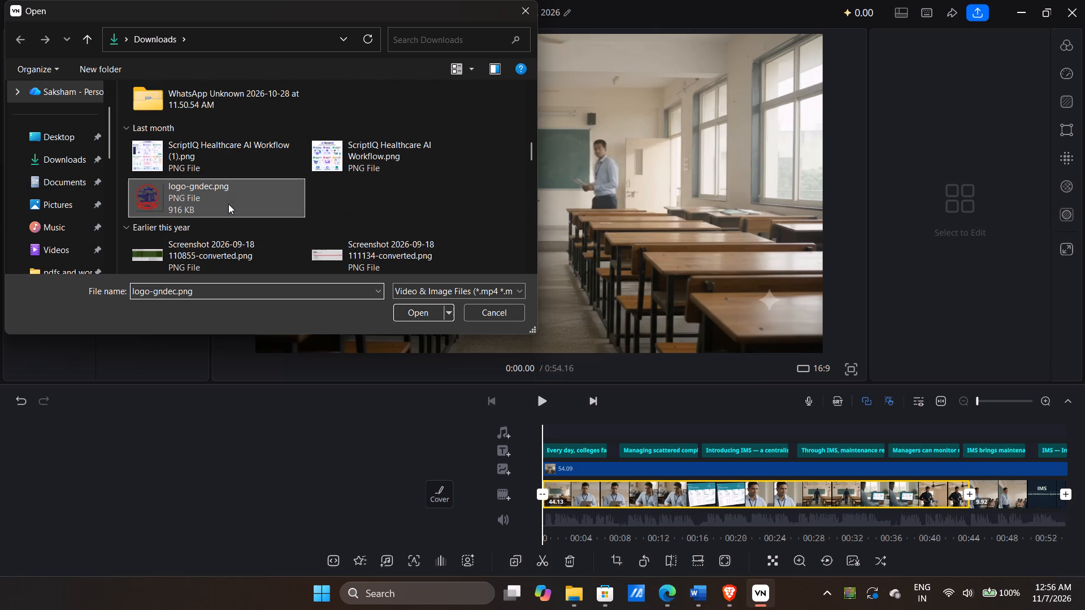
pyautogui.click(403, 316)
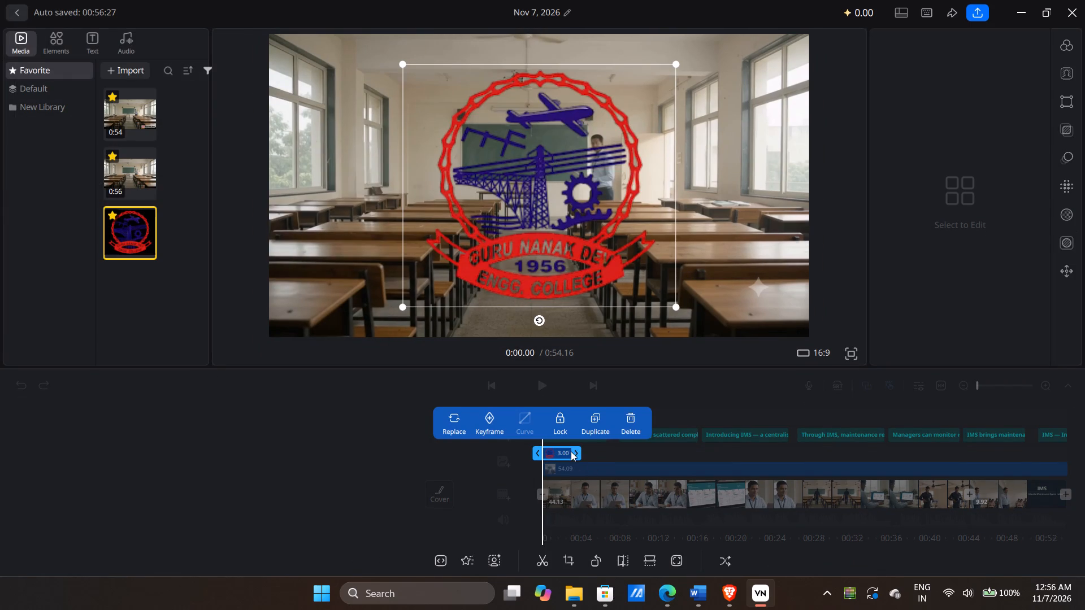
# Extend the logo overlay to about 54 seconds so it spans the whole video.
pyautogui.click(573, 451)
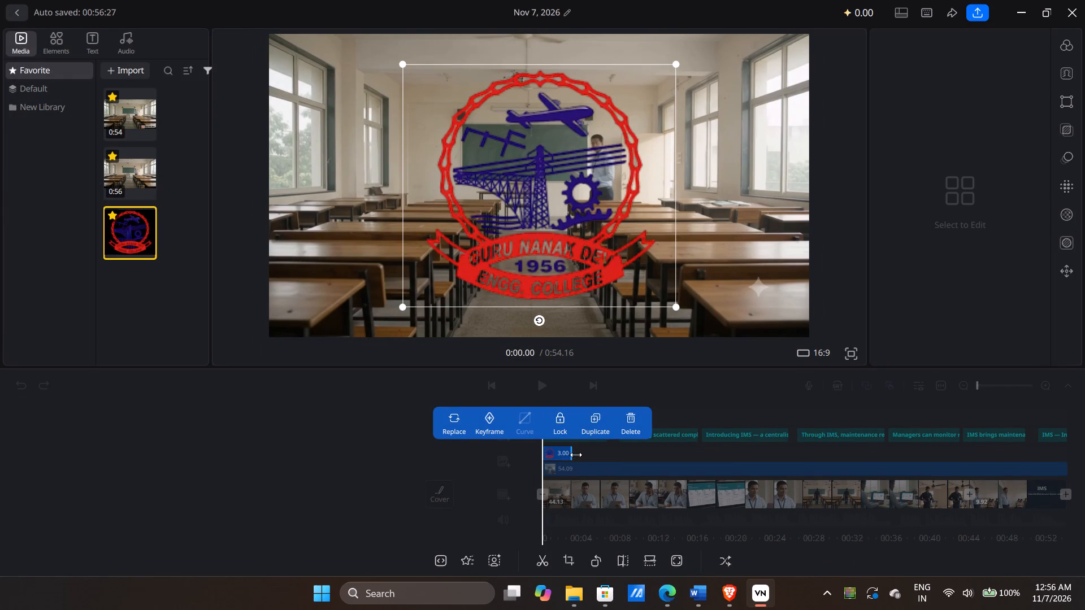
pyautogui.click(570, 453)
pyautogui.click(563, 455)
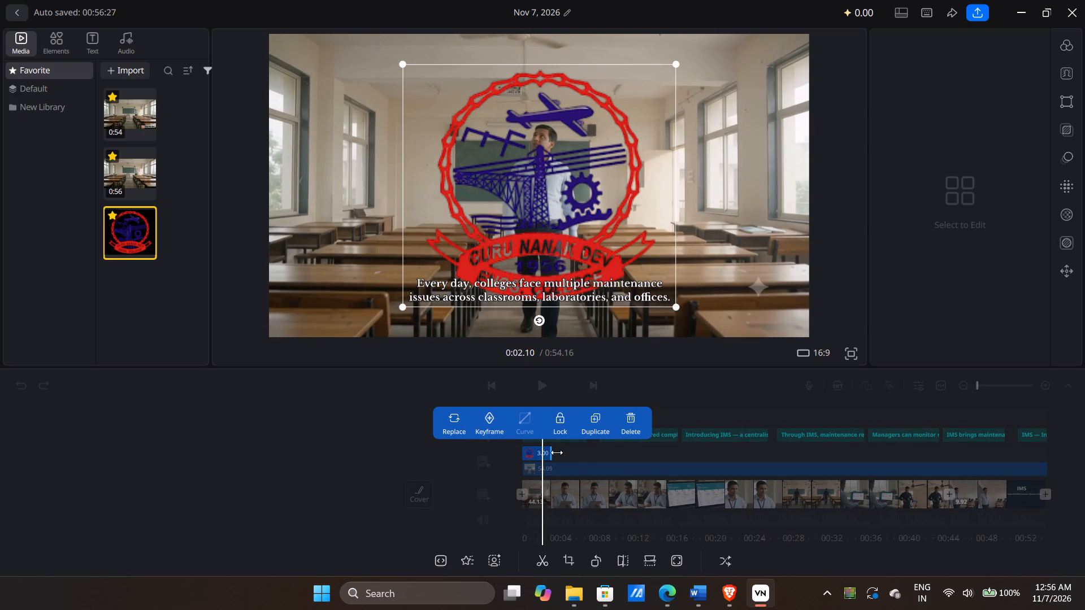
pyautogui.moveTo(552, 452); pyautogui.dragTo(1043, 465)
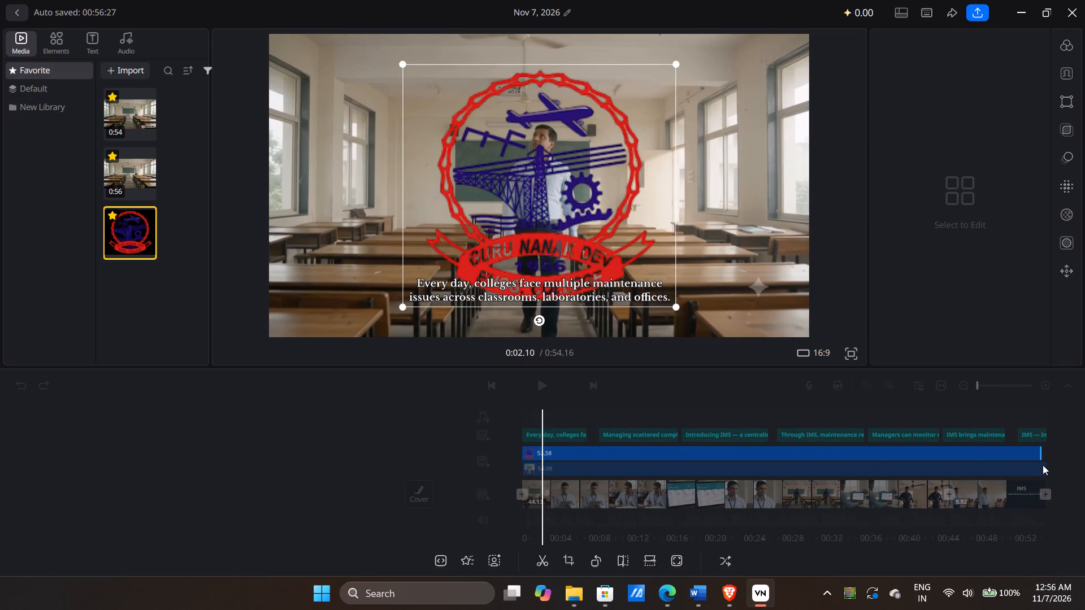
pyautogui.moveTo(1043, 465); pyautogui.dragTo(1044, 465)
# Shrink the college logo to a small badge and place it over the sparkle mark in the picture's lower-right corner.
pyautogui.moveTo(675, 307); pyautogui.dragTo(523, 205)
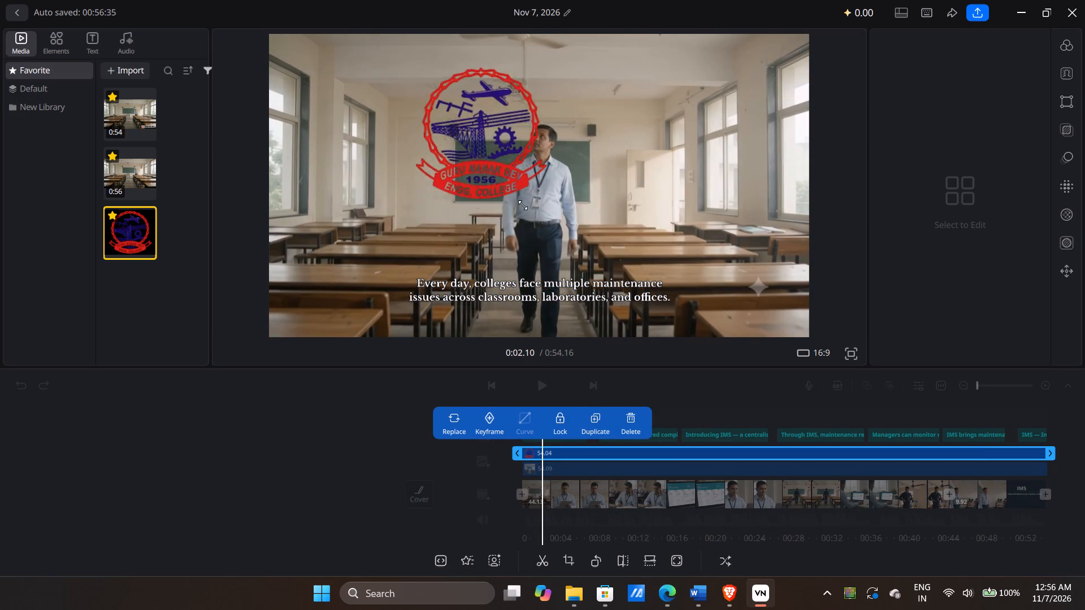
pyautogui.moveTo(523, 205); pyautogui.dragTo(438, 112)
pyautogui.moveTo(425, 81); pyautogui.dragTo(755, 286)
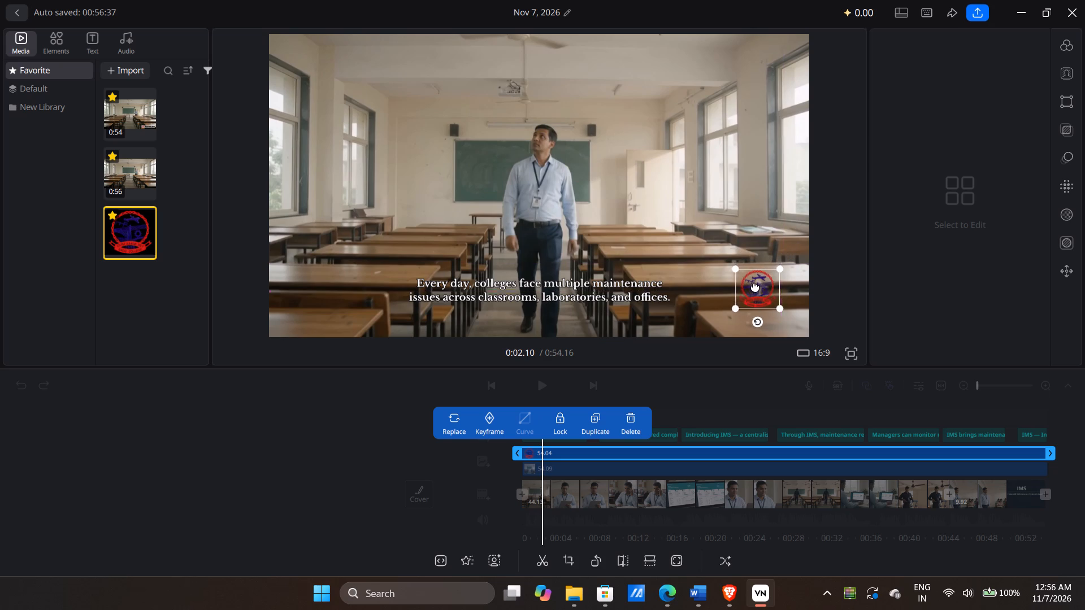
# Shift the college logo badge slightly toward the picture's right edge, over the sparkle mark.
pyautogui.moveTo(755, 286); pyautogui.dragTo(761, 286)
pyautogui.click(435, 465)
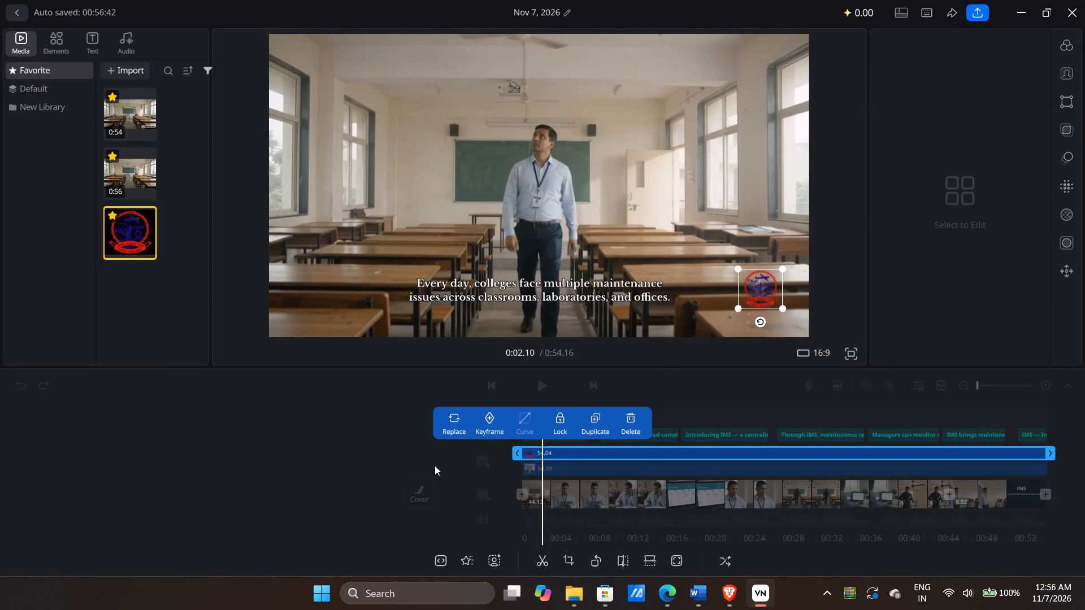
# Add a white circle shape from the graphics elements as an overlay.
pyautogui.click(51, 48)
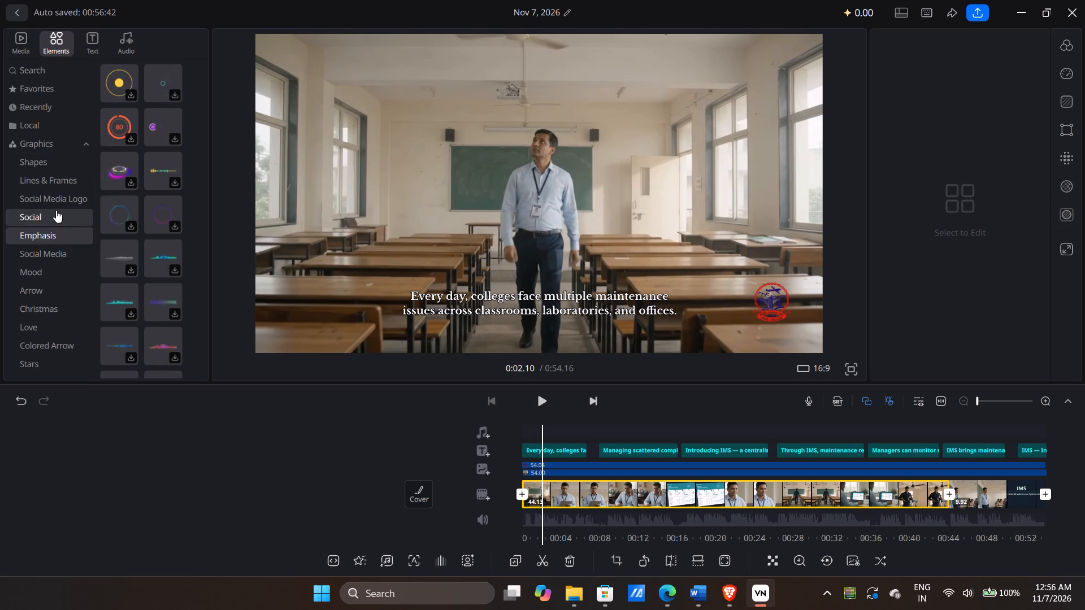
pyautogui.scroll(2, 56, 210)
pyautogui.click(48, 145)
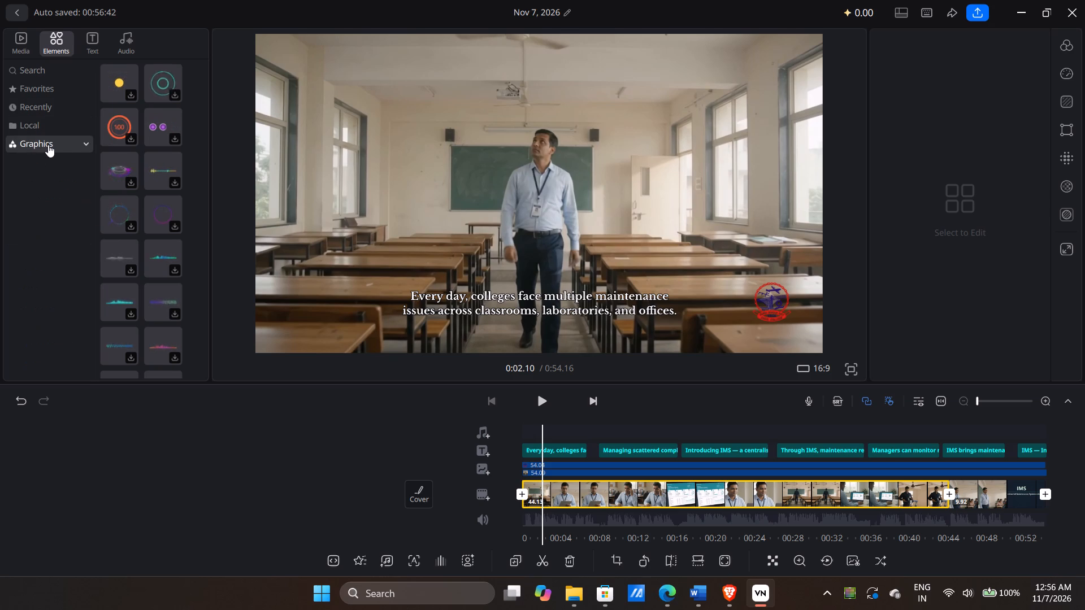
pyautogui.click(48, 145)
pyautogui.click(49, 155)
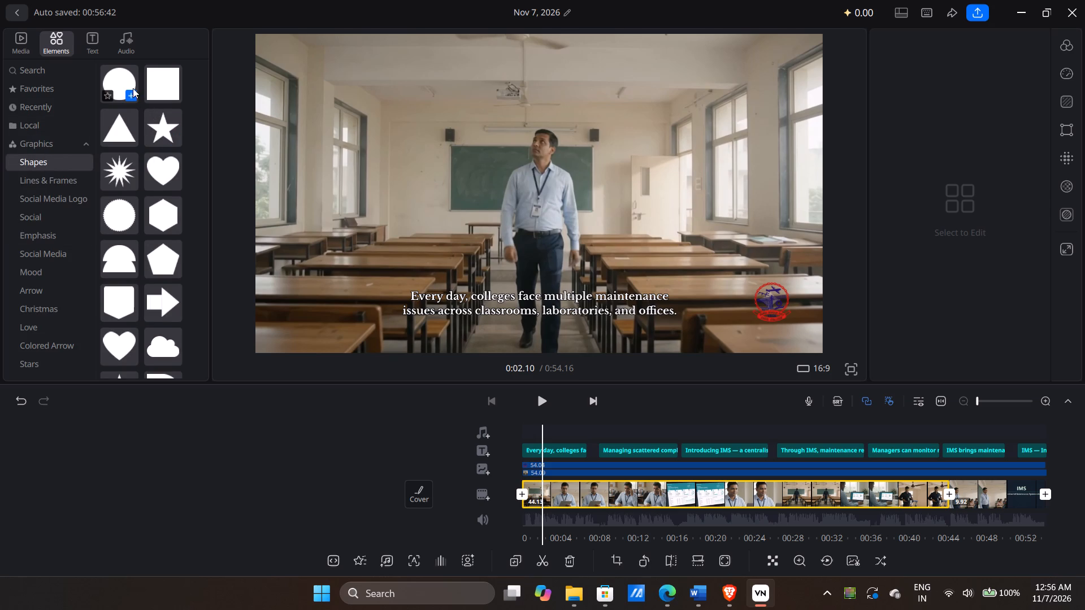
pyautogui.click(121, 82)
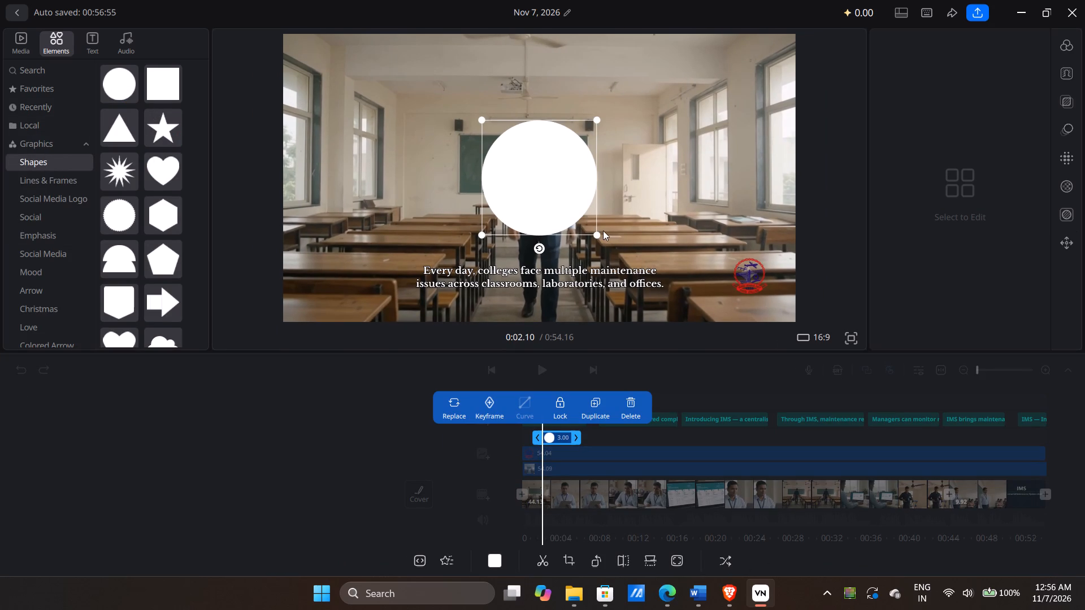
# Shrink the white circle to just larger than the college logo and place it directly over the logo.
pyautogui.moveTo(596, 235); pyautogui.dragTo(538, 188)
pyautogui.moveTo(503, 160); pyautogui.dragTo(672, 260)
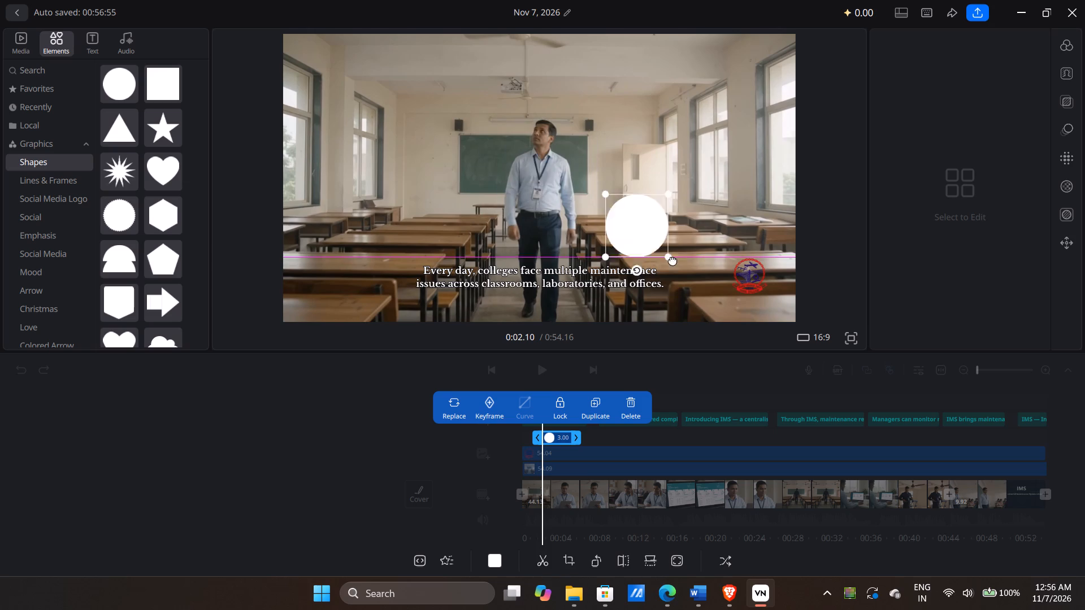
pyautogui.moveTo(672, 260); pyautogui.dragTo(696, 269)
pyautogui.moveTo(736, 294); pyautogui.dragTo(701, 263)
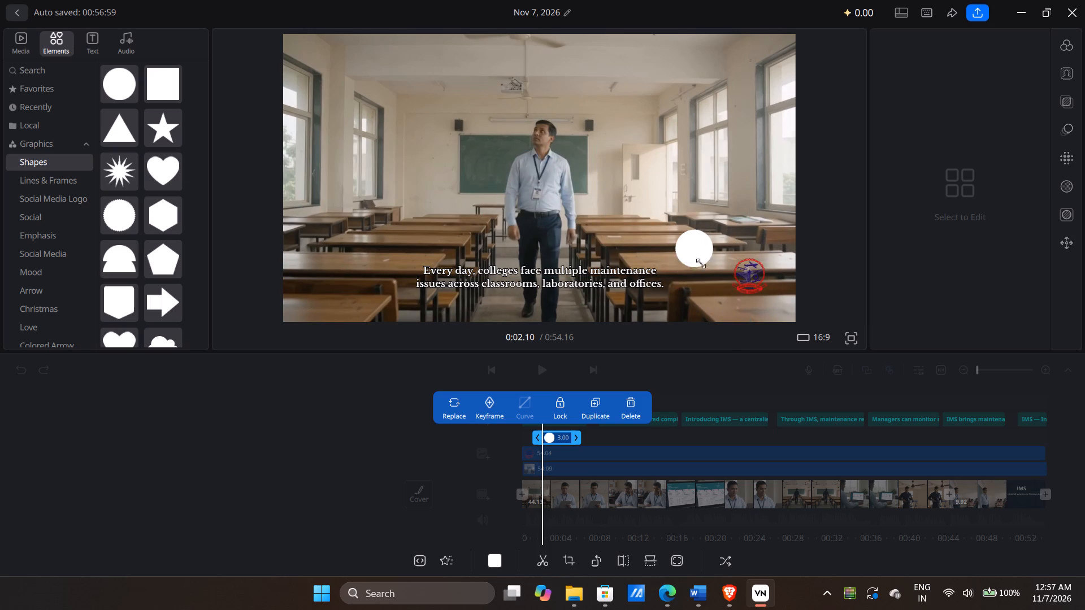
pyautogui.moveTo(701, 263); pyautogui.dragTo(705, 265)
pyautogui.moveTo(697, 248); pyautogui.dragTo(714, 274)
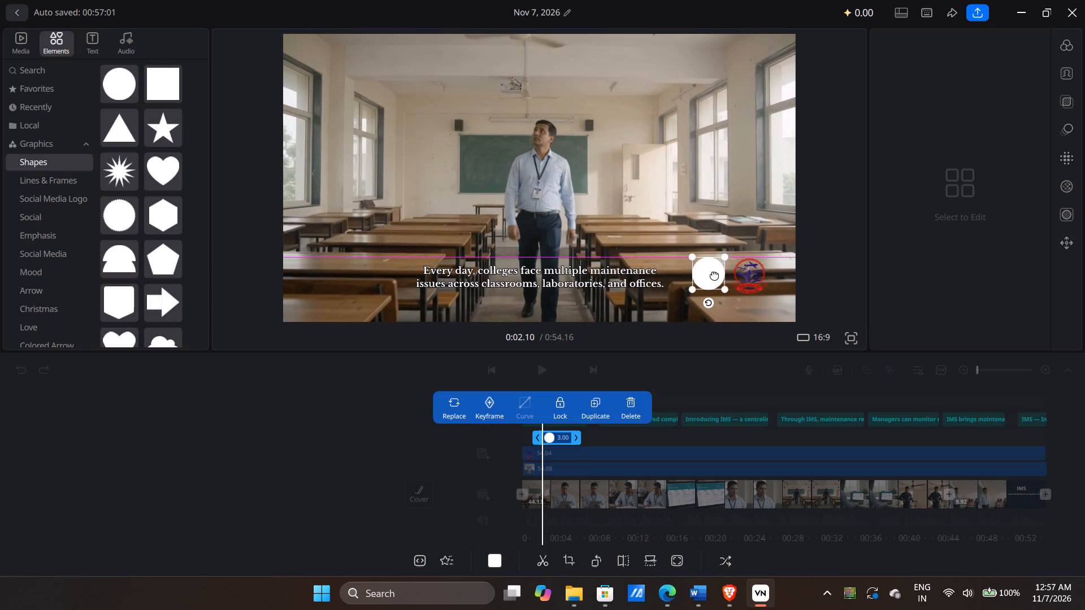
pyautogui.click(727, 289)
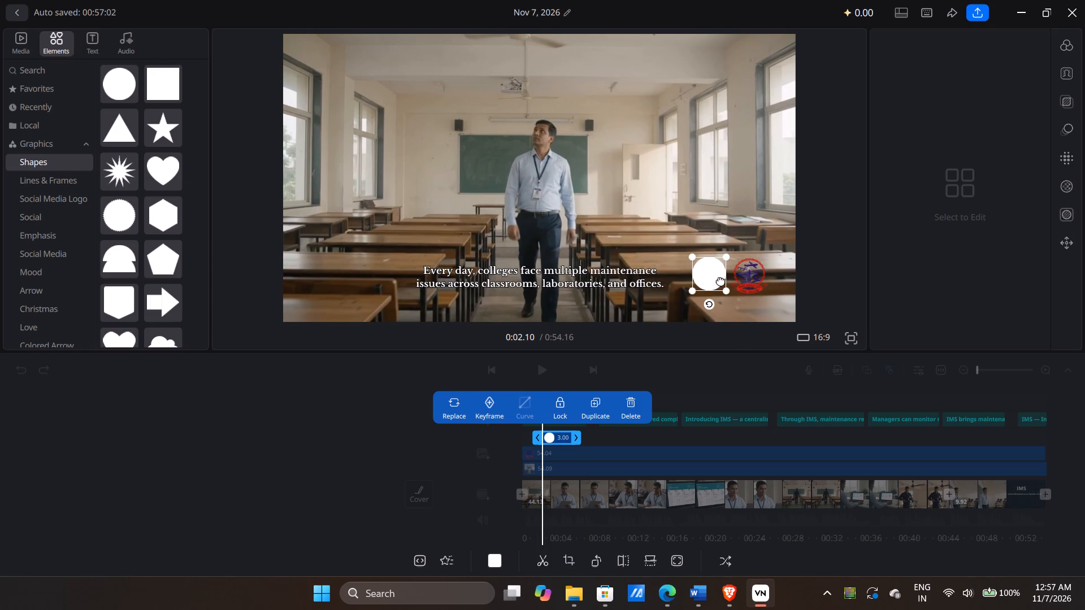
pyautogui.moveTo(711, 277); pyautogui.dragTo(750, 278)
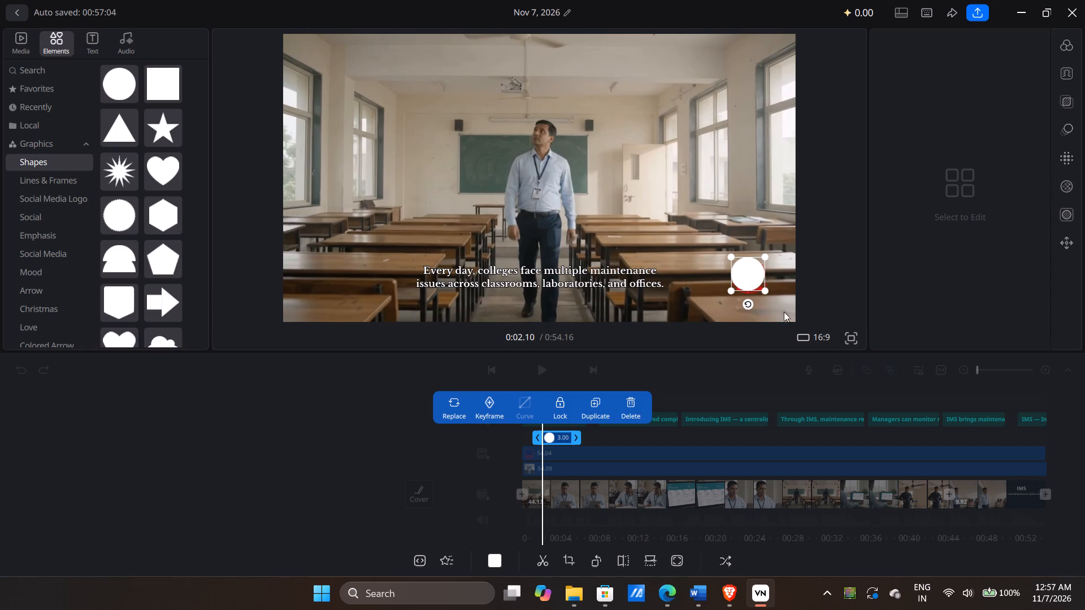
pyautogui.click(765, 290)
pyautogui.moveTo(766, 292); pyautogui.dragTo(771, 295)
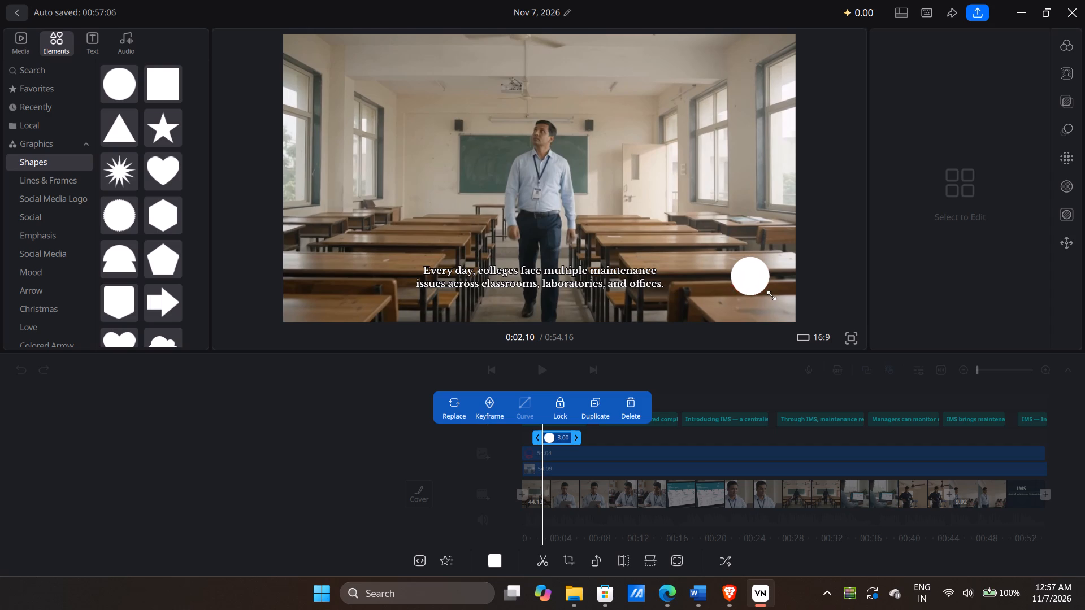
pyautogui.moveTo(771, 295); pyautogui.dragTo(772, 296)
pyautogui.click(423, 472)
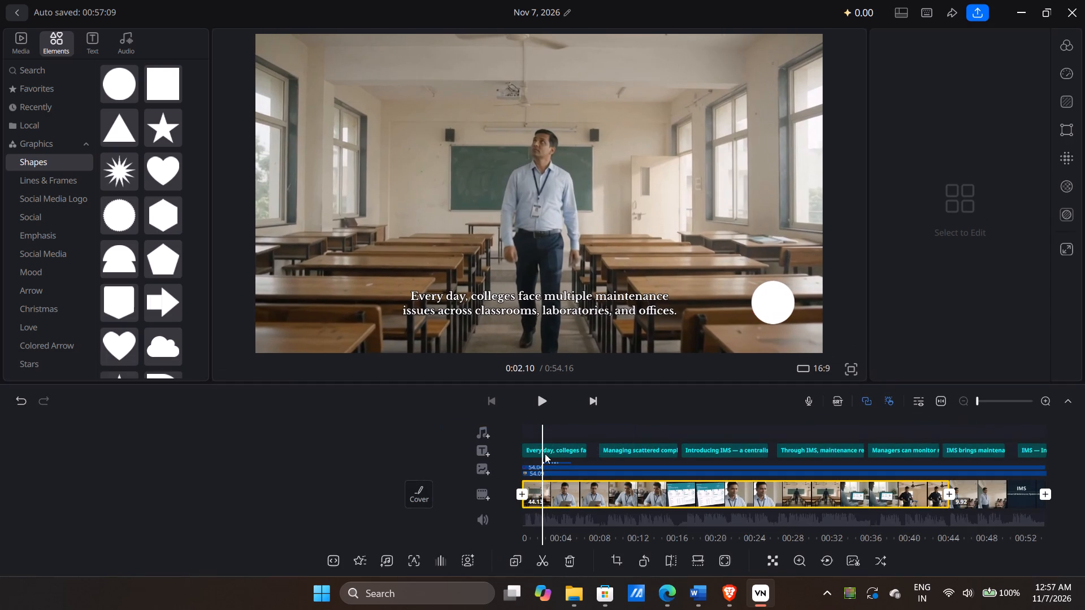
# Extend the white circle overlay from the start of the video to about 54 seconds, matching the logo overlay.
pyautogui.click(550, 460)
pyautogui.click(551, 461)
pyautogui.click(545, 465)
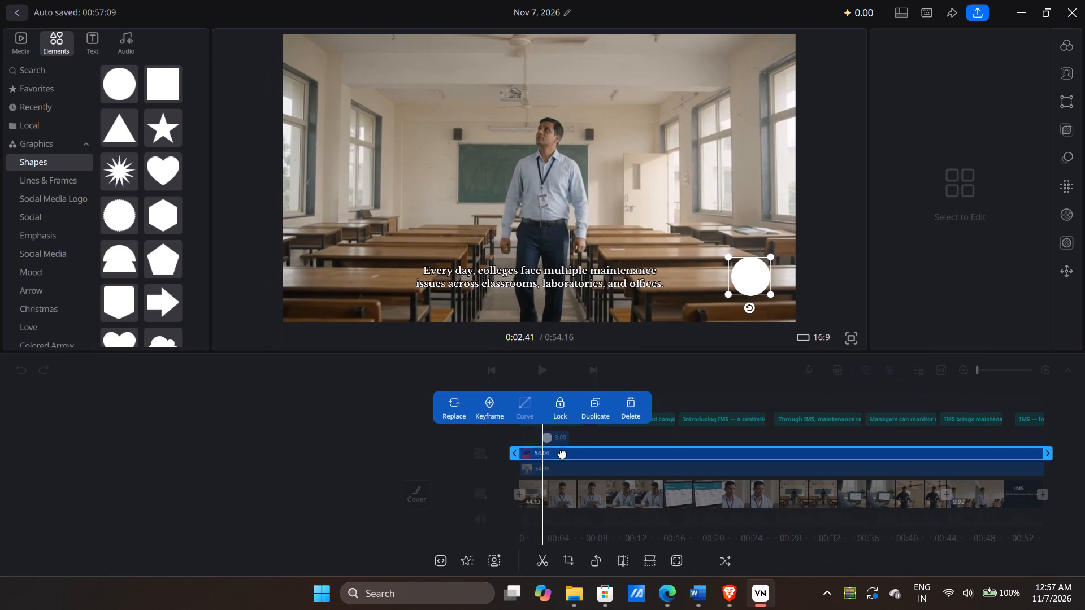
pyautogui.click(557, 429)
pyautogui.click(551, 461)
pyautogui.click(551, 461)
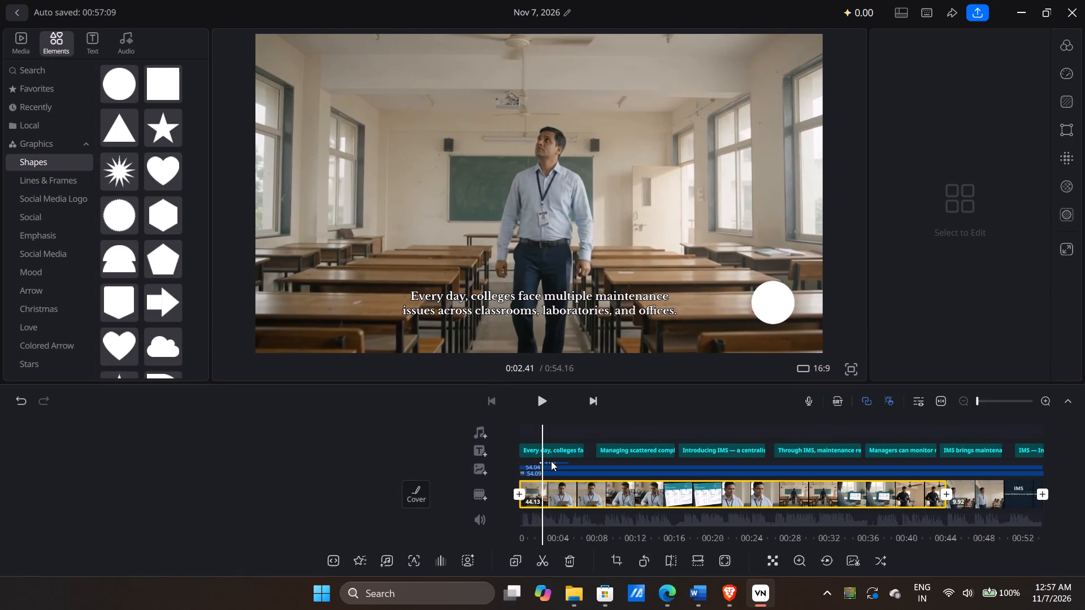
pyautogui.click(551, 465)
pyautogui.click(552, 438)
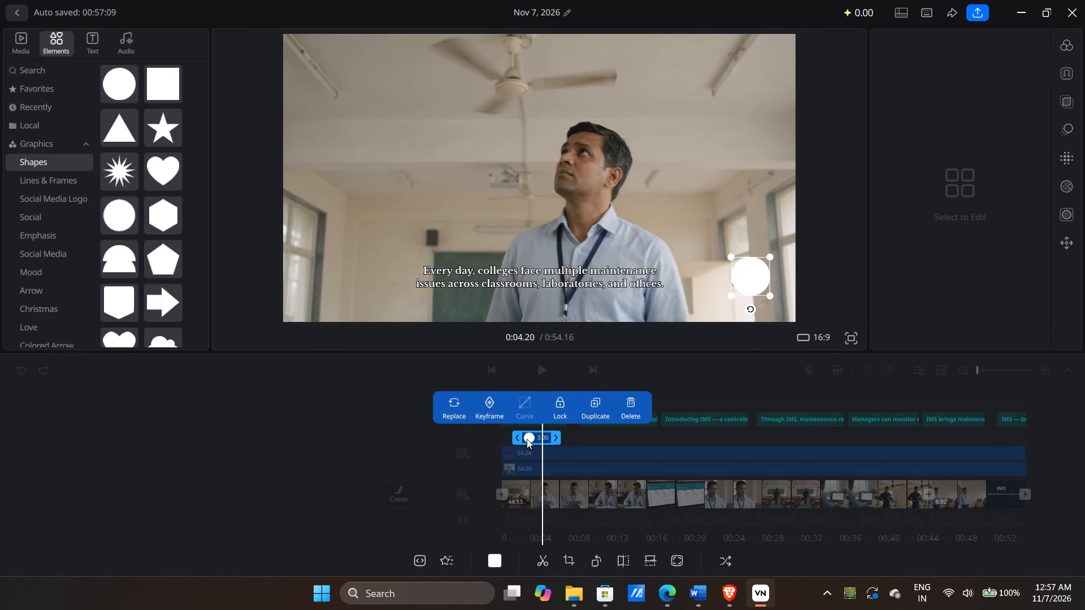
pyautogui.moveTo(520, 439); pyautogui.dragTo(487, 436)
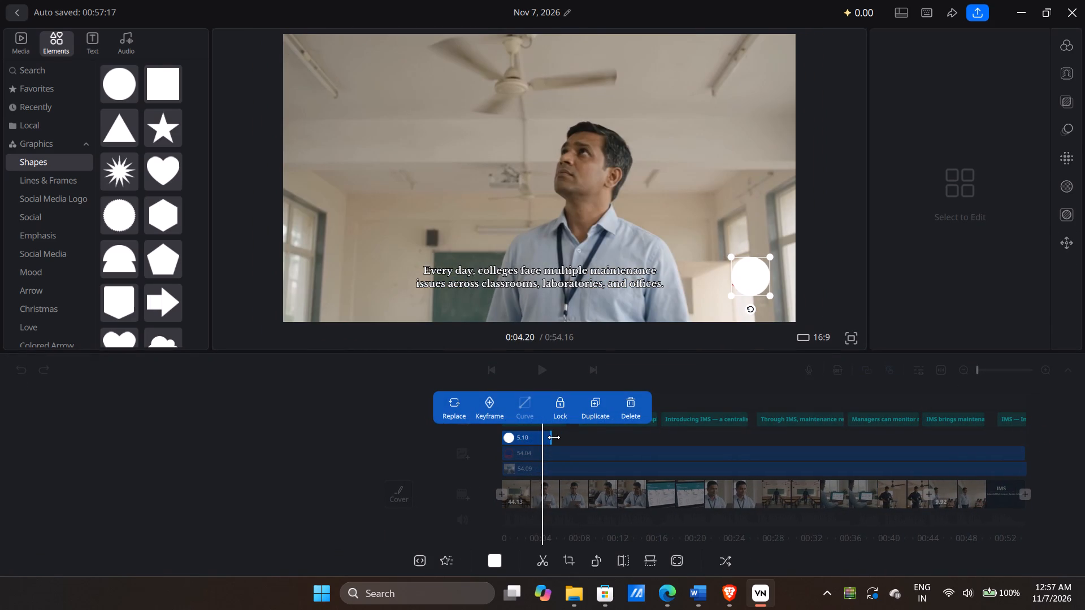
pyautogui.moveTo(553, 437); pyautogui.dragTo(1025, 465)
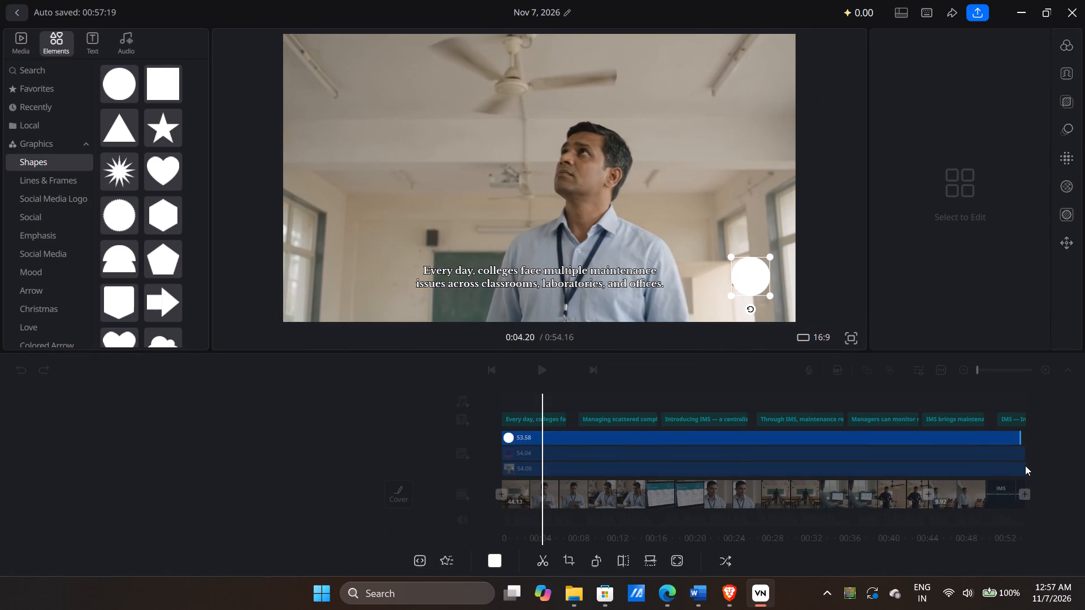
pyautogui.moveTo(1025, 465); pyautogui.dragTo(1027, 465)
# Move the college logo overlay to the layer above the white circle so the circle becomes its background.
pyautogui.click(566, 454)
pyautogui.moveTo(541, 456); pyautogui.dragTo(541, 446)
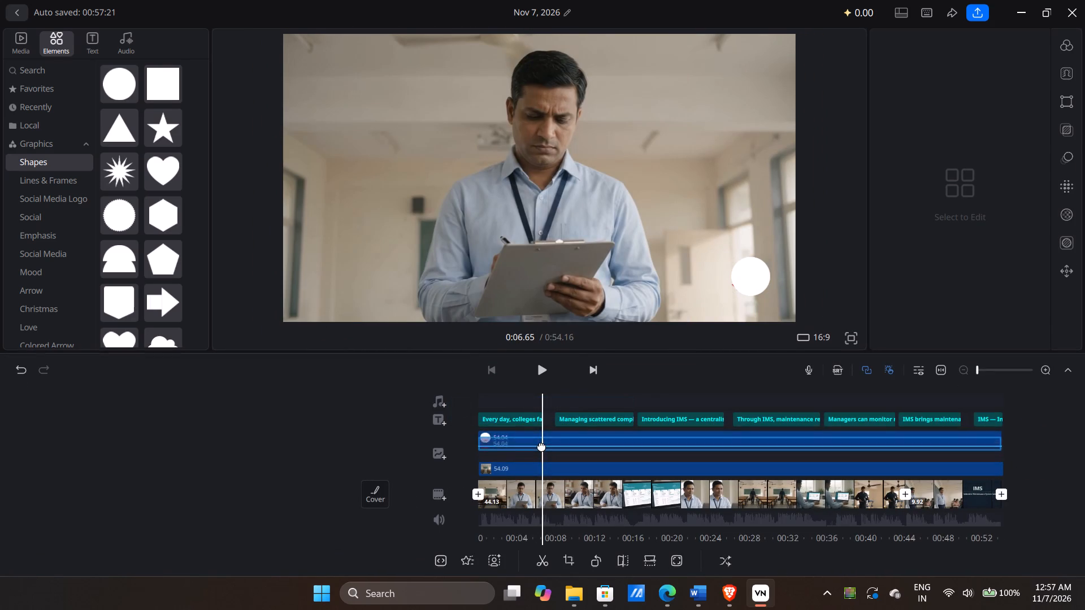
pyautogui.moveTo(541, 446); pyautogui.dragTo(544, 430)
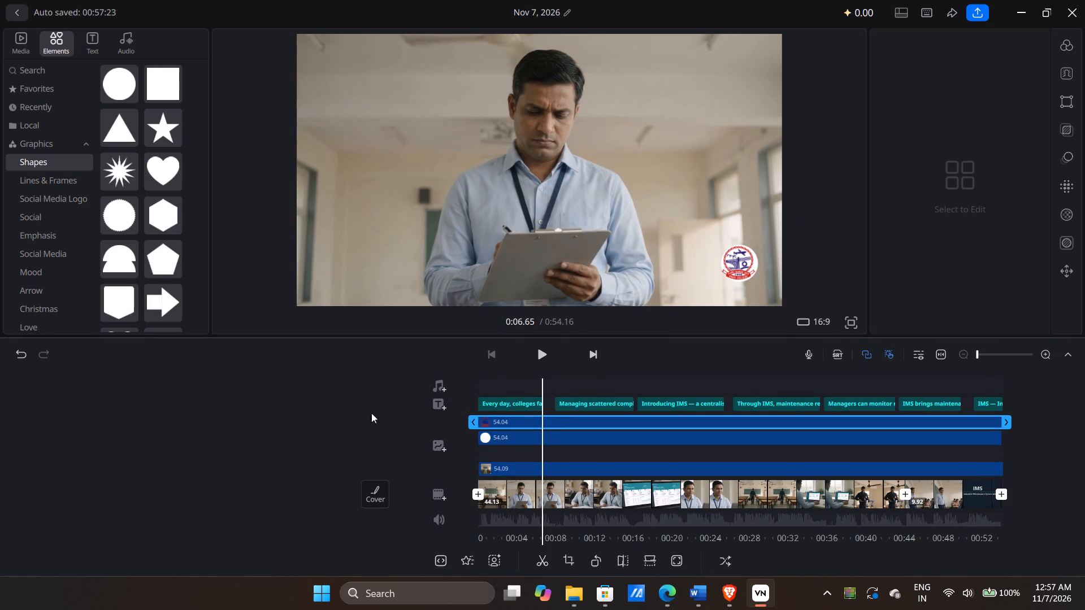
pyautogui.click(281, 400)
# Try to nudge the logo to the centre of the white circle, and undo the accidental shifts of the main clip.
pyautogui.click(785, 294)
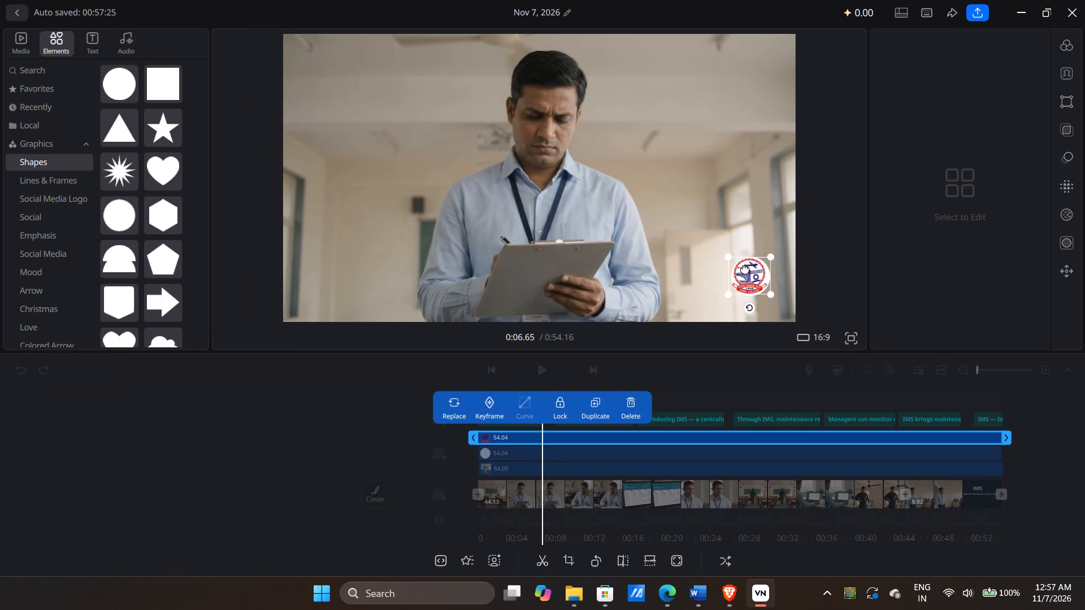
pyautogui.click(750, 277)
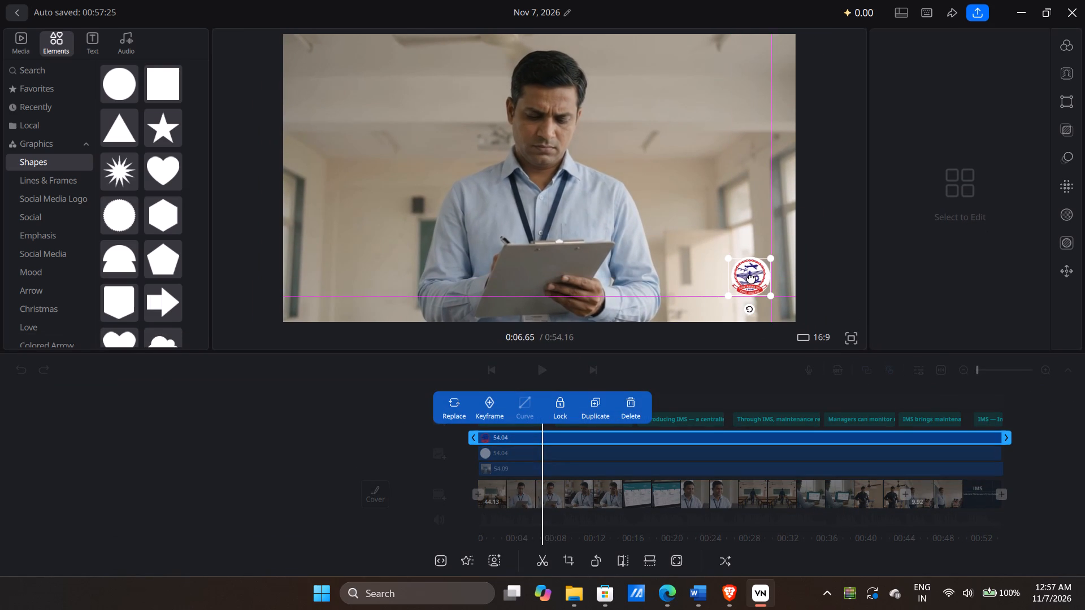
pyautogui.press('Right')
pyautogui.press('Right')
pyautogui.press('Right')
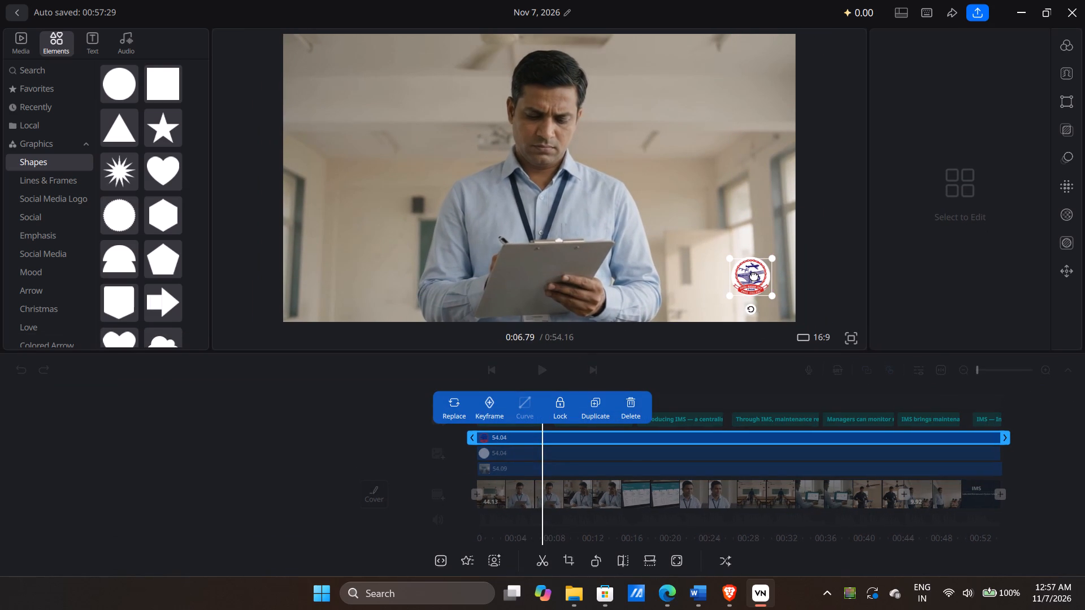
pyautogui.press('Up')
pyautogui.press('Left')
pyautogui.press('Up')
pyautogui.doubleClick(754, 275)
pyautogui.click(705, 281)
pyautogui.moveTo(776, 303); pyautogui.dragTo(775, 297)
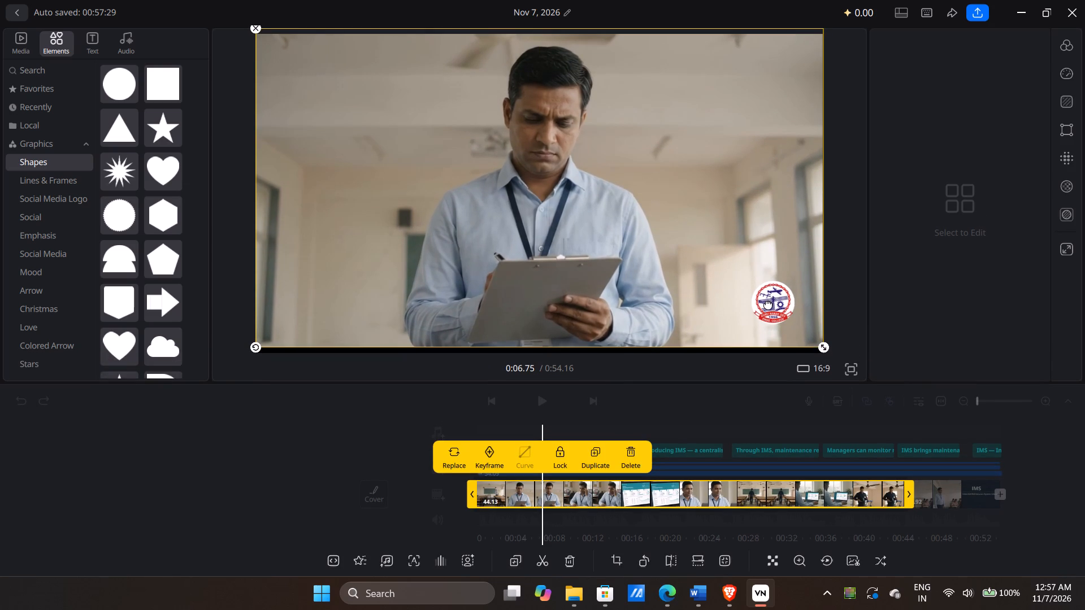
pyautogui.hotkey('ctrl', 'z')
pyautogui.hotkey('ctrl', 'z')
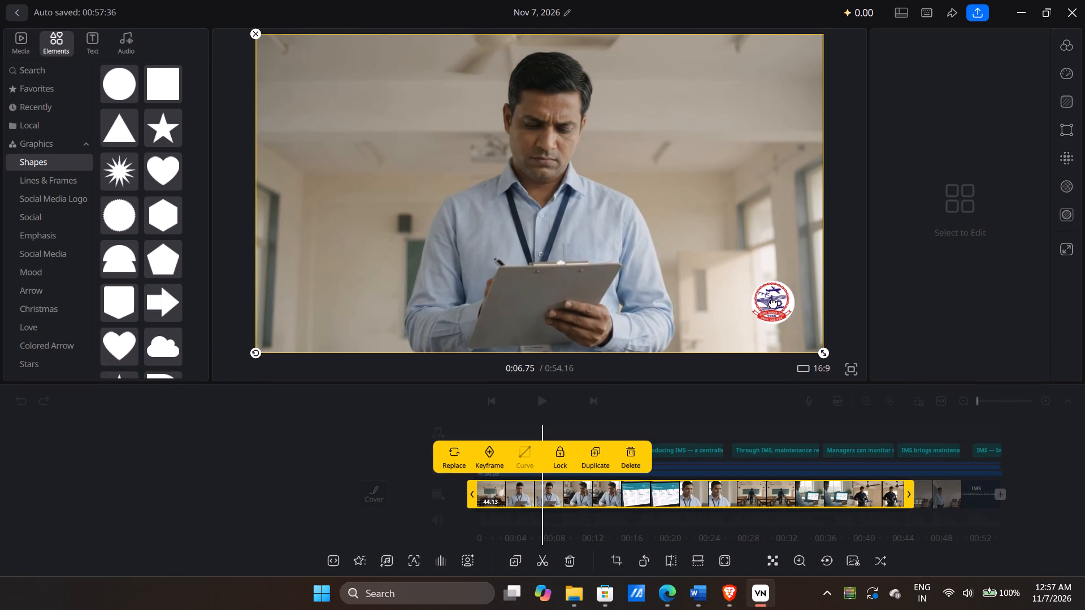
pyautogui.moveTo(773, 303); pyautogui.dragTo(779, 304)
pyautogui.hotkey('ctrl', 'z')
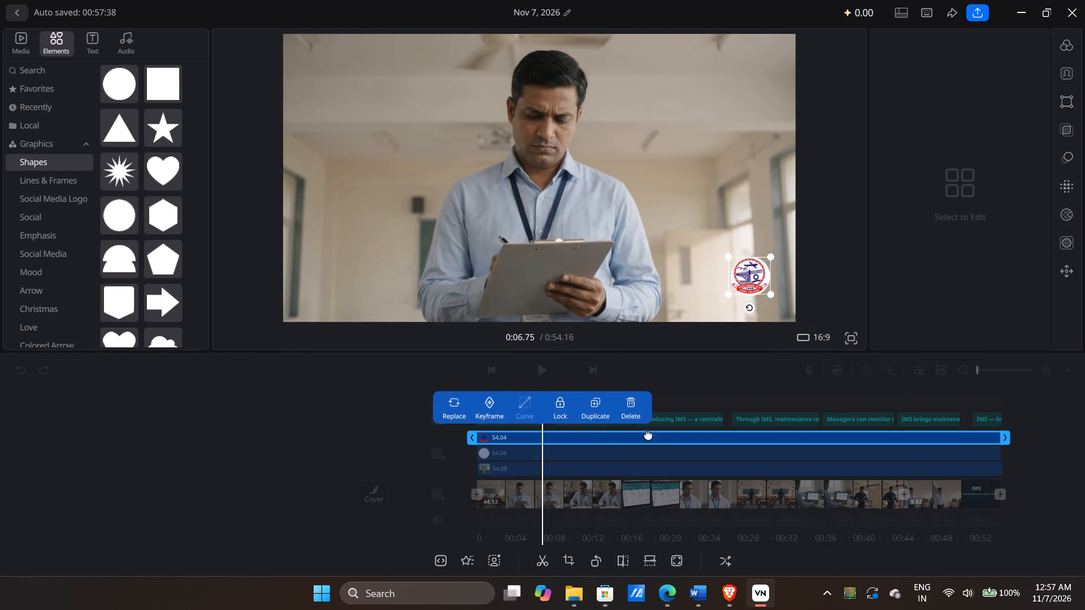
# Select the college logo overlay and nudge it slightly so it sits centred on the white circle.
pyautogui.click(580, 442)
pyautogui.click(580, 436)
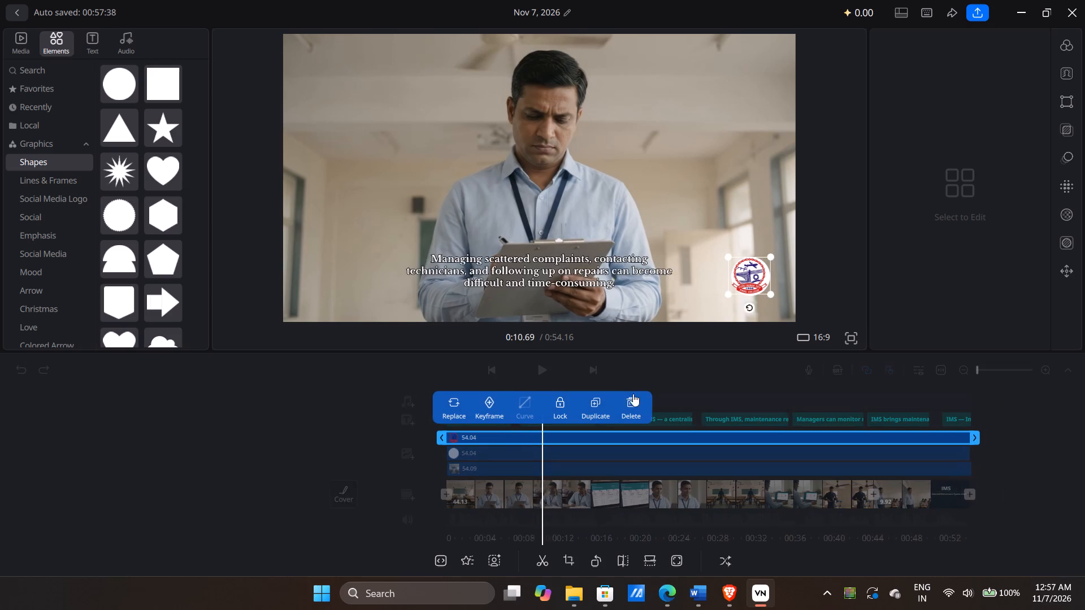
pyautogui.click(753, 277)
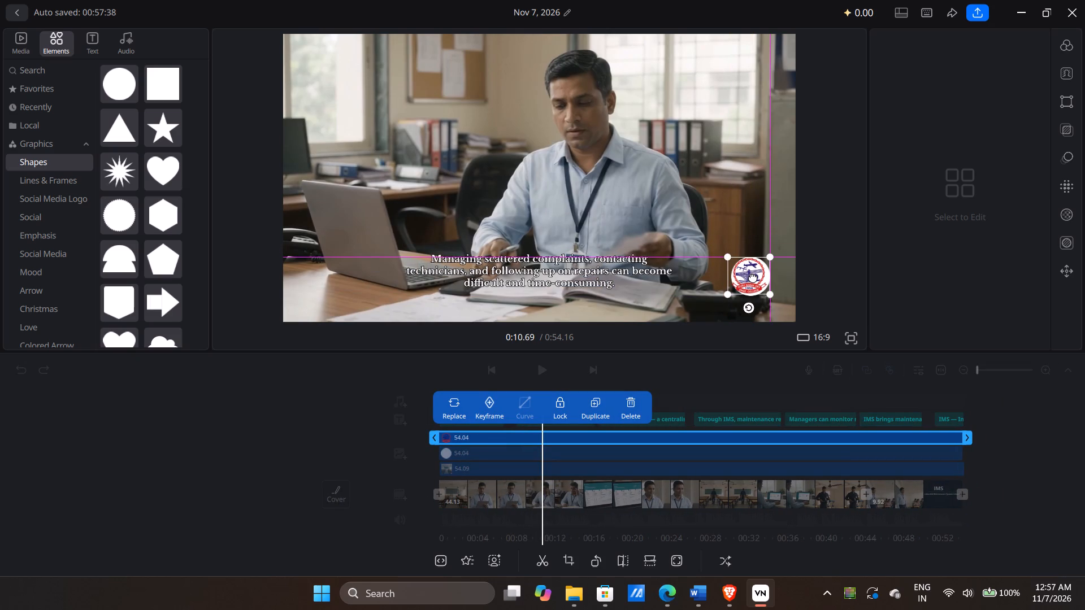
pyautogui.click(886, 285)
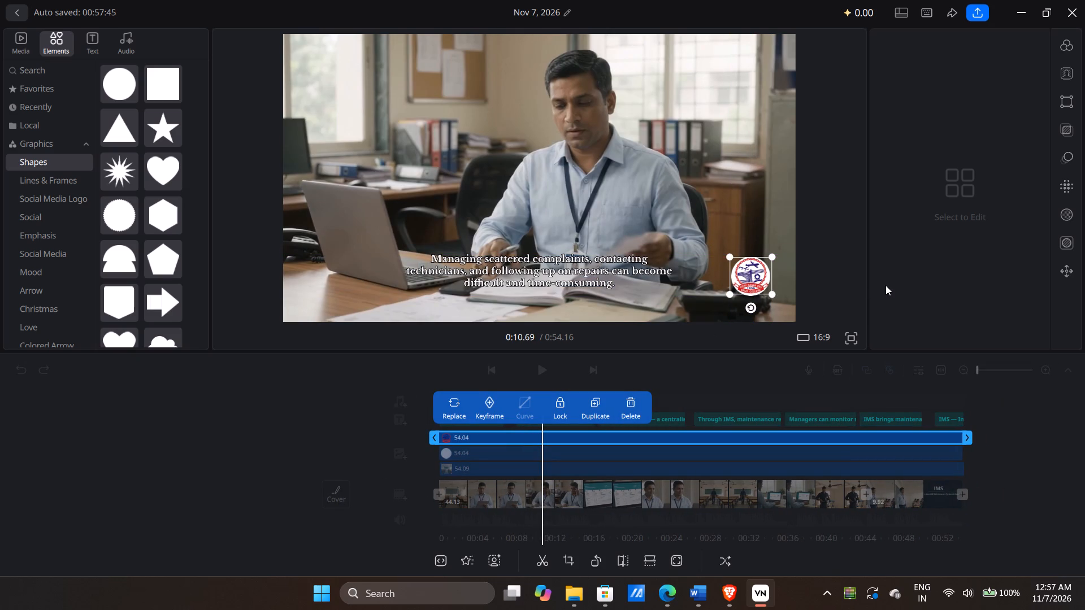
pyautogui.click(899, 283)
pyautogui.click(846, 277)
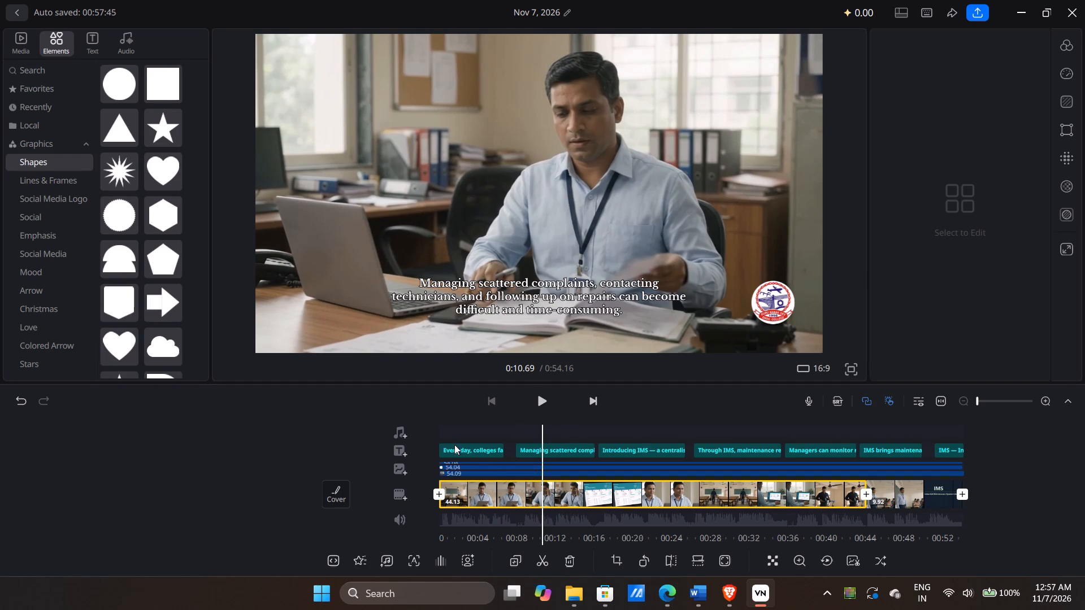
# Preview the opening scene, and apply the Black transition at the start of the first clip with a slightly longer duration.
pyautogui.moveTo(453, 424); pyautogui.dragTo(601, 438)
pyautogui.click(546, 399)
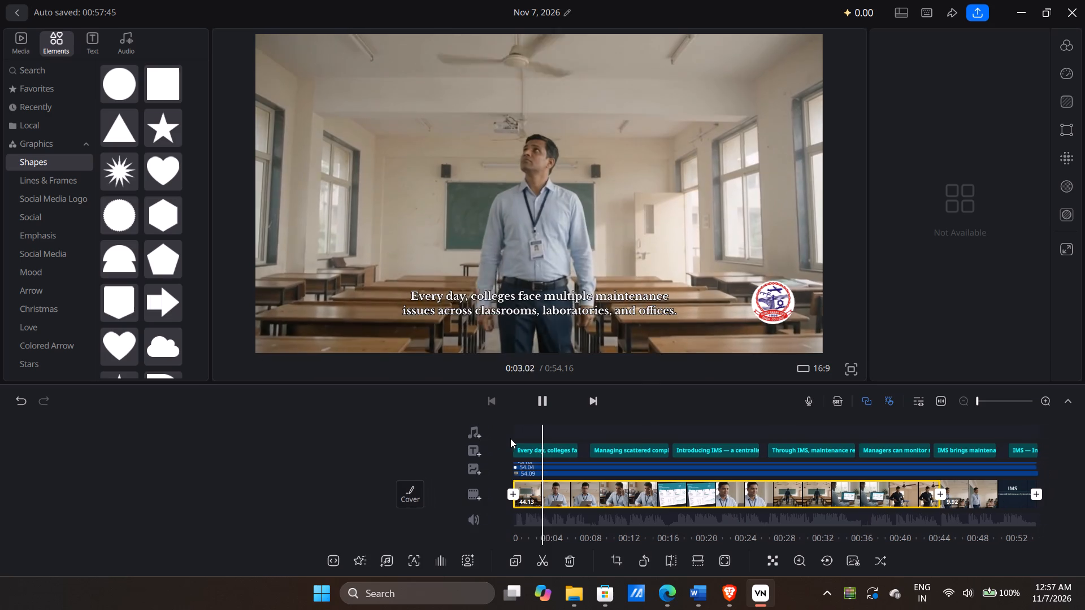
pyautogui.moveTo(502, 432); pyautogui.dragTo(575, 438)
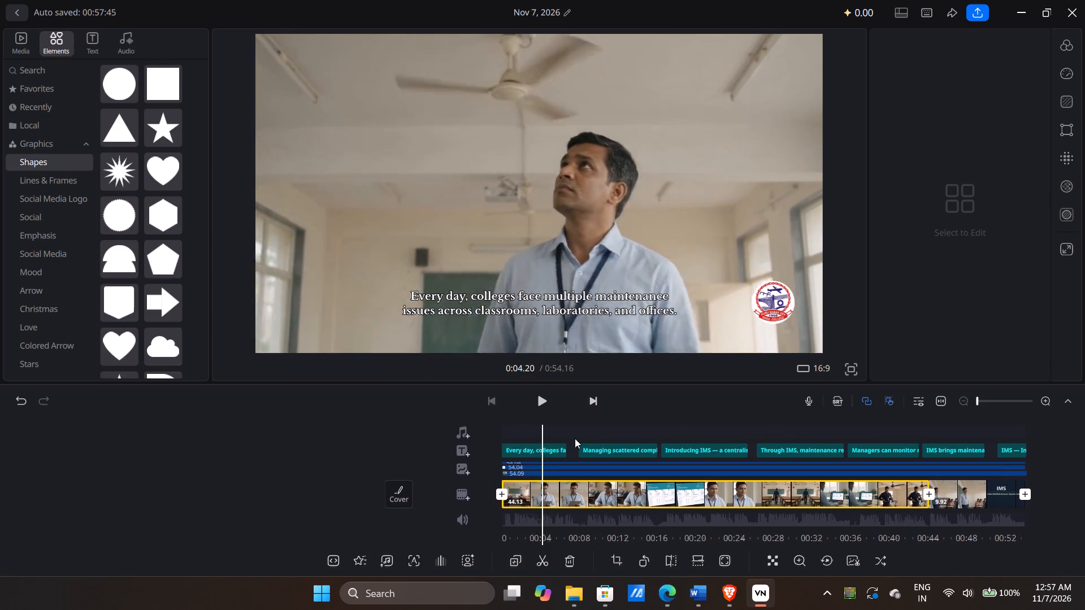
pyautogui.moveTo(575, 438); pyautogui.dragTo(576, 438)
pyautogui.click(536, 493)
pyautogui.click(490, 454)
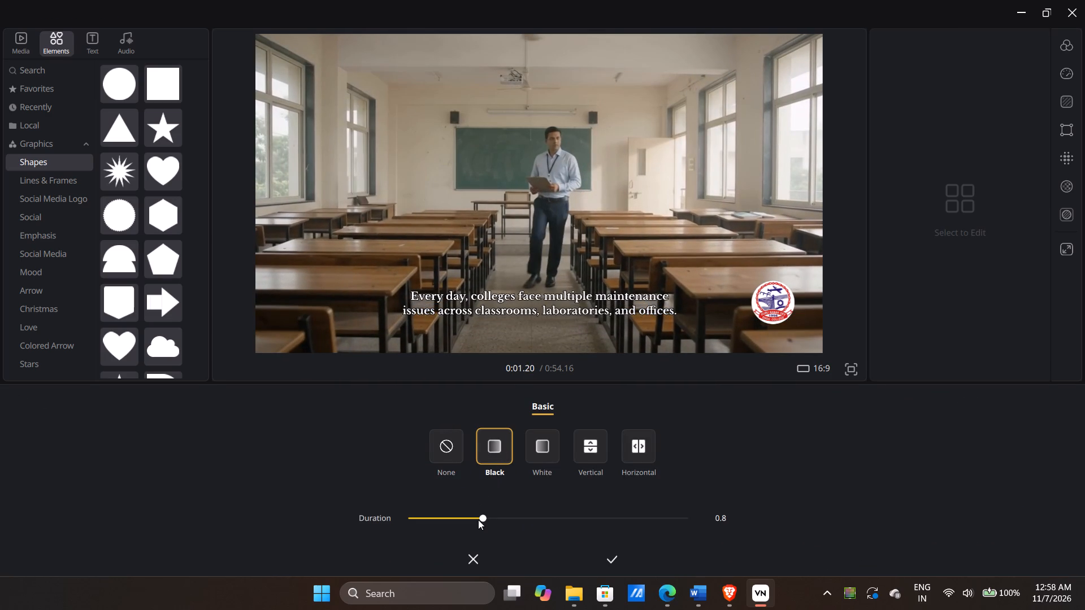
pyautogui.moveTo(483, 520); pyautogui.dragTo(494, 520)
pyautogui.click(608, 555)
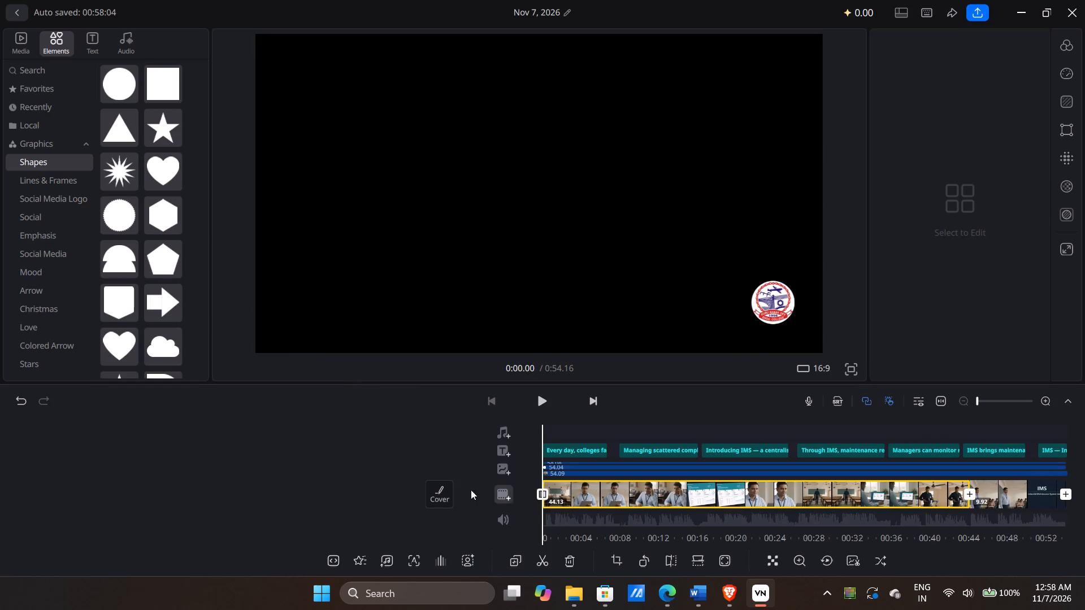
# Set the Fade In caption animation duration of the opening "Every day, colleges face" caption to 2.2.
pyautogui.click(565, 448)
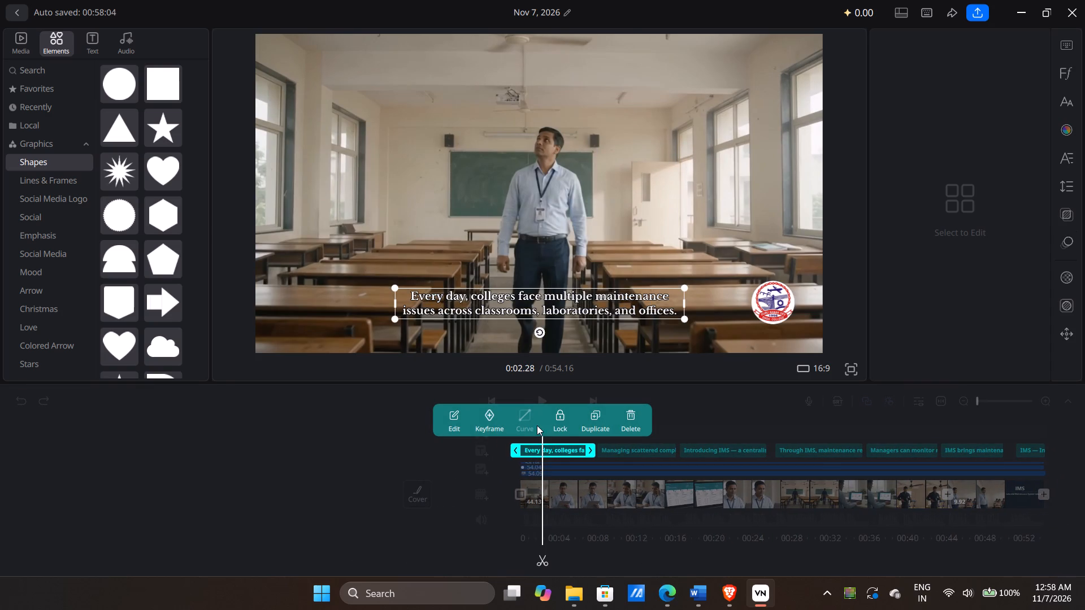
pyautogui.click(1064, 245)
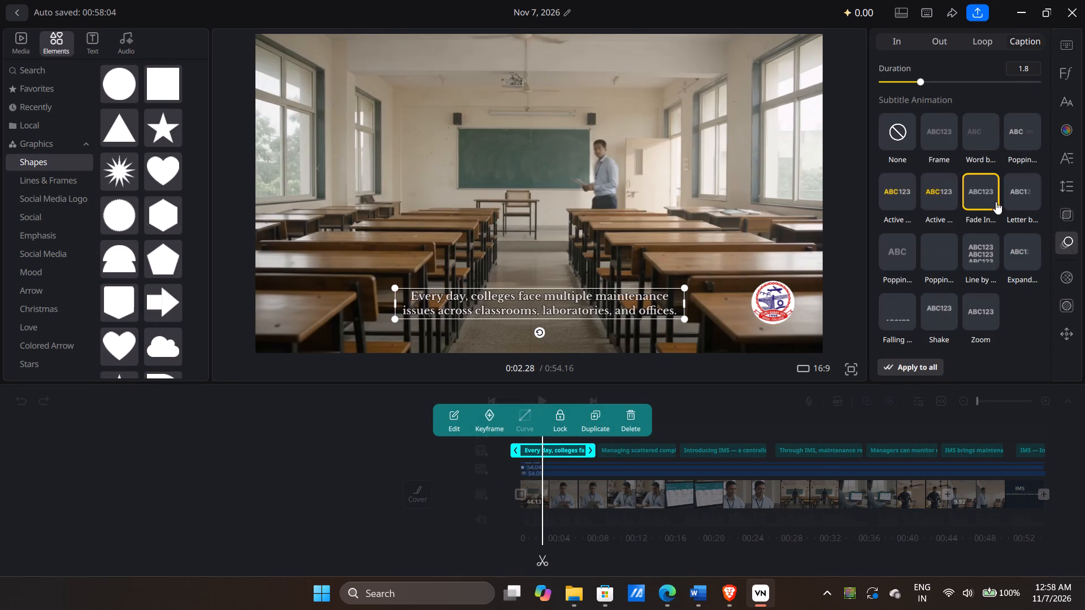
pyautogui.moveTo(922, 81); pyautogui.dragTo(931, 78)
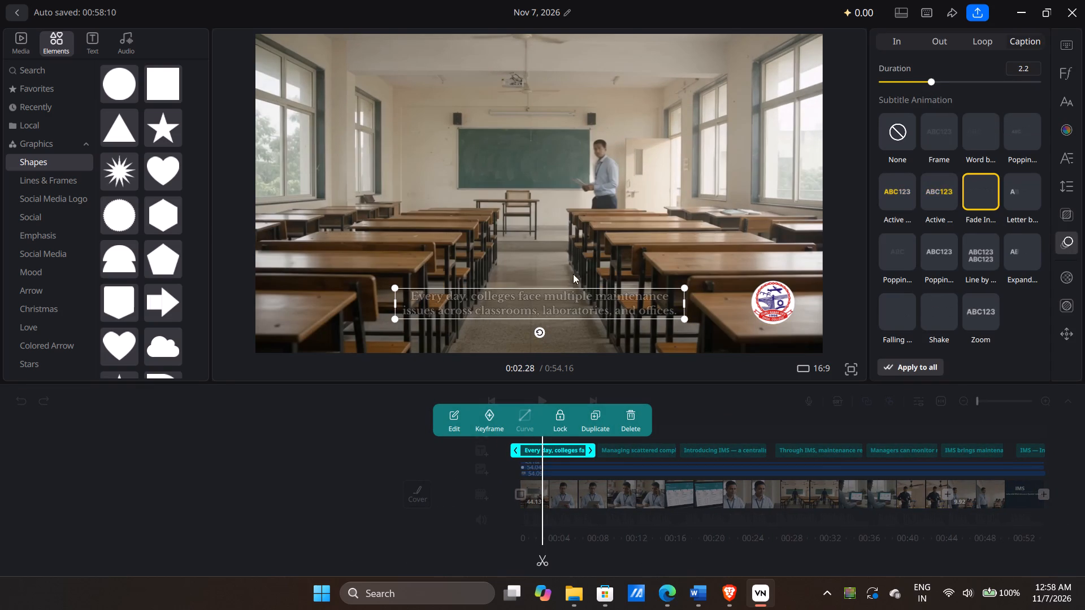
pyautogui.click(372, 409)
# Preview up to the "Introducing IMS" caption, widen its text box to wrap on three lines, and centre it horizontally near the frame's bottom.
pyautogui.moveTo(362, 420); pyautogui.dragTo(535, 446)
pyautogui.click(534, 400)
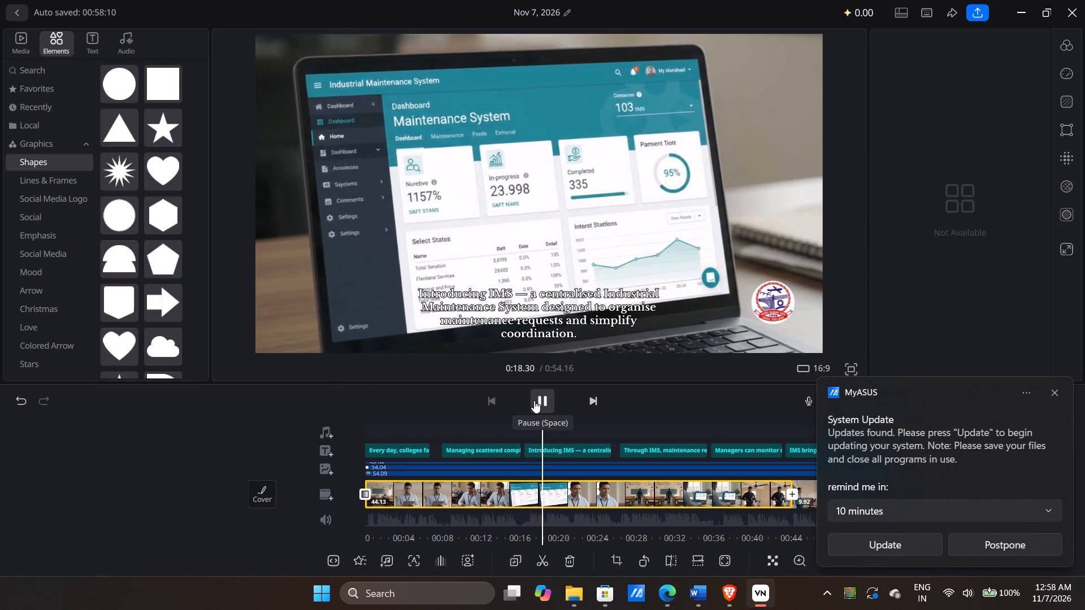
pyautogui.click(559, 460)
pyautogui.click(566, 448)
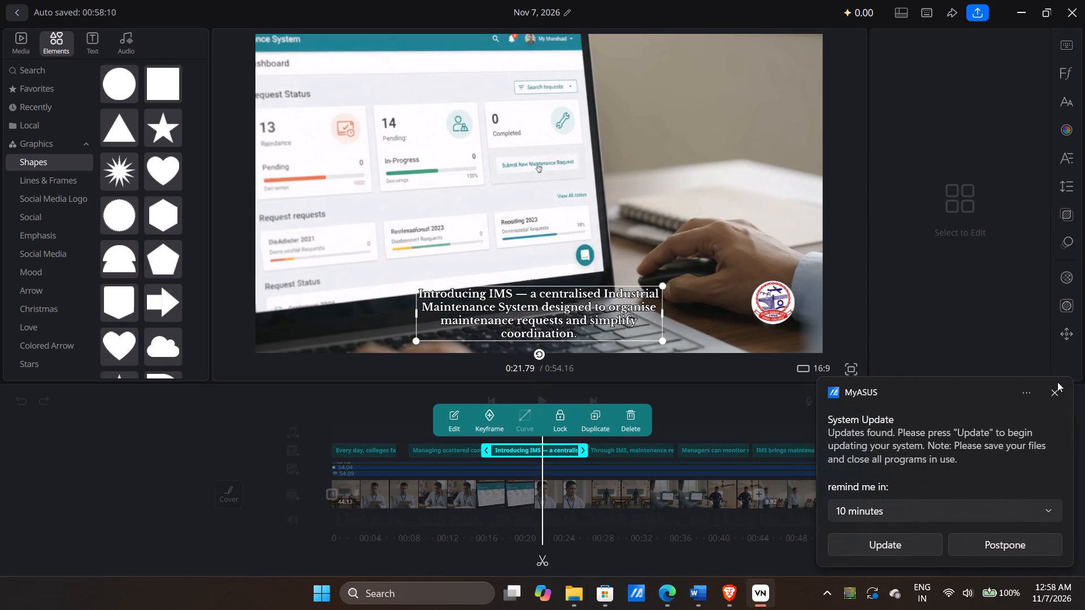
pyautogui.click(1054, 391)
pyautogui.moveTo(659, 311); pyautogui.dragTo(672, 312)
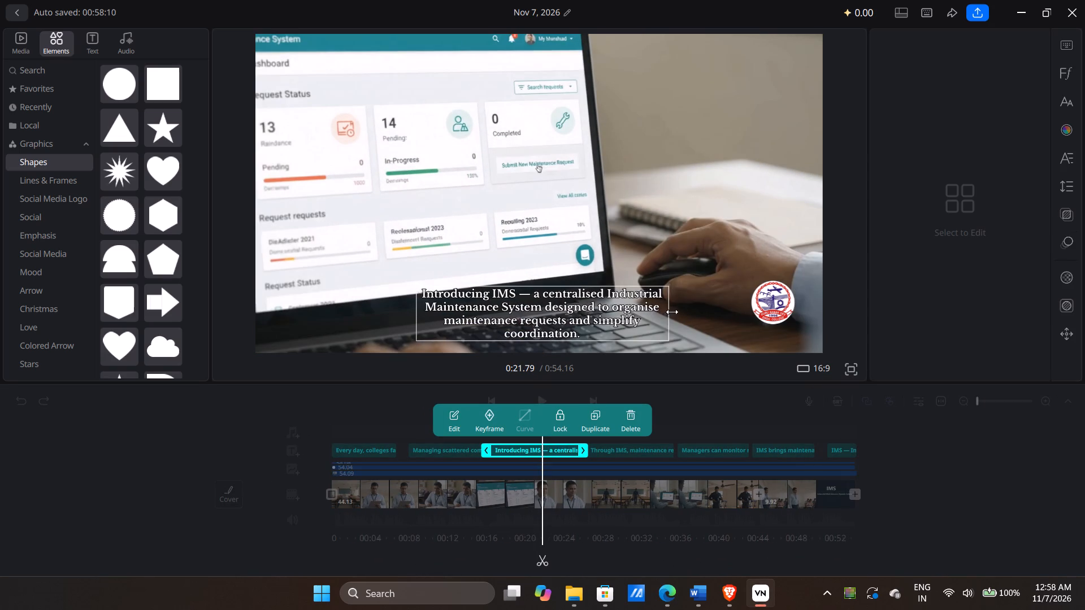
pyautogui.moveTo(672, 312); pyautogui.dragTo(735, 316)
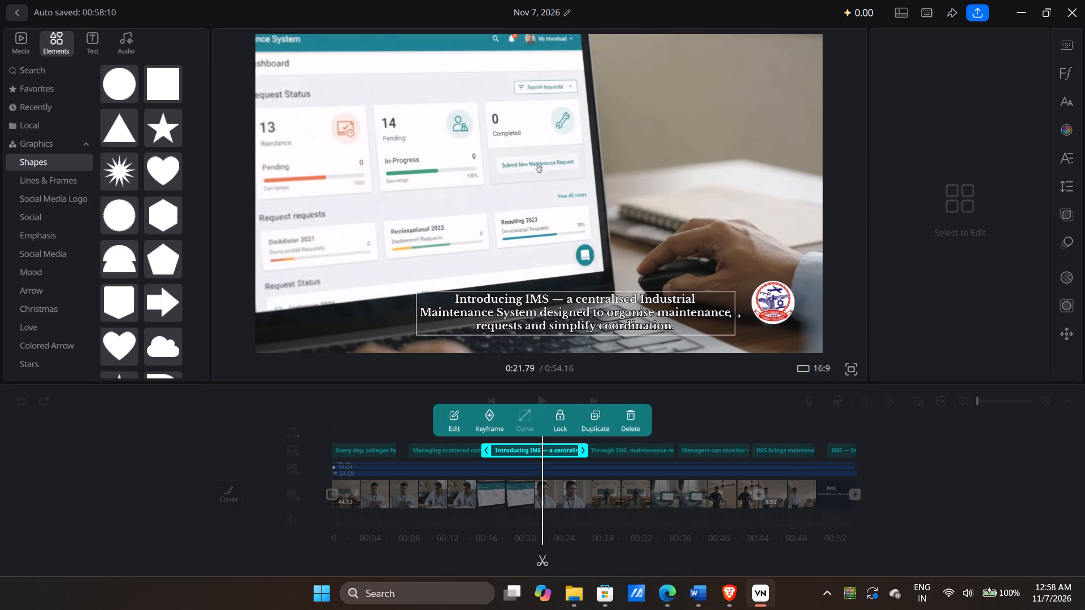
pyautogui.moveTo(735, 316); pyautogui.dragTo(736, 316)
pyautogui.moveTo(647, 316); pyautogui.dragTo(621, 316)
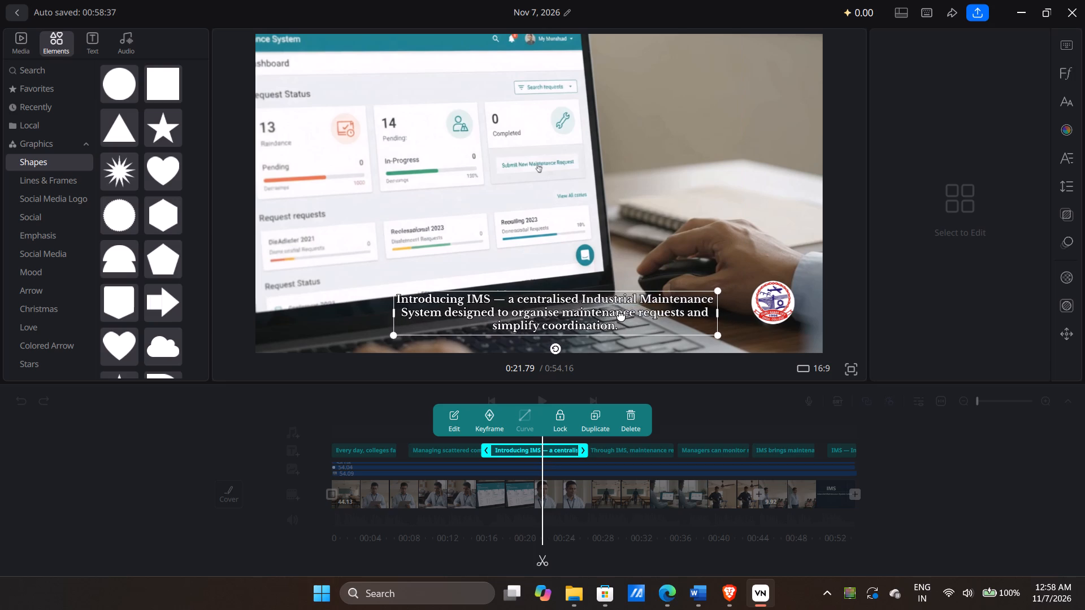
pyautogui.moveTo(621, 316); pyautogui.dragTo(609, 317)
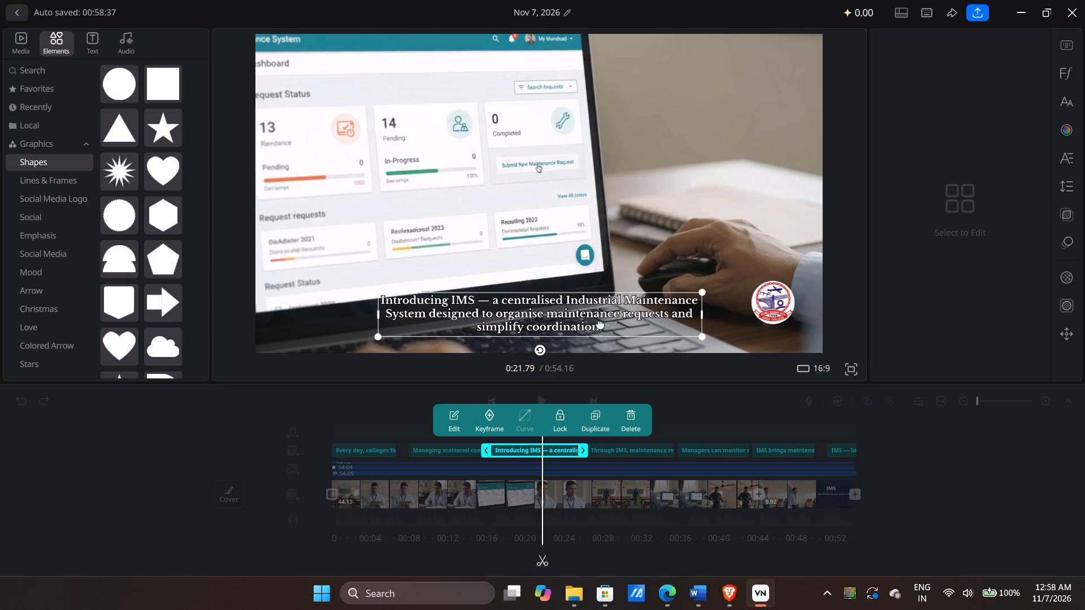
pyautogui.click(294, 398)
# Compare the "Managing scattered complaints" and "Introducing IMS" captions in the preview, and nudge the "Managing scattered complaints" caption slightly lower.
pyautogui.moveTo(362, 422); pyautogui.dragTo(454, 422)
pyautogui.click(545, 396)
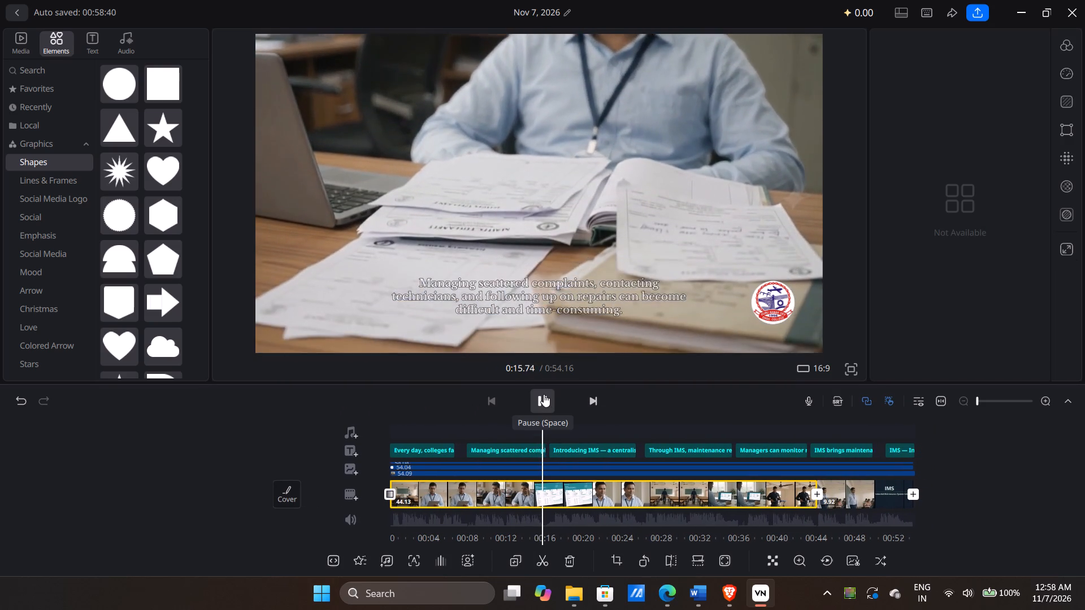
pyautogui.moveTo(462, 416); pyautogui.dragTo(489, 418)
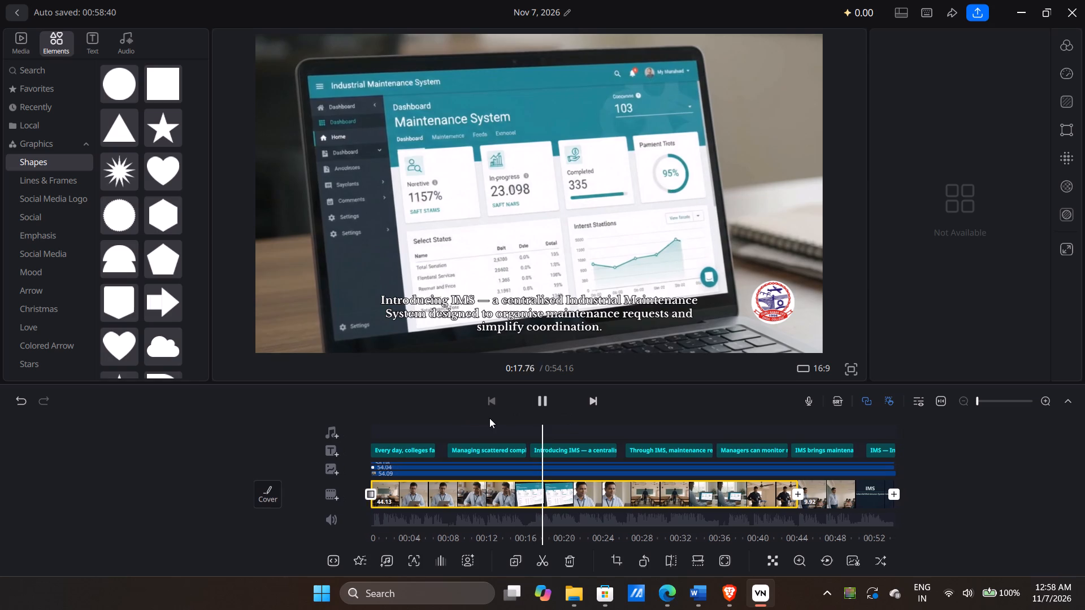
pyautogui.moveTo(489, 418); pyautogui.dragTo(490, 418)
pyautogui.moveTo(488, 419); pyautogui.dragTo(527, 419)
pyautogui.moveTo(541, 294); pyautogui.dragTo(542, 302)
pyautogui.click(542, 293)
pyautogui.moveTo(542, 292); pyautogui.dragTo(542, 298)
pyautogui.click(322, 408)
# Widen the "Through IMS, maintenance requests" caption to wrap on three lines, centre it horizontally, and lower it slightly.
pyautogui.click(534, 399)
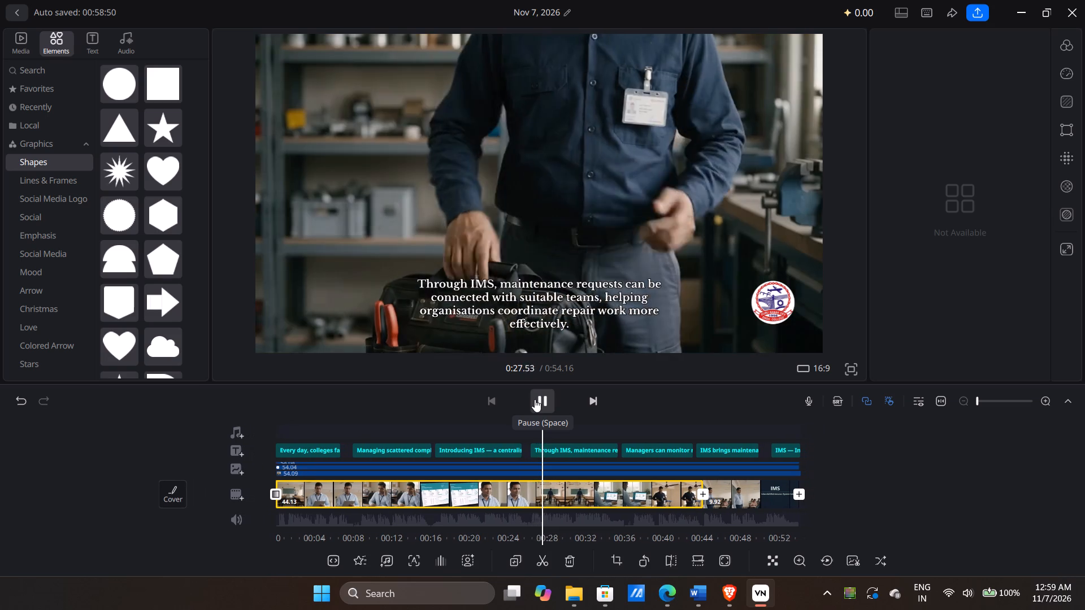
pyautogui.click(568, 448)
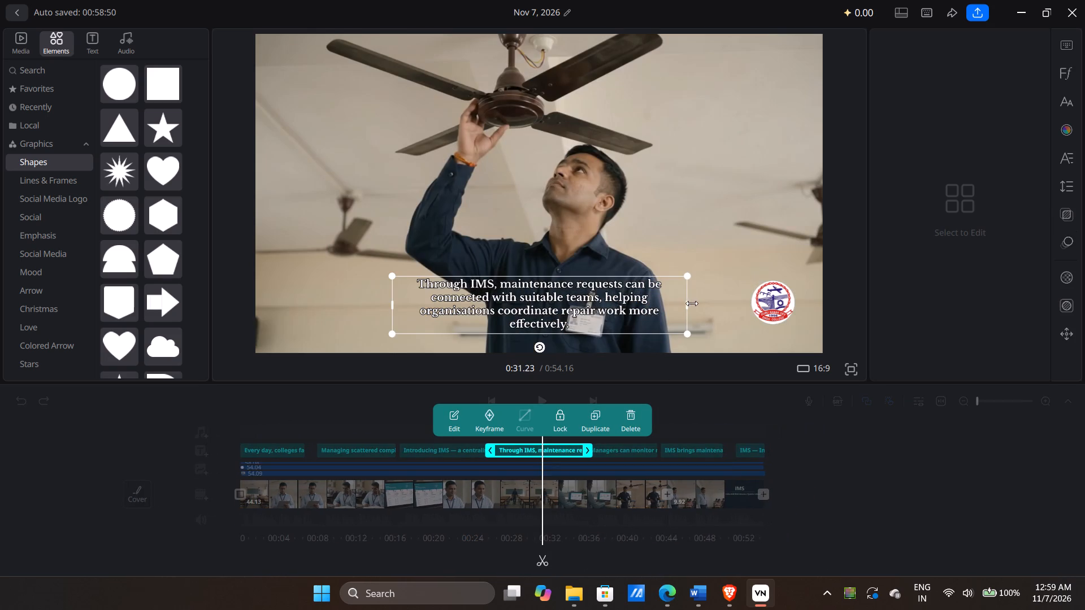
pyautogui.moveTo(686, 305); pyautogui.dragTo(719, 306)
pyautogui.moveTo(640, 303); pyautogui.dragTo(637, 303)
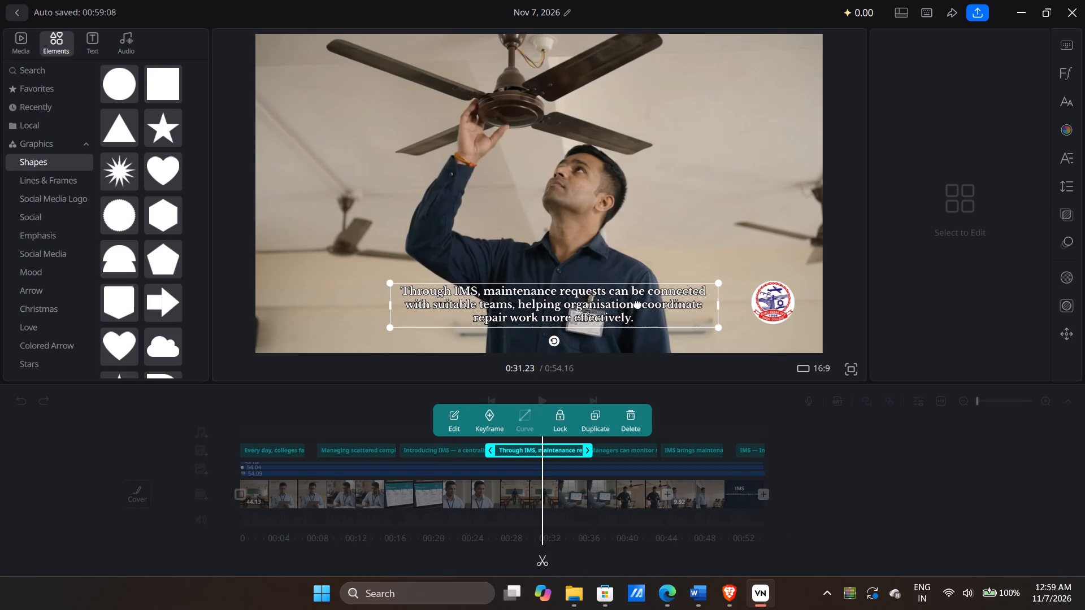
pyautogui.moveTo(637, 303); pyautogui.dragTo(636, 300)
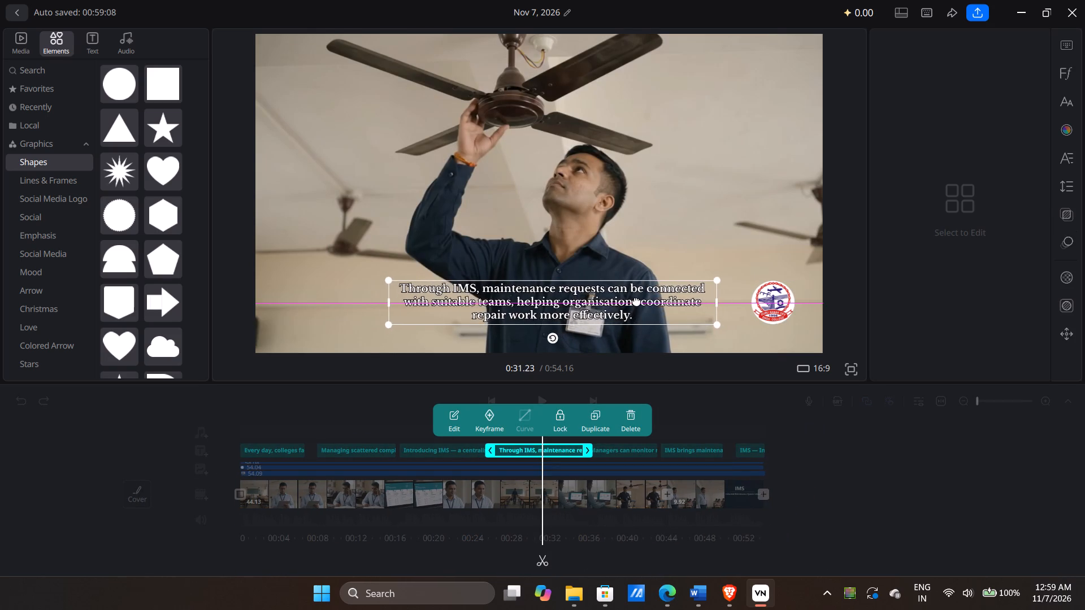
pyautogui.moveTo(636, 300); pyautogui.dragTo(633, 306)
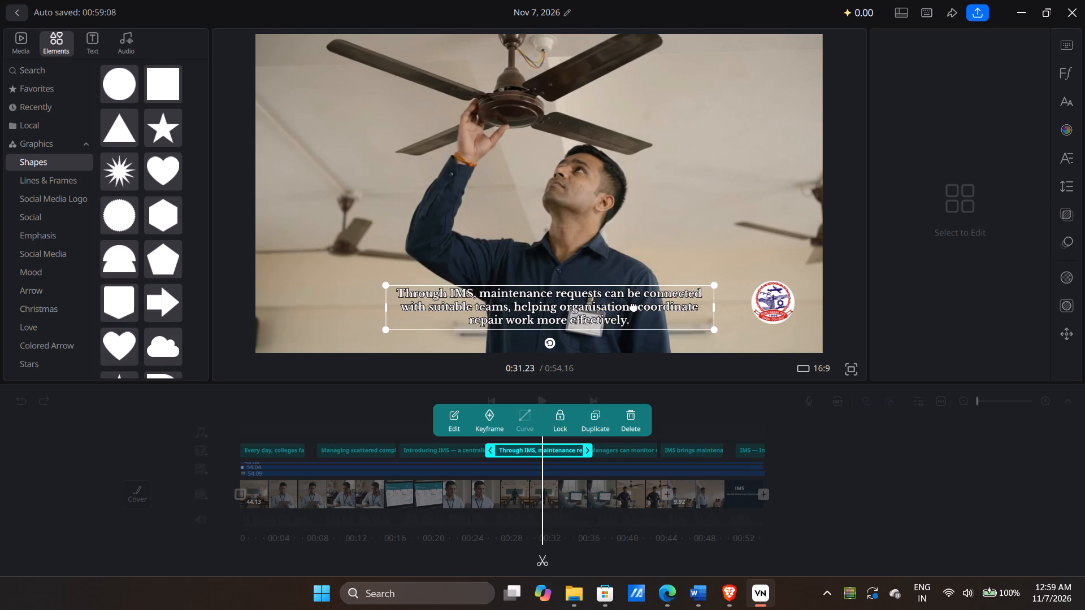
pyautogui.moveTo(633, 306); pyautogui.dragTo(622, 302)
pyautogui.click(805, 398)
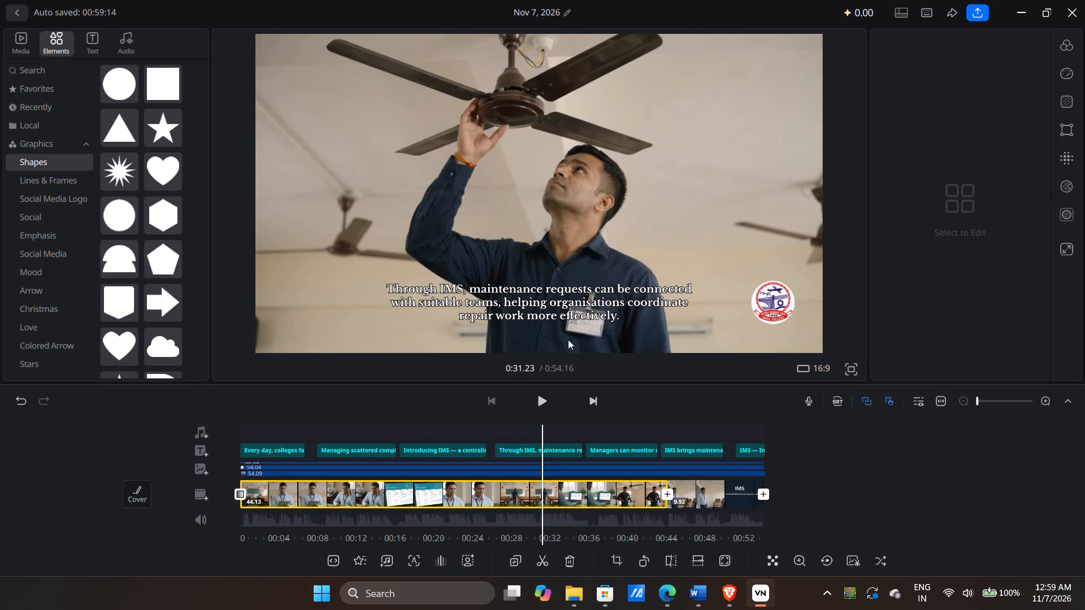
pyautogui.click(575, 309)
pyautogui.moveTo(576, 301); pyautogui.dragTo(576, 308)
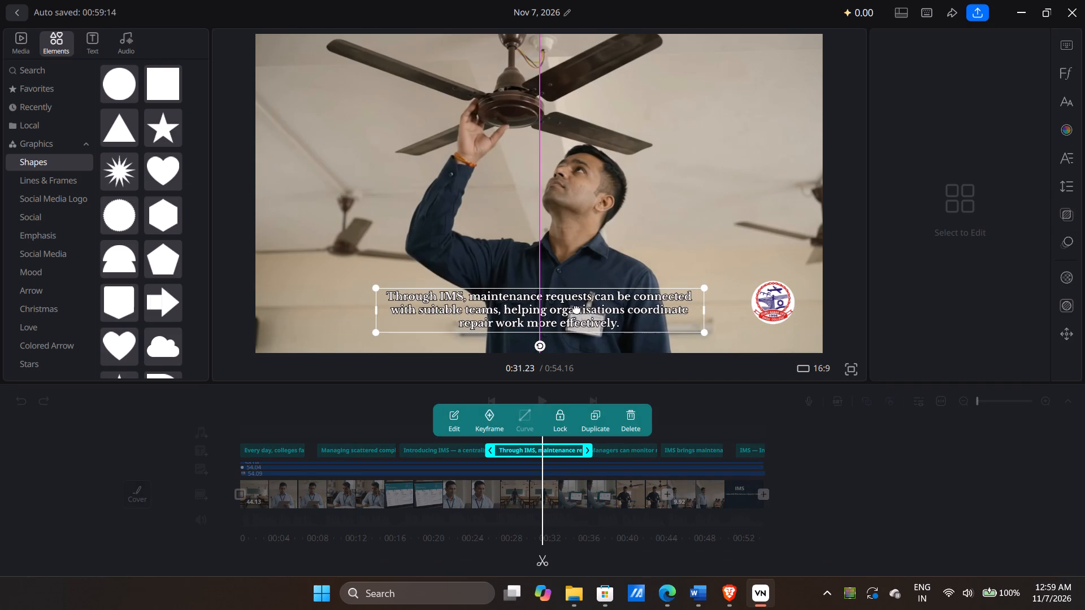
pyautogui.moveTo(576, 308); pyautogui.dragTo(576, 310)
# Lower the "Managing scattered complaints" caption slightly to match the neighbouring captions, and check the opening caption's placement.
pyautogui.moveTo(623, 393); pyautogui.dragTo(646, 394)
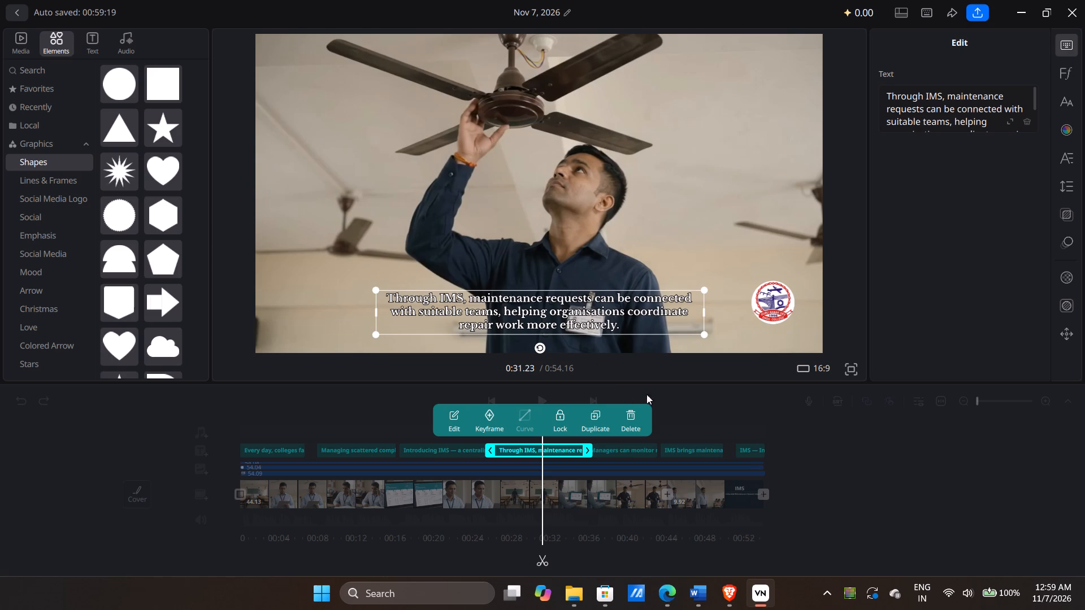
pyautogui.moveTo(646, 394); pyautogui.dragTo(675, 396)
pyautogui.moveTo(697, 415); pyautogui.dragTo(752, 416)
pyautogui.click(416, 454)
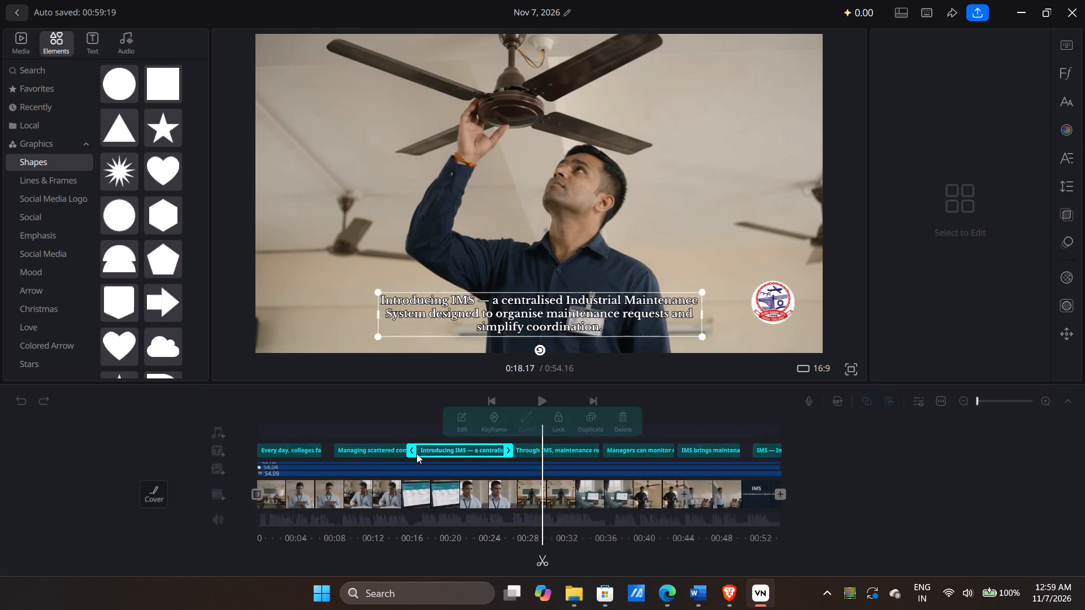
pyautogui.click(486, 446)
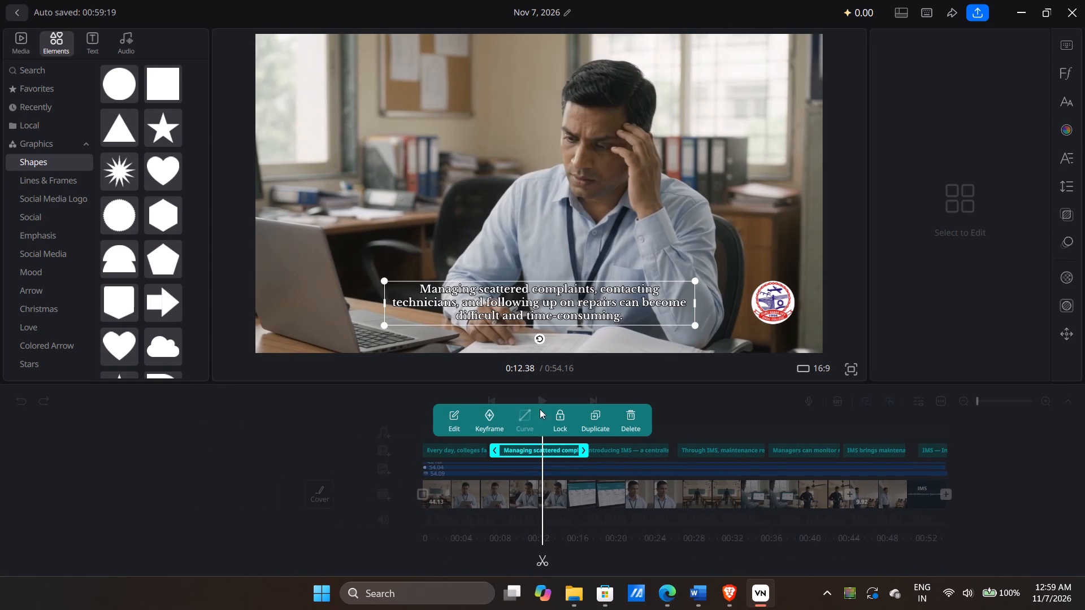
pyautogui.moveTo(552, 299); pyautogui.dragTo(552, 307)
pyautogui.click(479, 448)
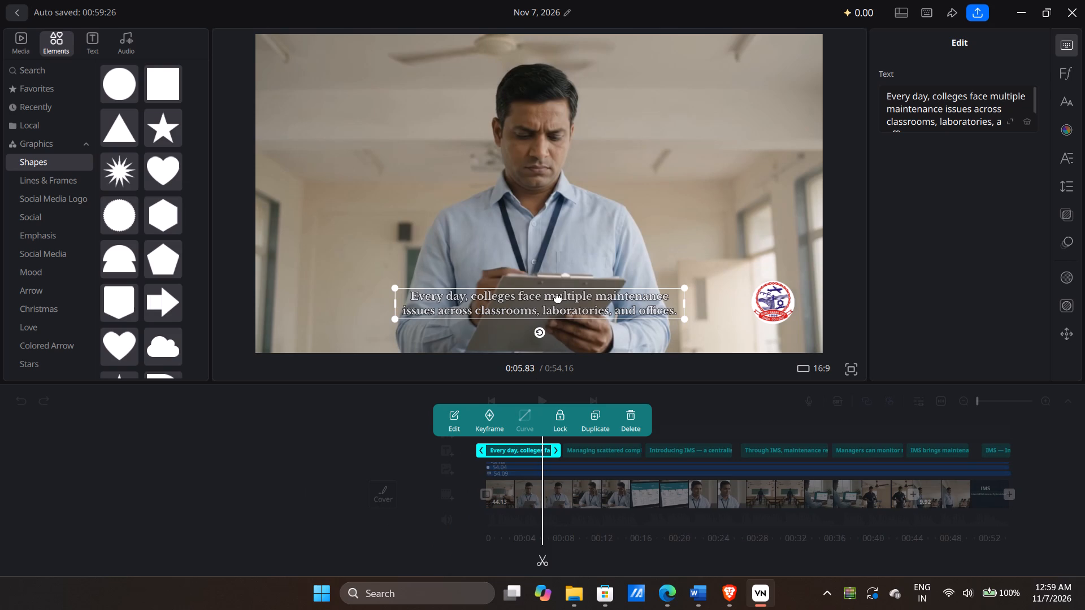
pyautogui.click(558, 298)
pyautogui.click(726, 406)
# Preview up to the "Managers can monitor repair progress" caption, widen its text box, and place it lower and horizontally centred.
pyautogui.moveTo(717, 415); pyautogui.dragTo(605, 421)
pyautogui.moveTo(650, 427); pyautogui.dragTo(507, 433)
pyautogui.click(543, 405)
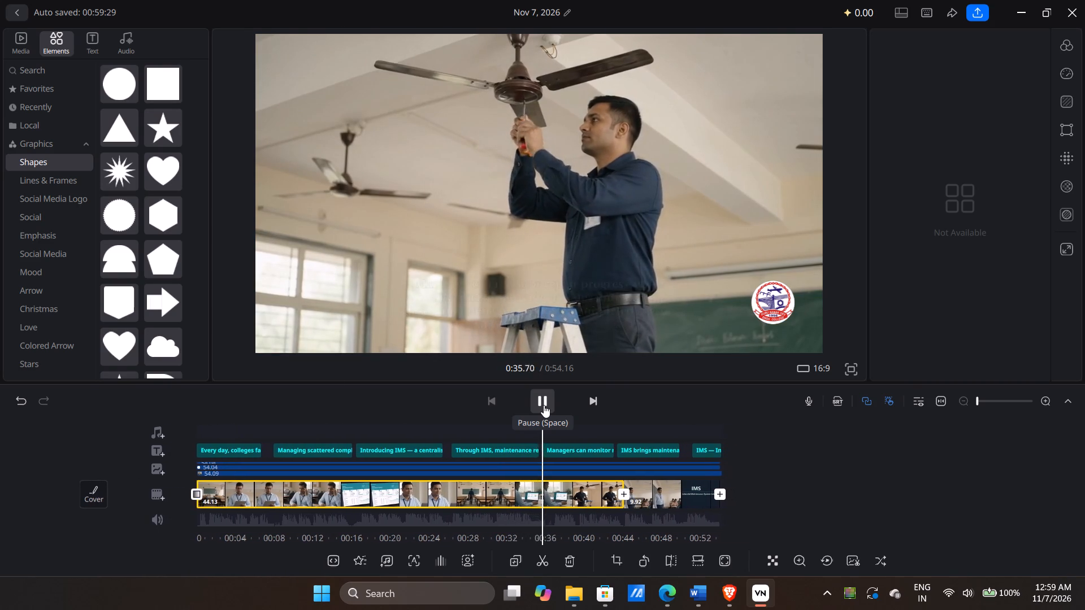
pyautogui.click(544, 405)
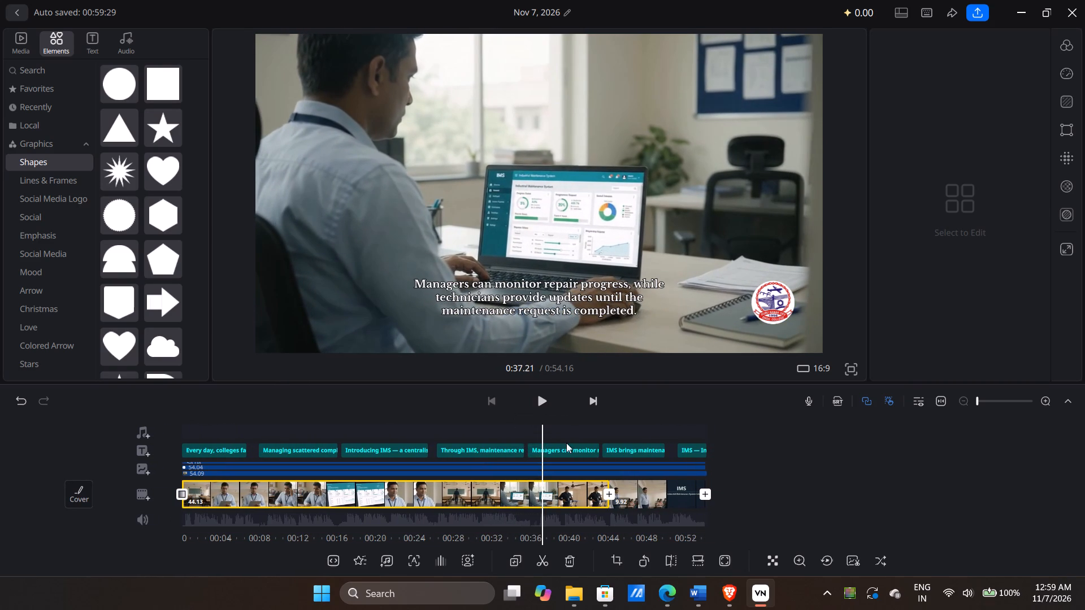
pyautogui.click(551, 295)
pyautogui.moveTo(669, 300); pyautogui.dragTo(705, 300)
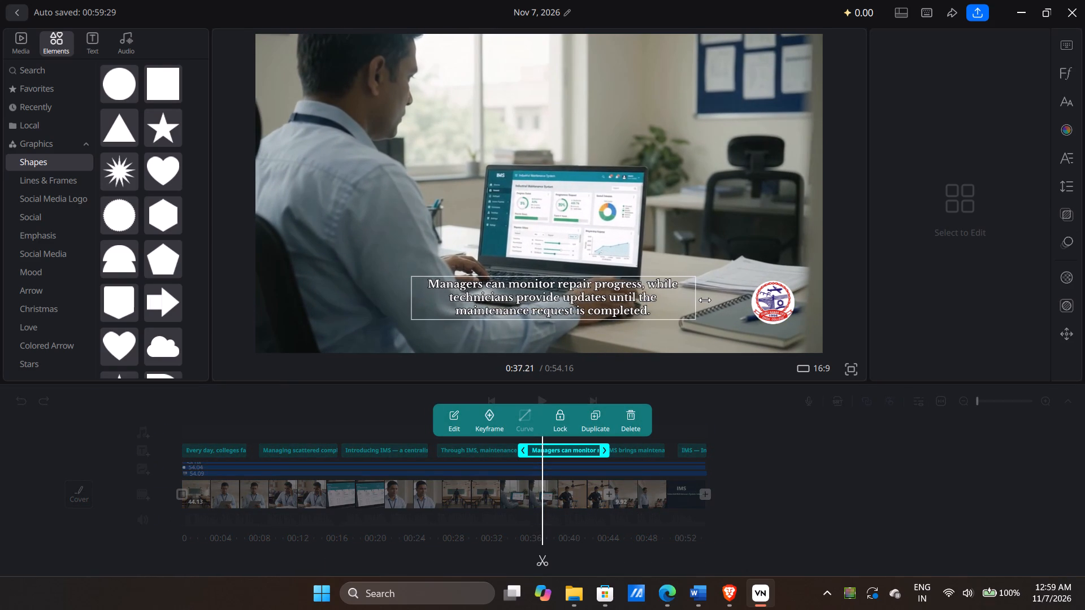
pyautogui.moveTo(705, 300); pyautogui.dragTo(744, 300)
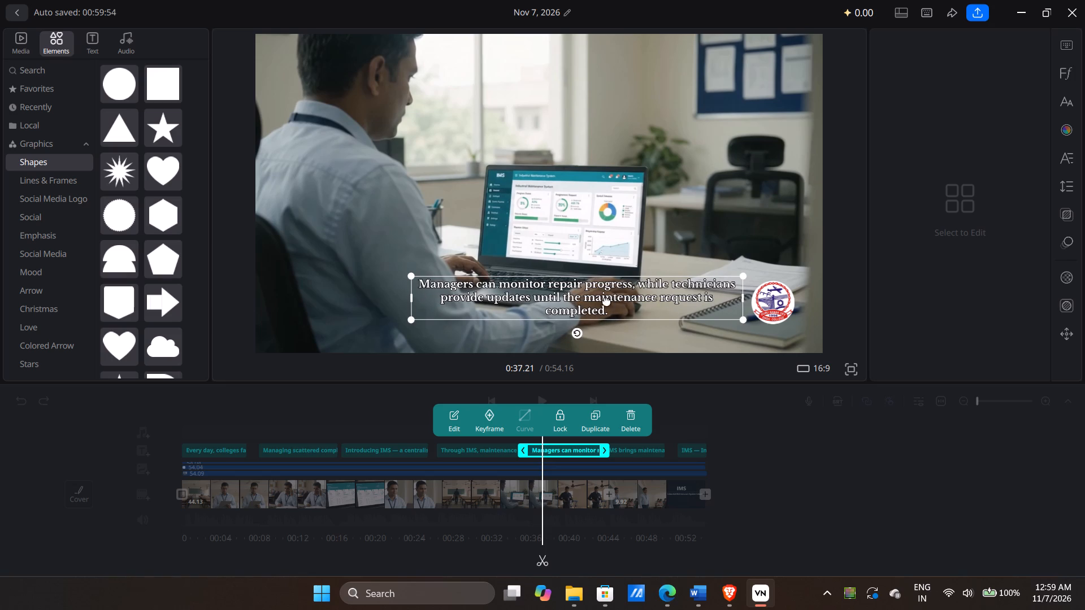
pyautogui.moveTo(609, 294); pyautogui.dragTo(575, 307)
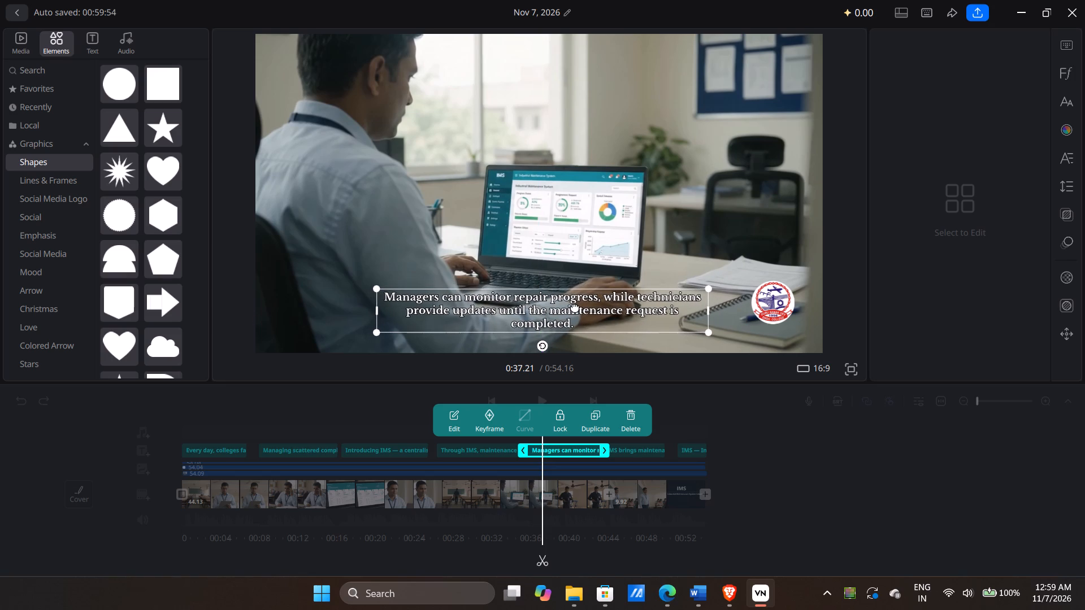
pyautogui.moveTo(575, 307); pyautogui.dragTo(570, 309)
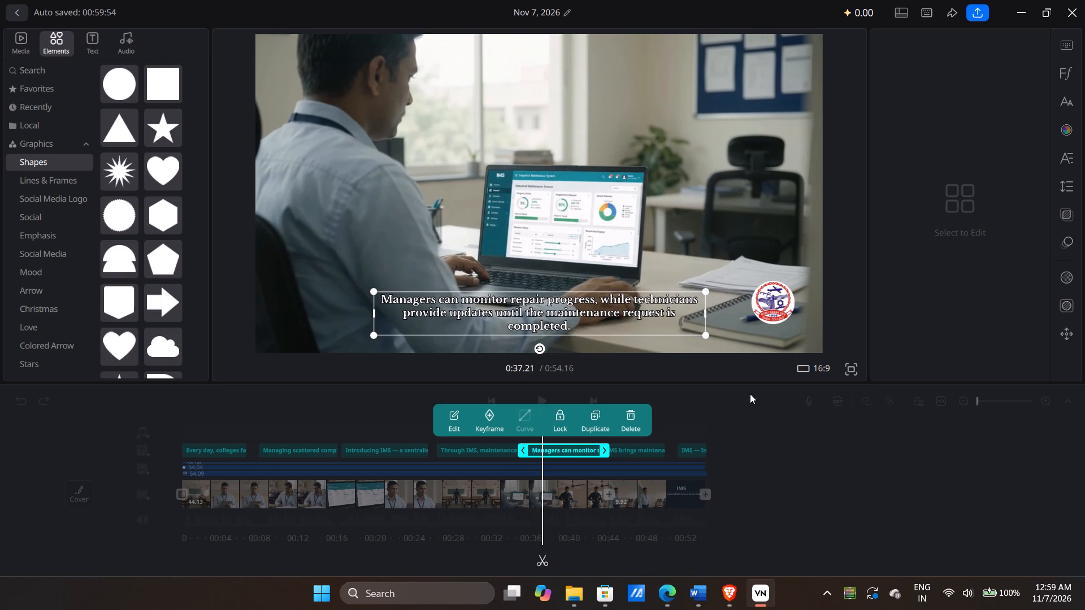
pyautogui.click(750, 394)
# Preview up to the "IMS brings maintenance requests" caption, widen its text box, and place it lower and horizontally centred.
pyautogui.moveTo(708, 412); pyautogui.dragTo(732, 412)
pyautogui.click(545, 406)
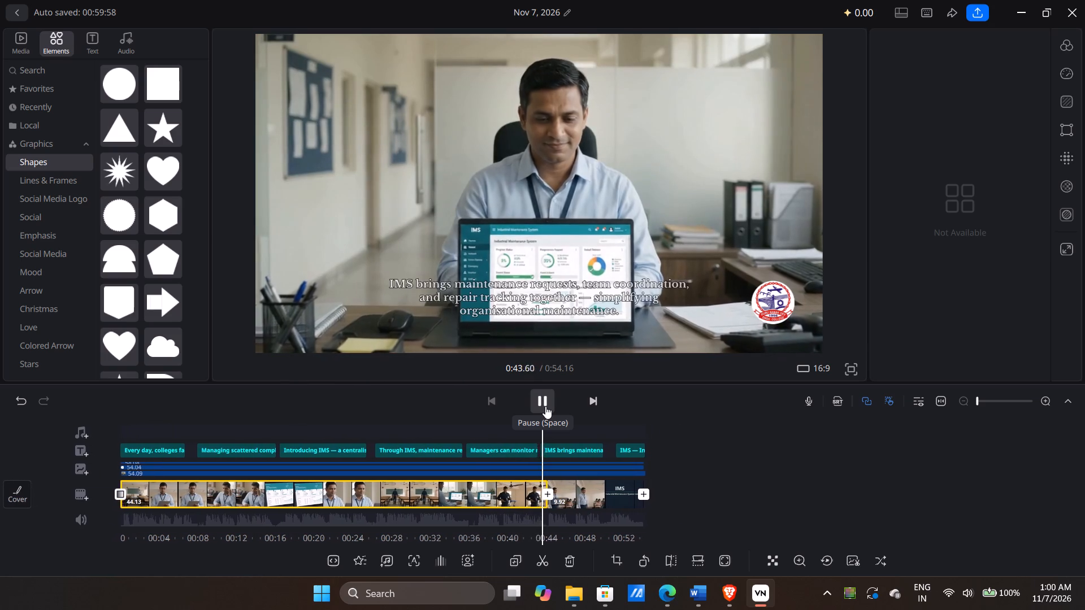
pyautogui.click(546, 407)
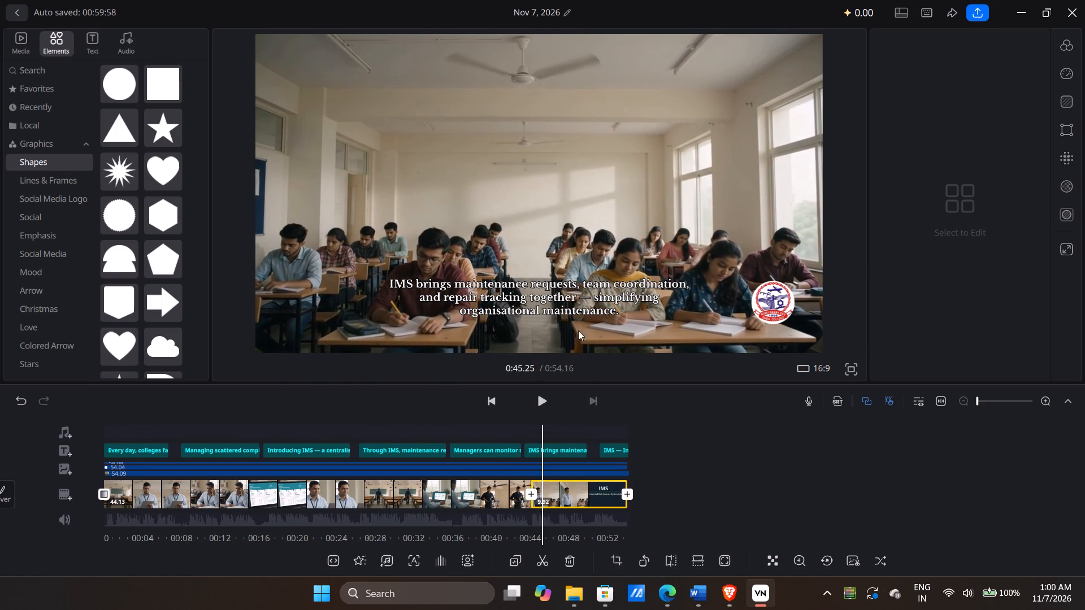
pyautogui.click(590, 307)
pyautogui.moveTo(696, 298); pyautogui.dragTo(731, 296)
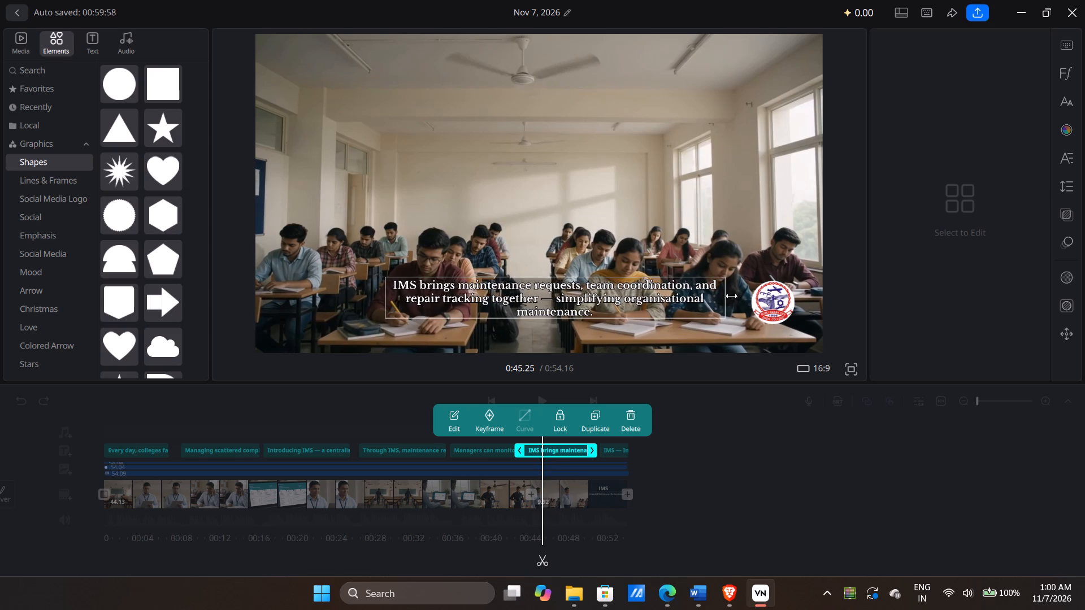
pyautogui.moveTo(731, 296); pyautogui.dragTo(735, 296)
pyautogui.moveTo(602, 291); pyautogui.dragTo(579, 306)
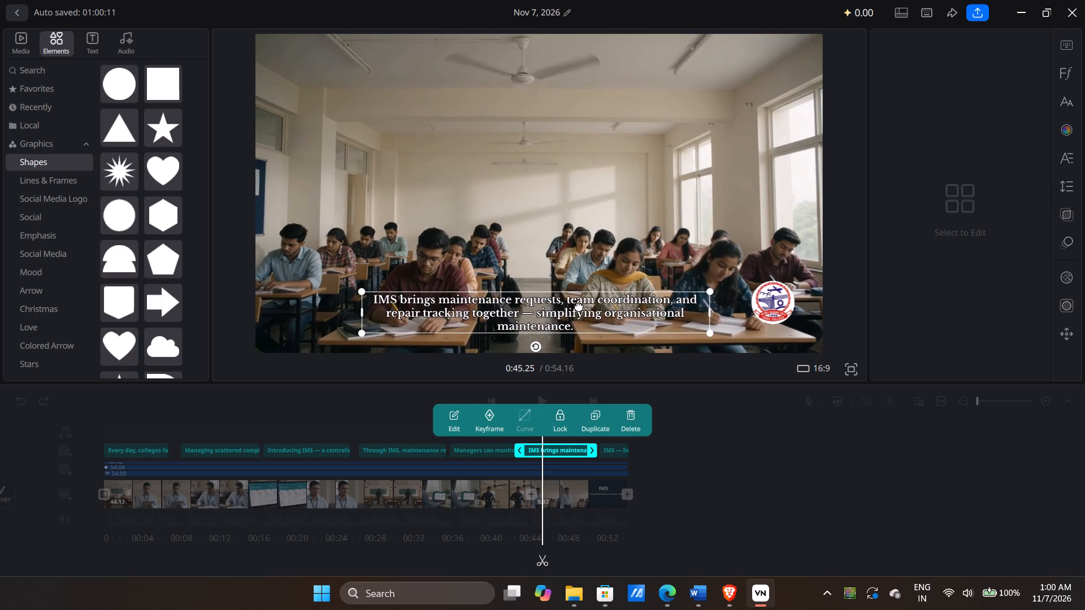
pyautogui.moveTo(579, 306); pyautogui.dragTo(582, 308)
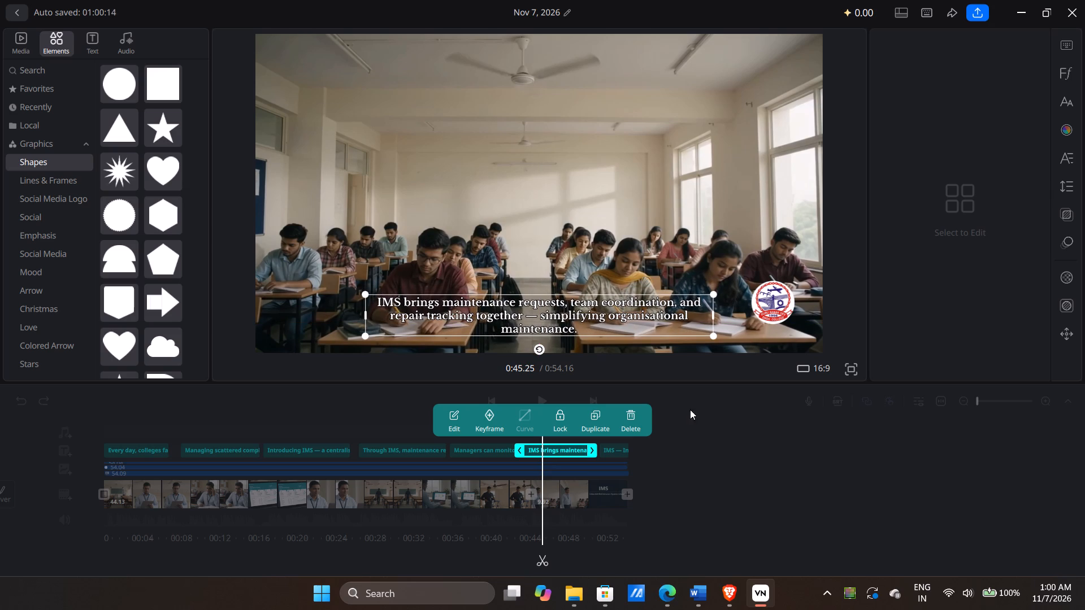
pyautogui.click(591, 306)
pyautogui.moveTo(688, 428); pyautogui.dragTo(717, 428)
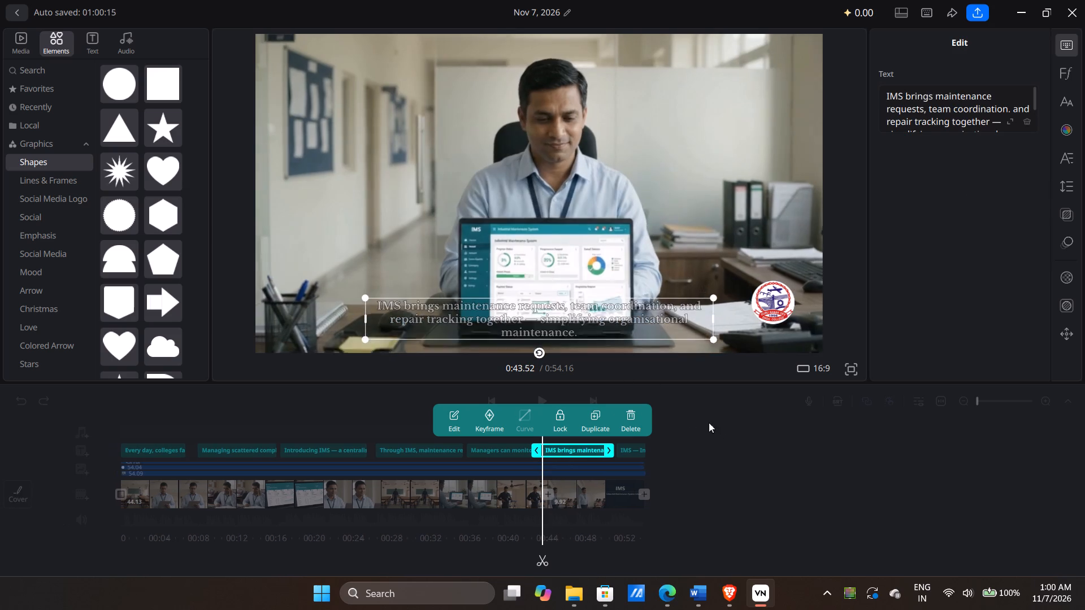
# Extend the end of the "IMS brings maintenance requests" caption slightly on the timeline and preview through to the end.
pyautogui.click(546, 400)
pyautogui.click(542, 396)
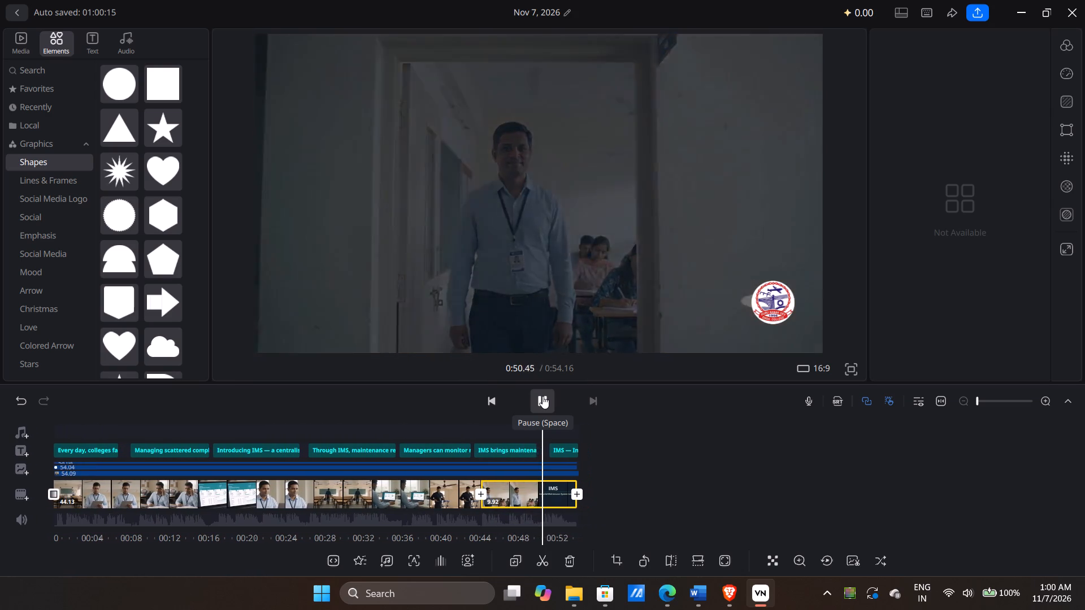
pyautogui.click(542, 396)
pyautogui.click(518, 451)
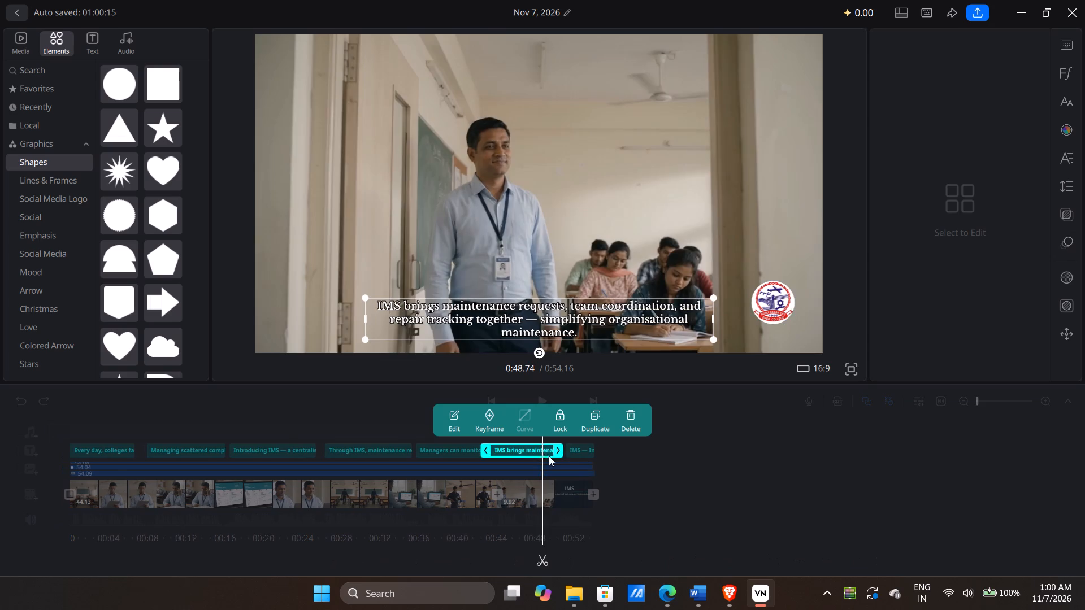
pyautogui.moveTo(557, 452); pyautogui.dragTo(562, 452)
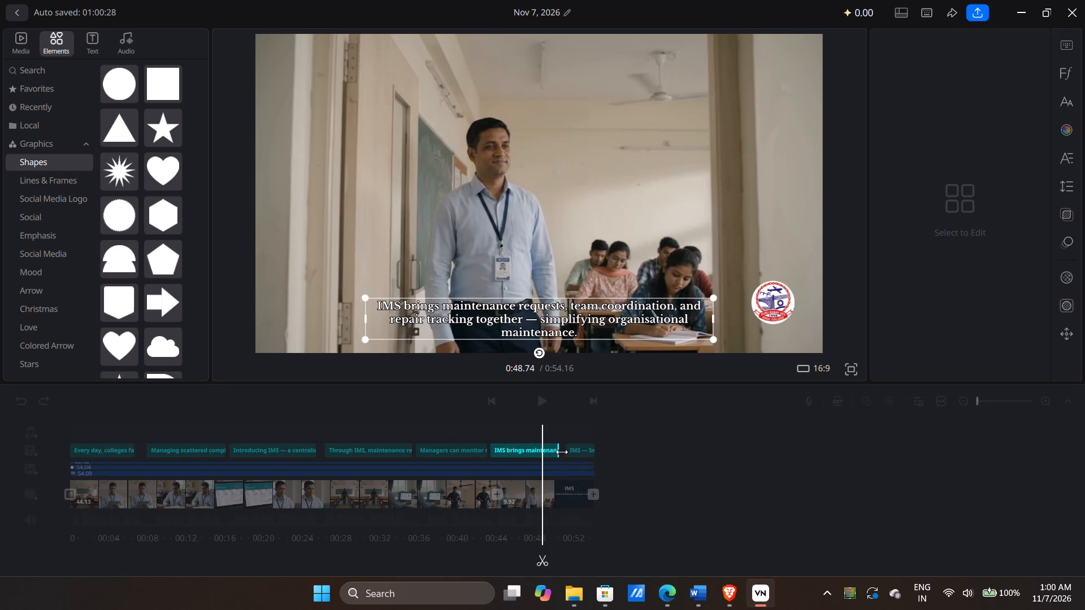
pyautogui.moveTo(562, 452); pyautogui.dragTo(565, 452)
pyautogui.click(569, 449)
pyautogui.click(655, 452)
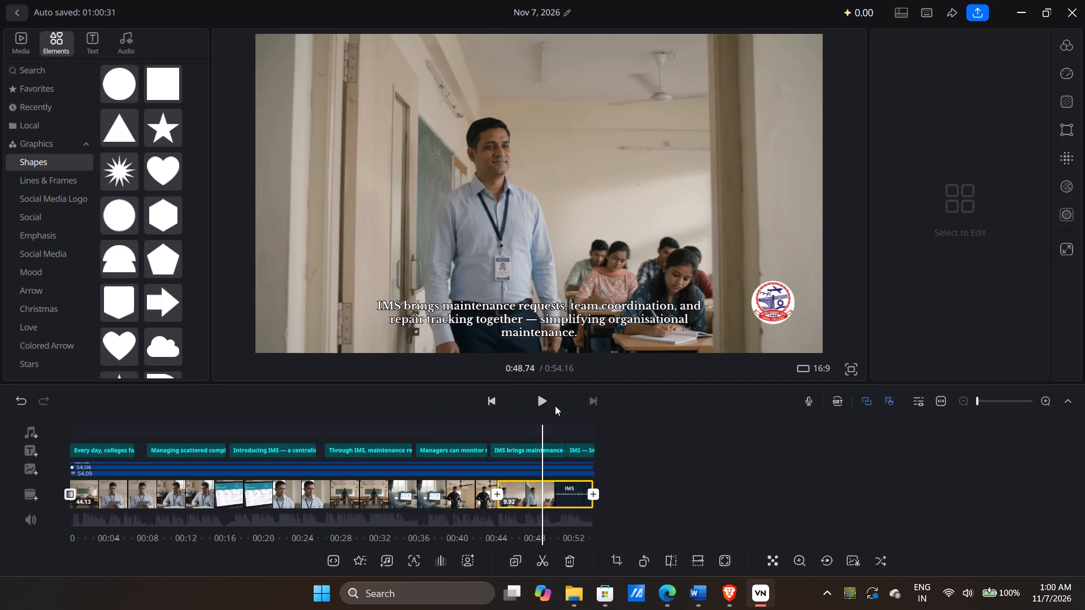
pyautogui.click(549, 403)
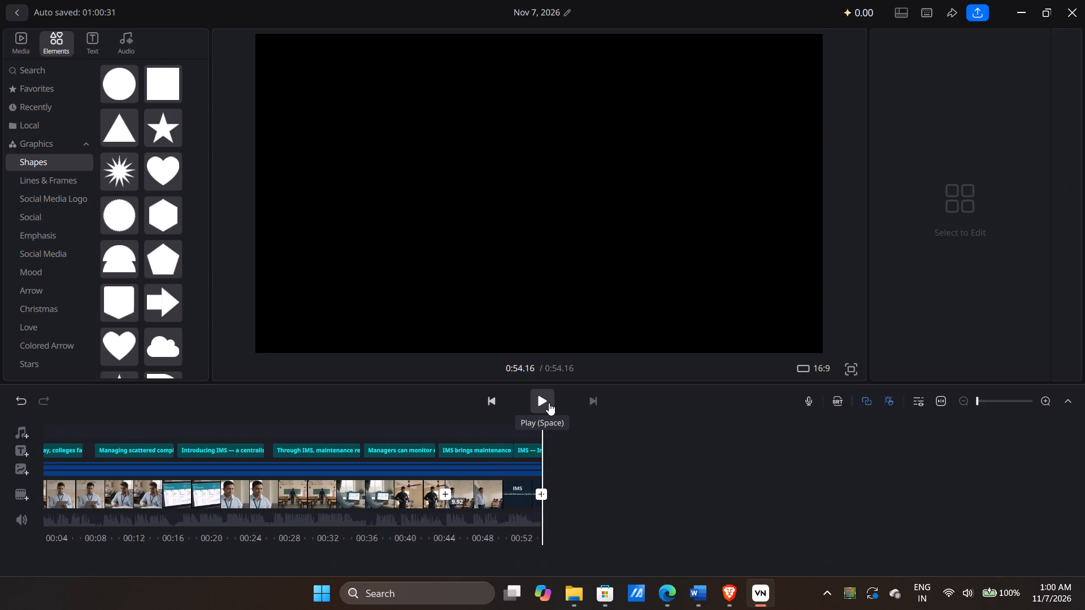
# Enlarge the closing "IMS — Industrial Maintenance System." caption slightly, lower it while keeping it horizontally centred, and preview the ending.
pyautogui.click(549, 403)
pyautogui.moveTo(453, 435); pyautogui.dragTo(344, 429)
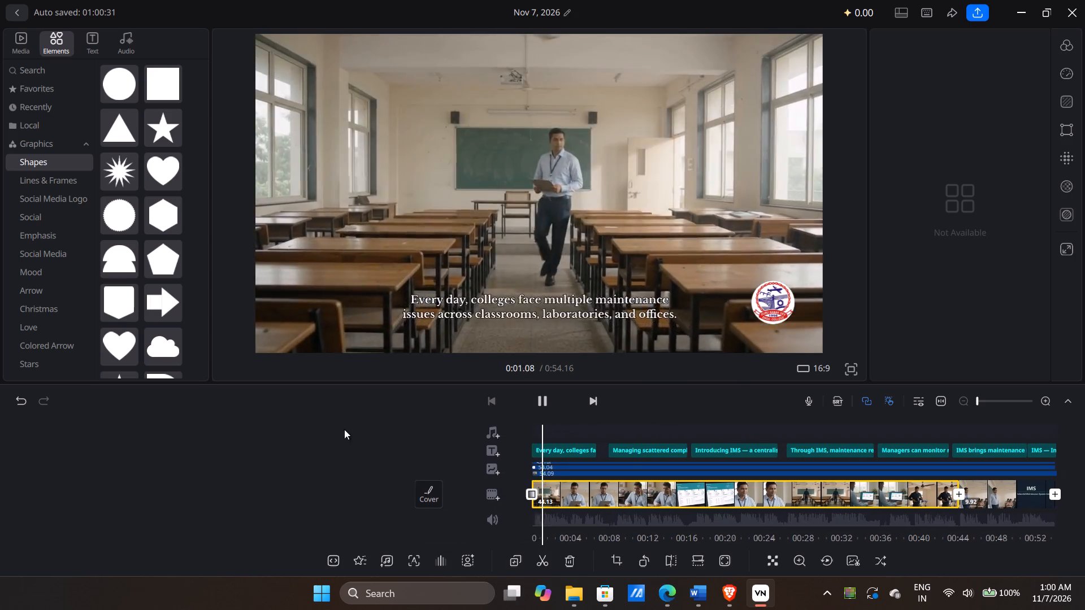
pyautogui.moveTo(344, 429); pyautogui.dragTo(0, 437)
pyautogui.moveTo(694, 472); pyautogui.dragTo(617, 473)
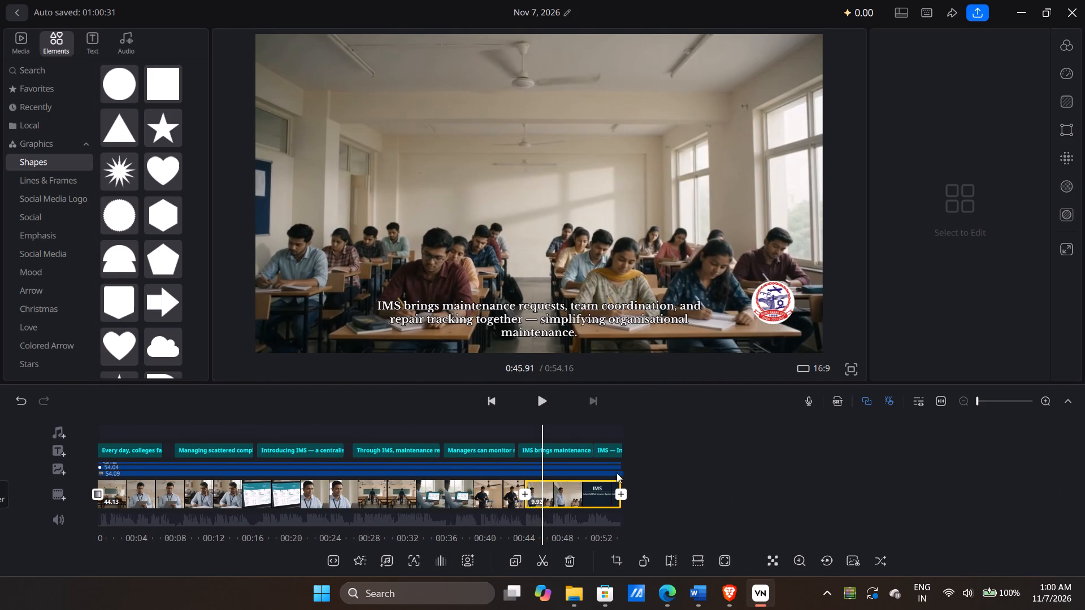
pyautogui.moveTo(617, 473); pyautogui.dragTo(604, 473)
pyautogui.click(558, 303)
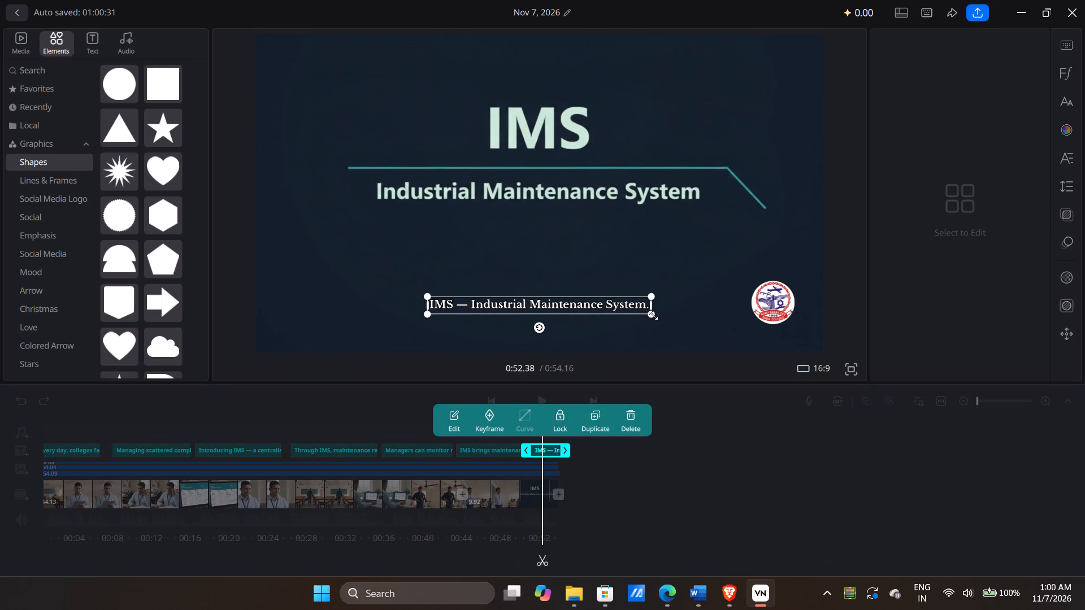
pyautogui.moveTo(653, 315); pyautogui.dragTo(661, 319)
pyautogui.moveTo(624, 305); pyautogui.dragTo(620, 313)
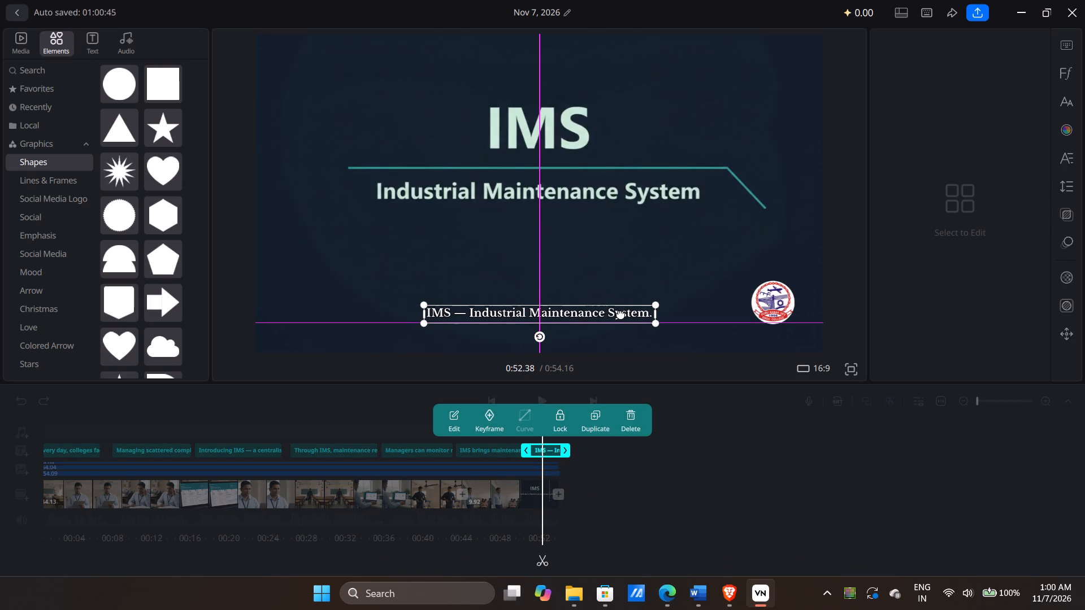
pyautogui.moveTo(620, 313); pyautogui.dragTo(620, 317)
pyautogui.click(686, 428)
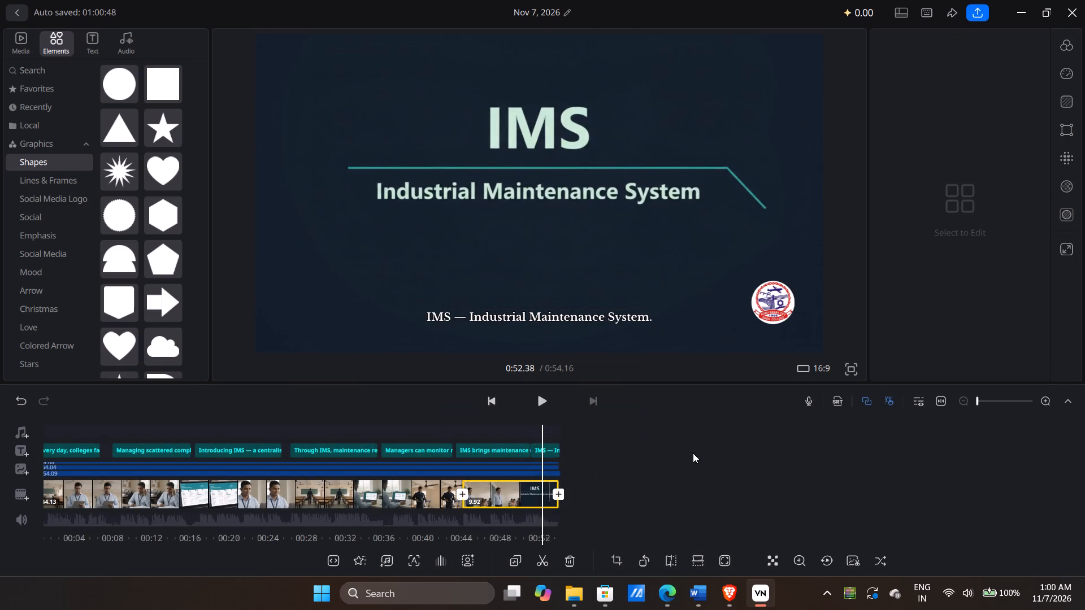
pyautogui.moveTo(693, 456); pyautogui.dragTo(716, 457)
pyautogui.moveTo(639, 455); pyautogui.dragTo(648, 456)
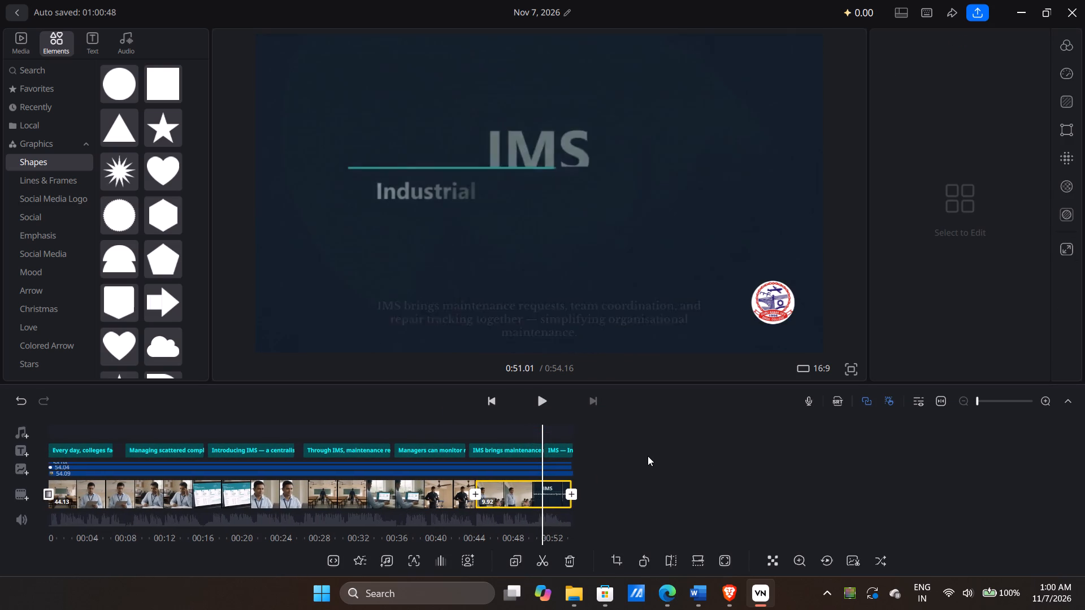
pyautogui.moveTo(648, 456); pyautogui.dragTo(647, 456)
pyautogui.click(546, 399)
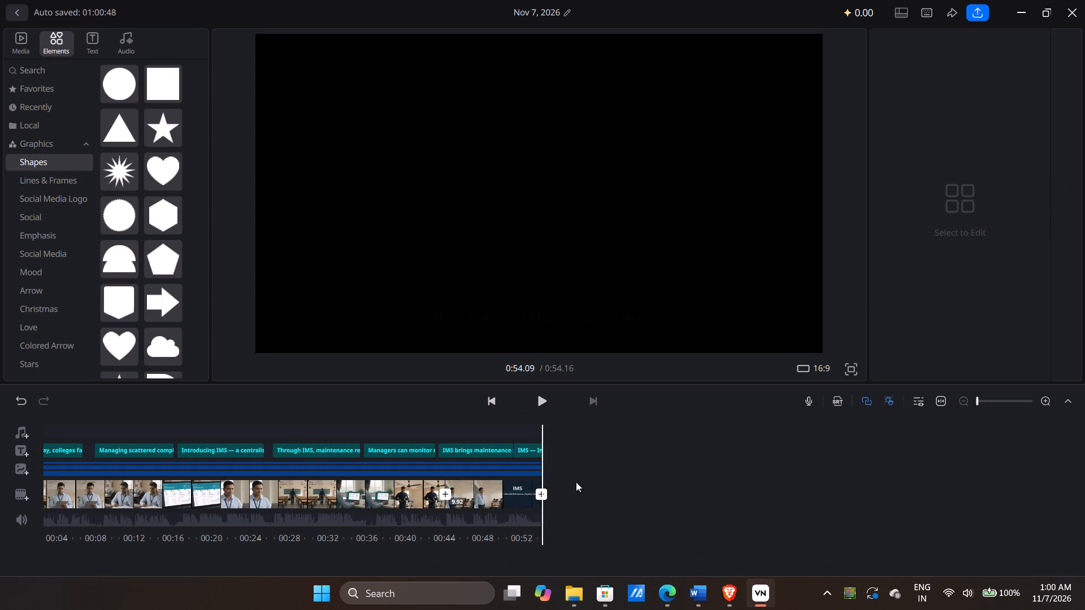
# Apply a Fade in-animation with a duration of 1.0 to the college logo at the start of the video.
pyautogui.moveTo(336, 428); pyautogui.dragTo(980, 435)
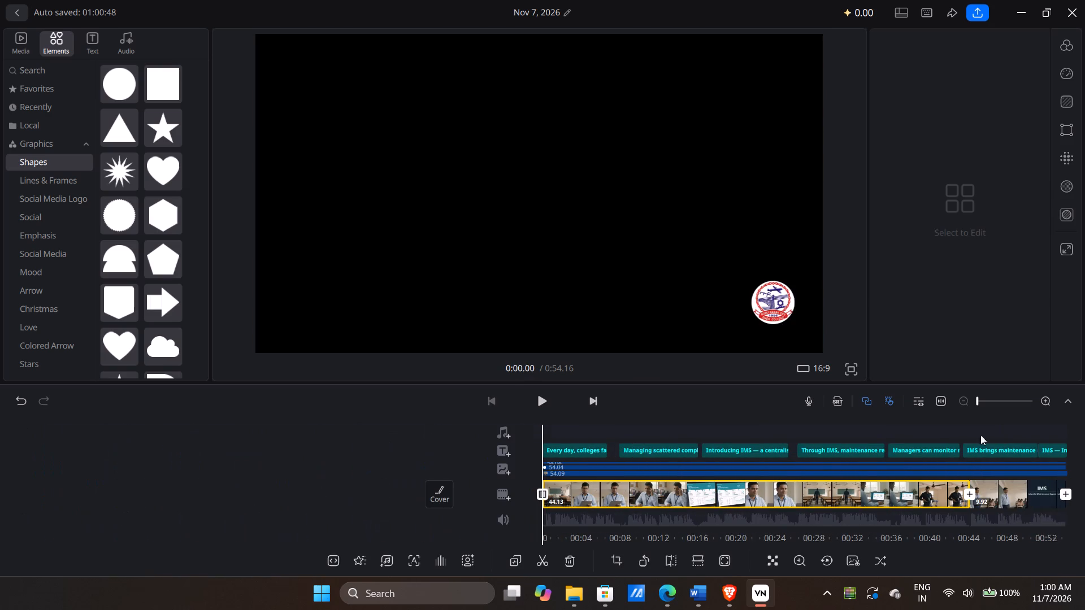
pyautogui.moveTo(980, 435); pyautogui.dragTo(995, 434)
pyautogui.click(779, 308)
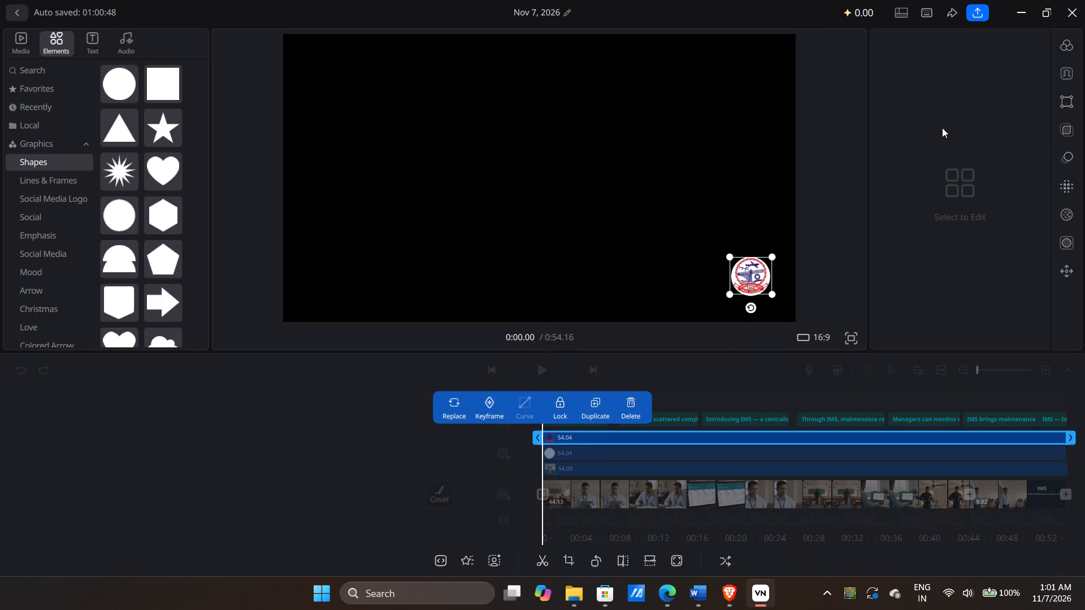
pyautogui.click(1073, 154)
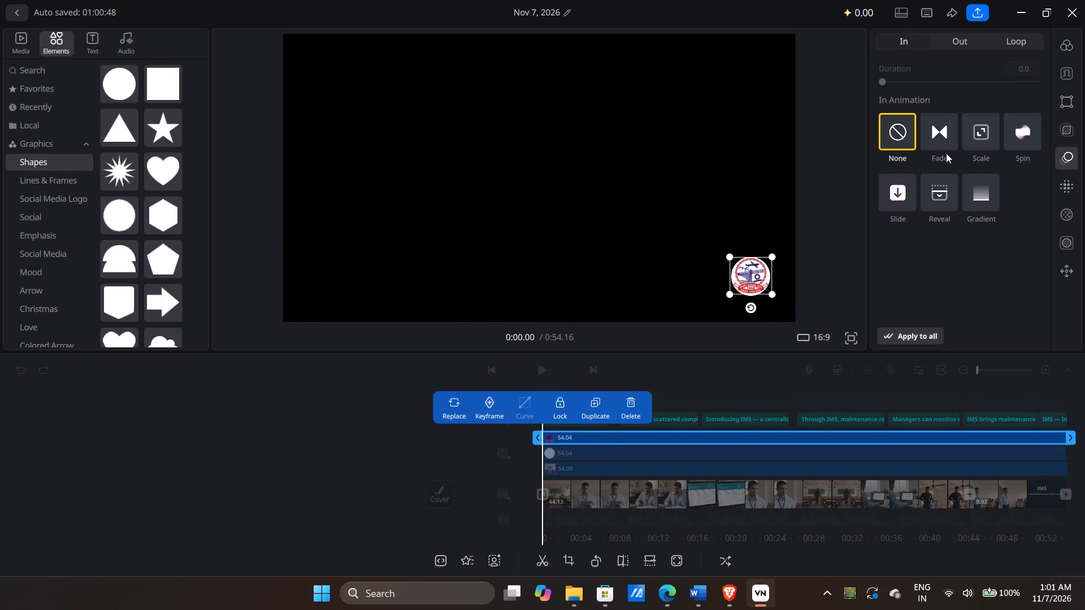
pyautogui.click(945, 141)
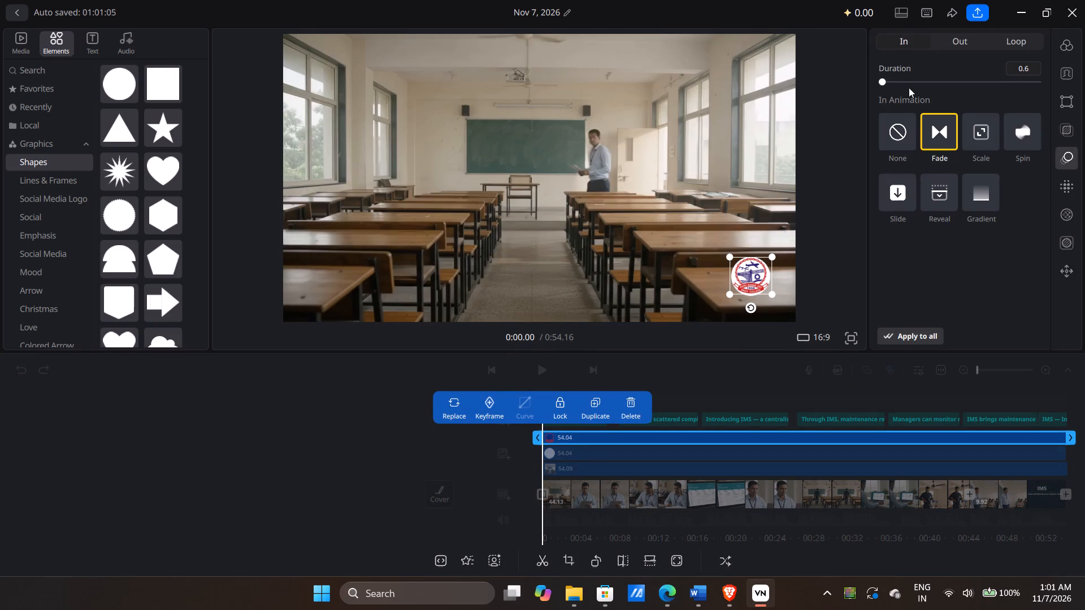
pyautogui.click(885, 79)
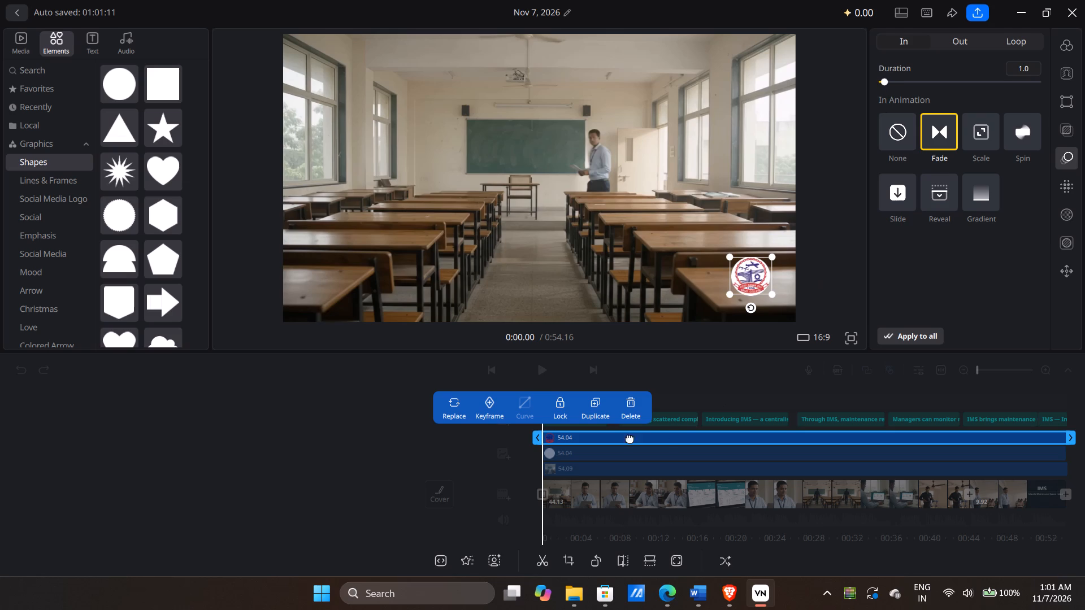
# Apply a Fade in-animation with a duration of 1.0 to the white circle behind the logo, and preview the opening.
pyautogui.click(612, 452)
pyautogui.click(1070, 123)
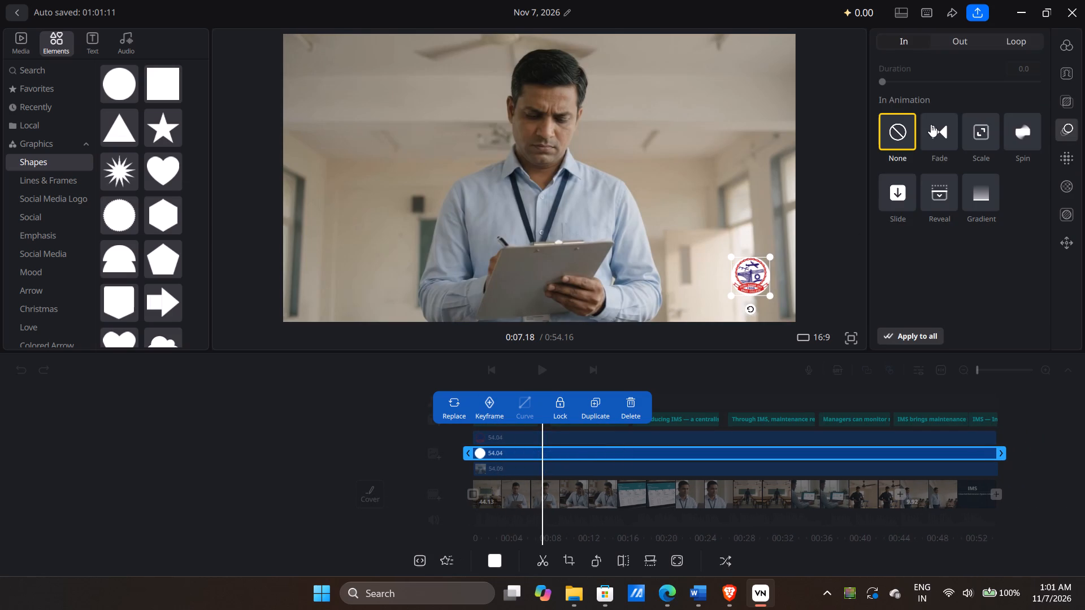
pyautogui.click(933, 123)
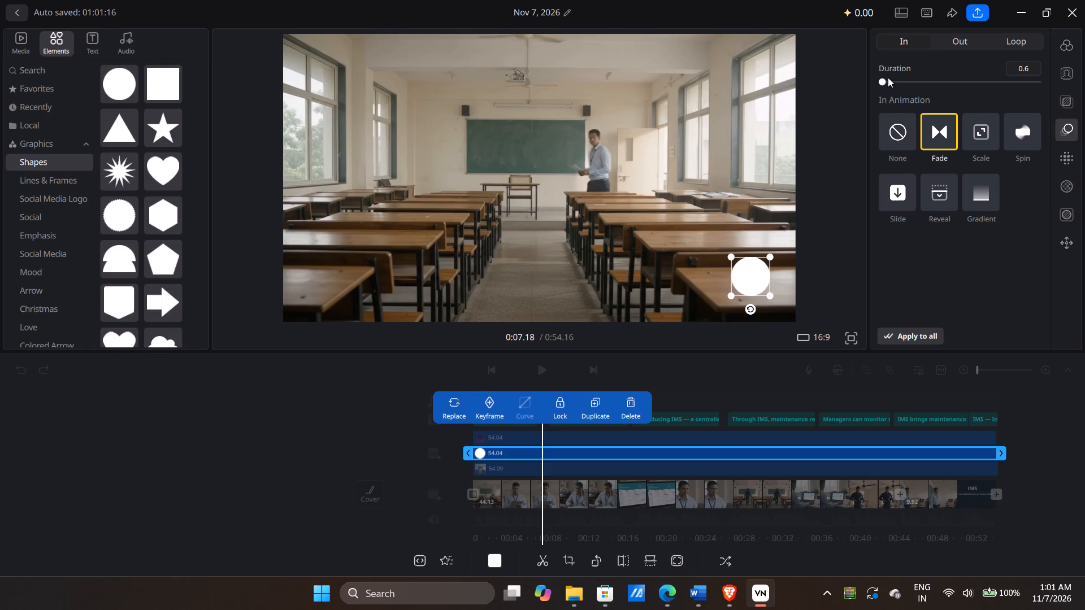
pyautogui.moveTo(885, 77); pyautogui.dragTo(891, 77)
pyautogui.moveTo(879, 80); pyautogui.dragTo(882, 80)
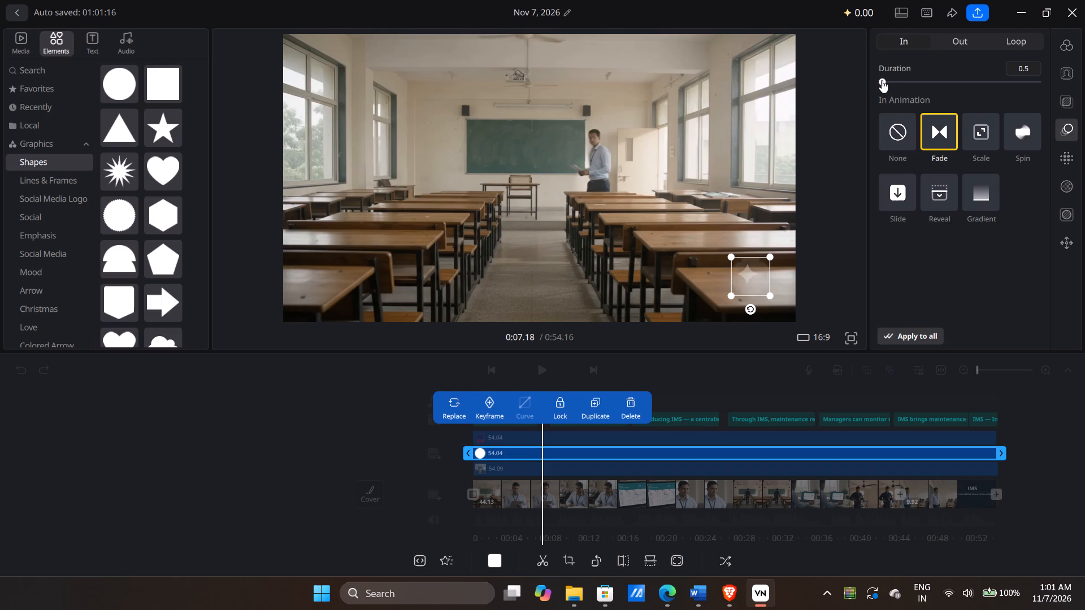
pyautogui.moveTo(882, 80); pyautogui.dragTo(884, 80)
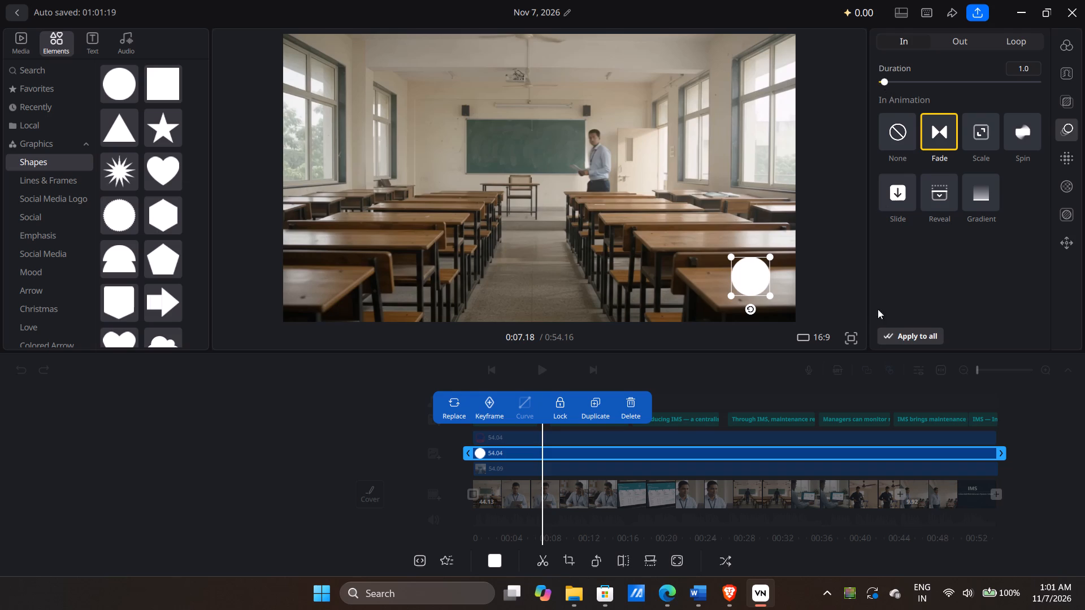
pyautogui.click(567, 437)
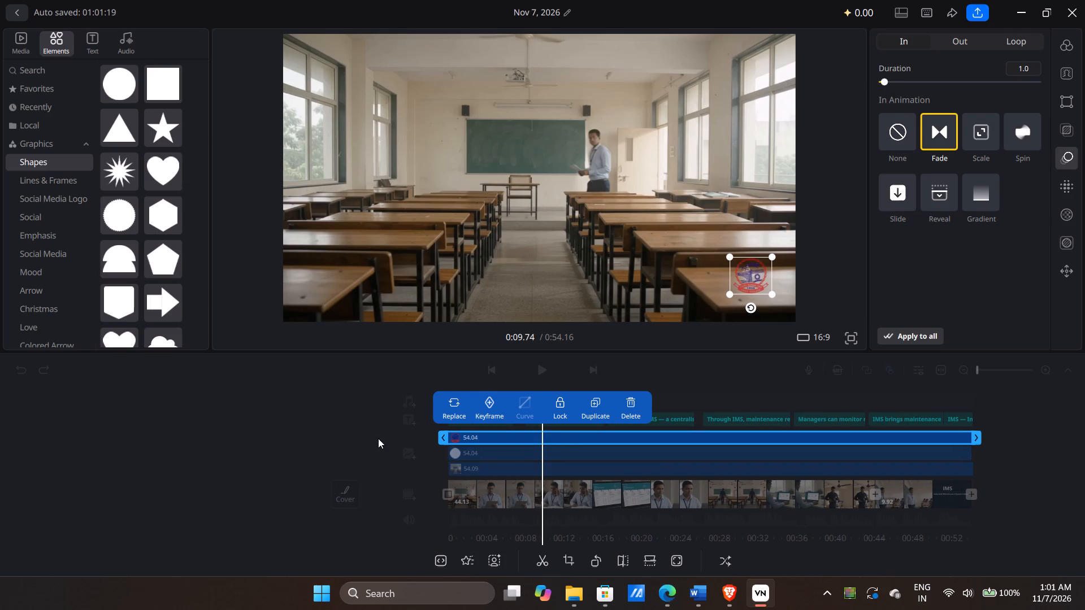
pyautogui.moveTo(378, 438); pyautogui.dragTo(594, 465)
pyautogui.click(547, 371)
pyautogui.click(541, 368)
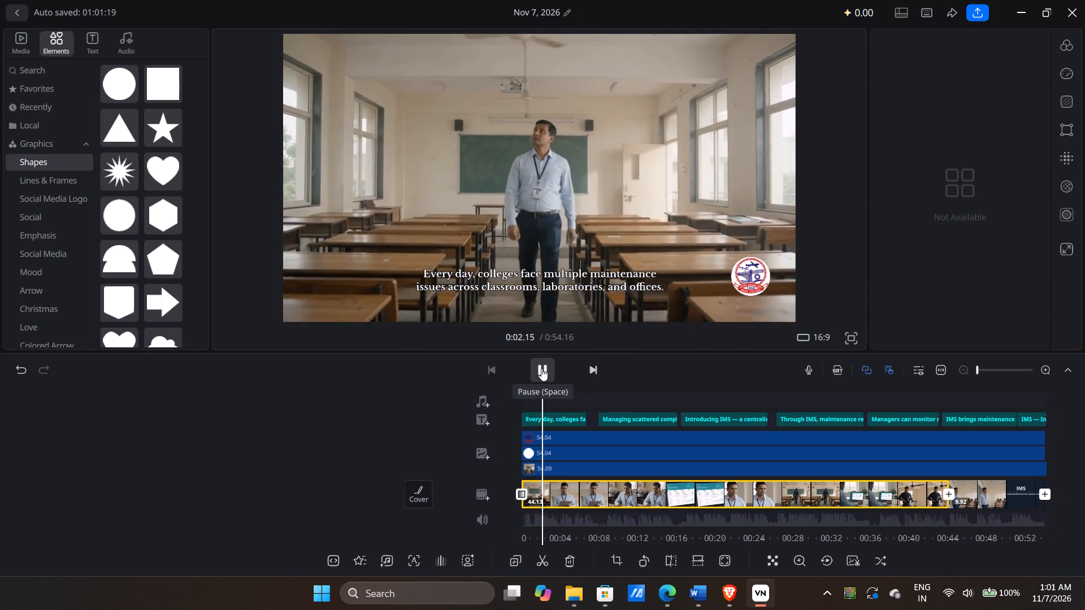
pyautogui.moveTo(647, 396); pyautogui.dragTo(96, 405)
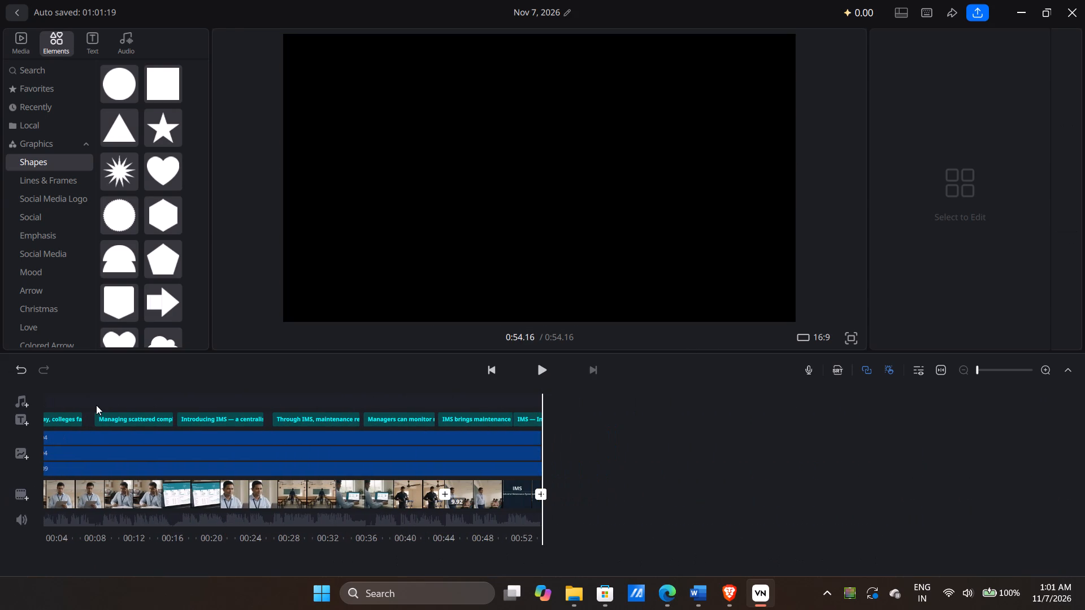
pyautogui.moveTo(96, 405); pyautogui.dragTo(1016, 496)
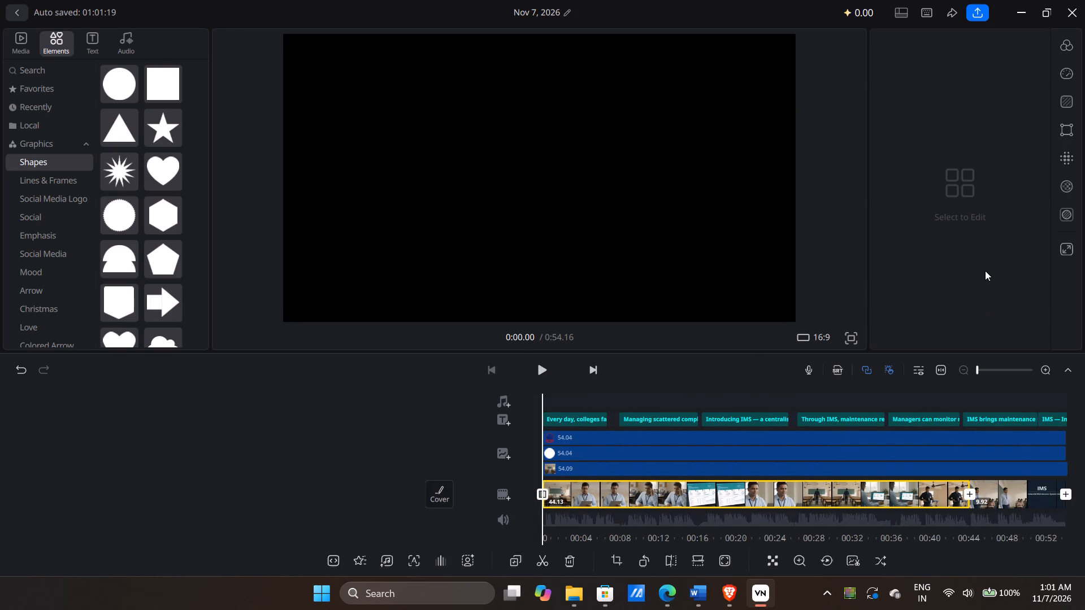
# Export the video with manual quality settings: 1080p resolution, 30 fps and a 169.8 Mbps average bitrate.
pyautogui.click(969, 12)
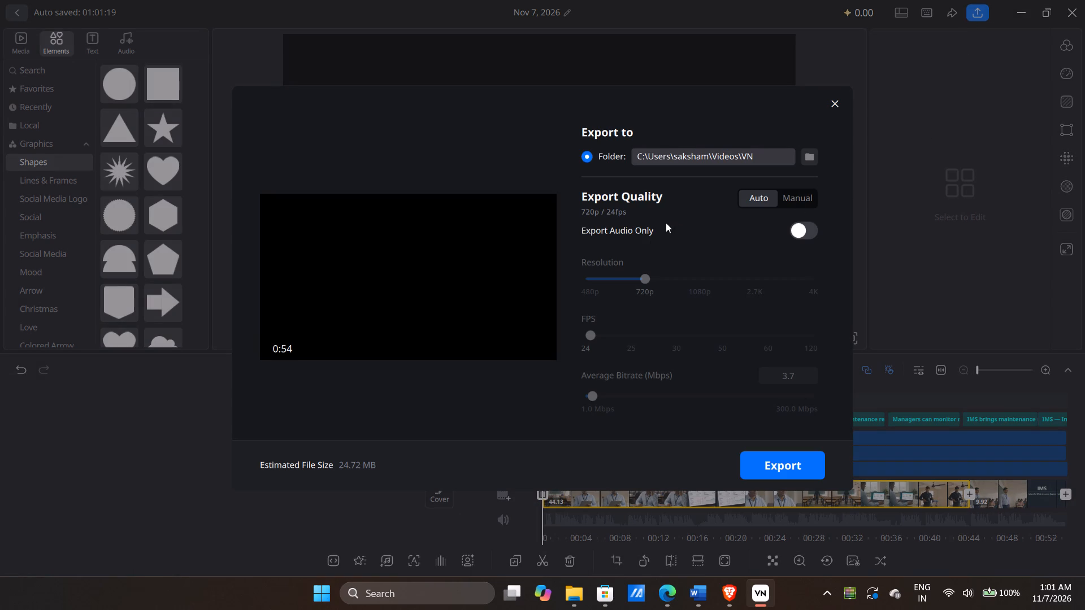
pyautogui.click(664, 280)
pyautogui.click(808, 194)
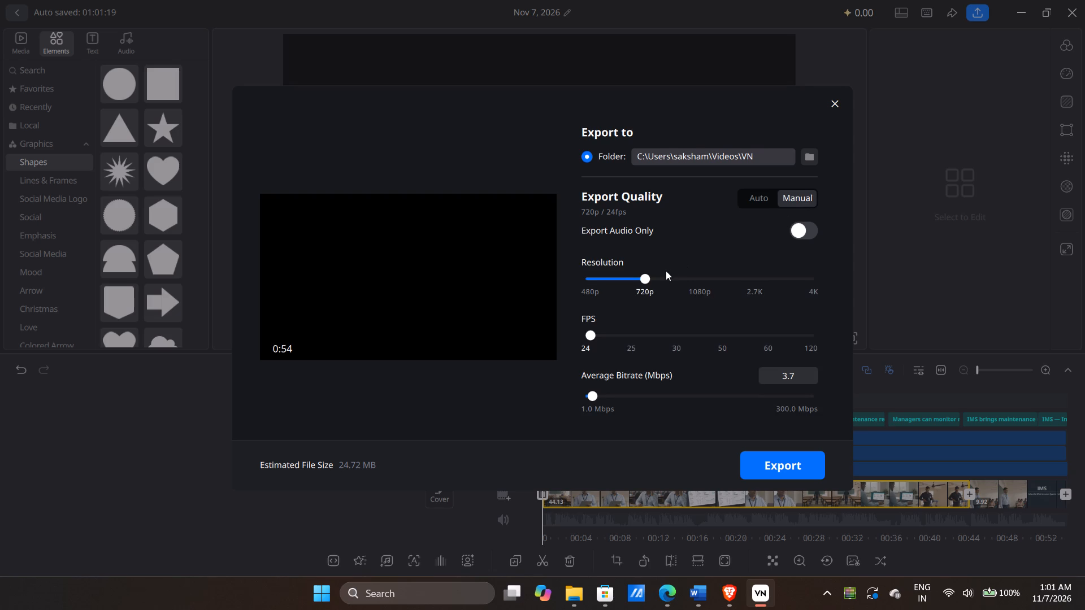
pyautogui.click(708, 278)
pyautogui.click(677, 339)
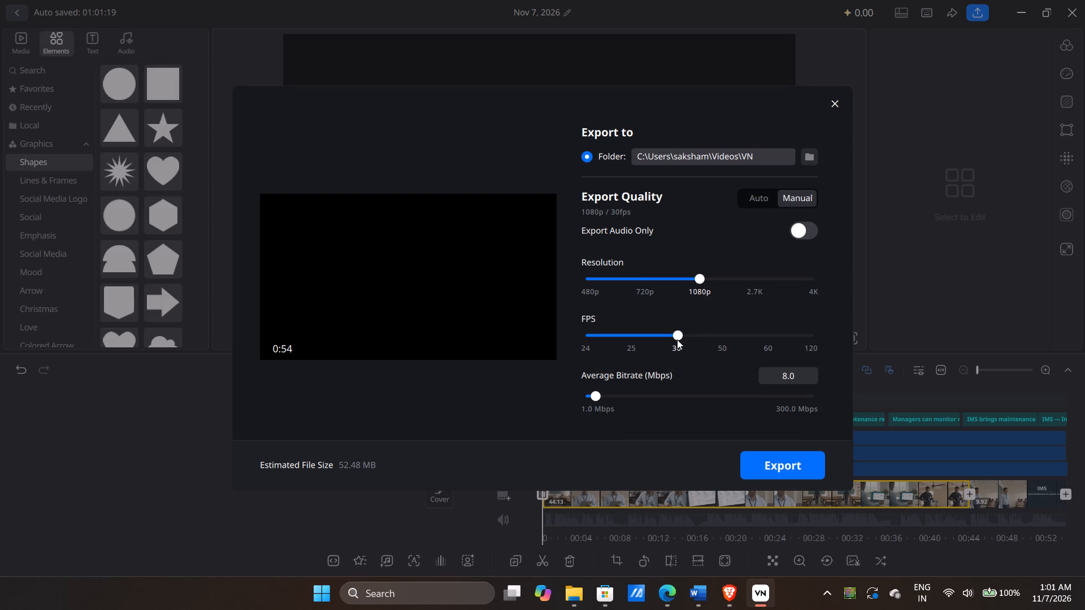
pyautogui.click(623, 395)
pyautogui.click(670, 398)
pyautogui.click(679, 397)
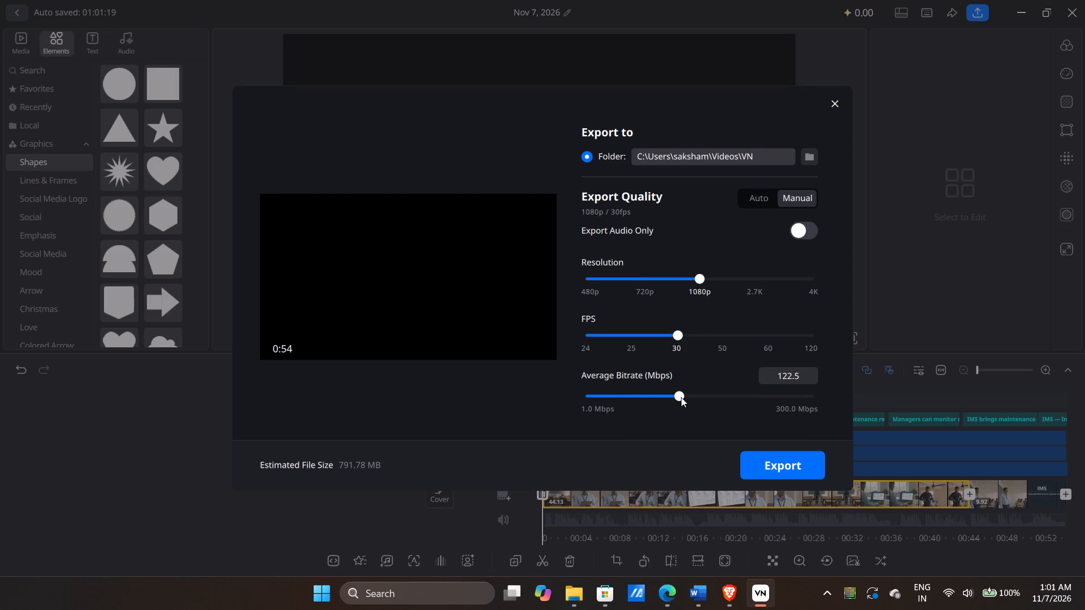
pyautogui.moveTo(681, 397); pyautogui.dragTo(674, 399)
pyautogui.moveTo(674, 399); pyautogui.dragTo(688, 399)
pyautogui.moveTo(688, 399); pyautogui.dragTo(714, 396)
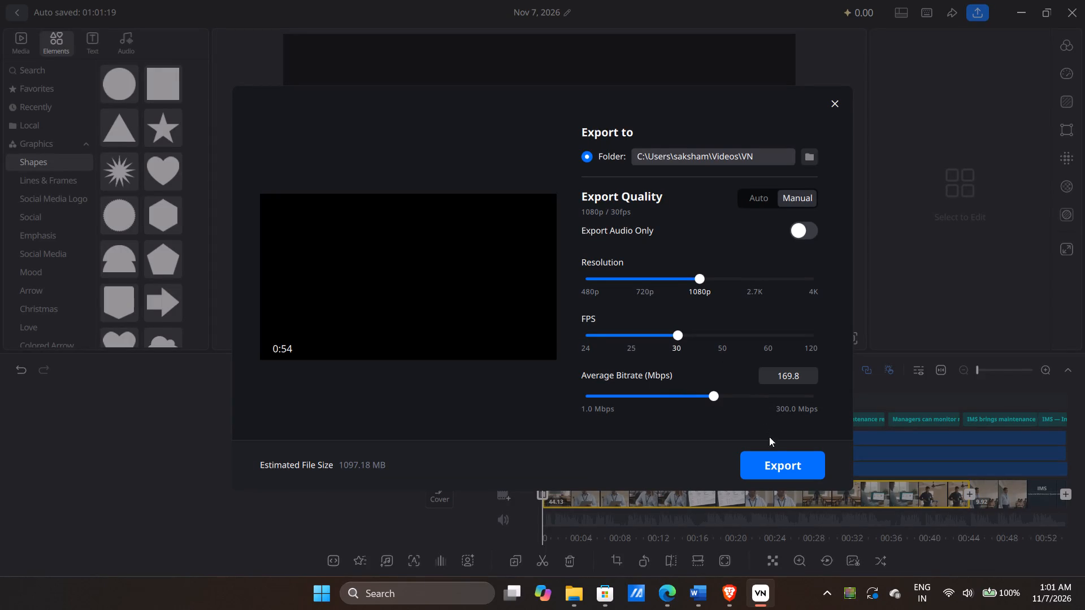
pyautogui.click(776, 464)
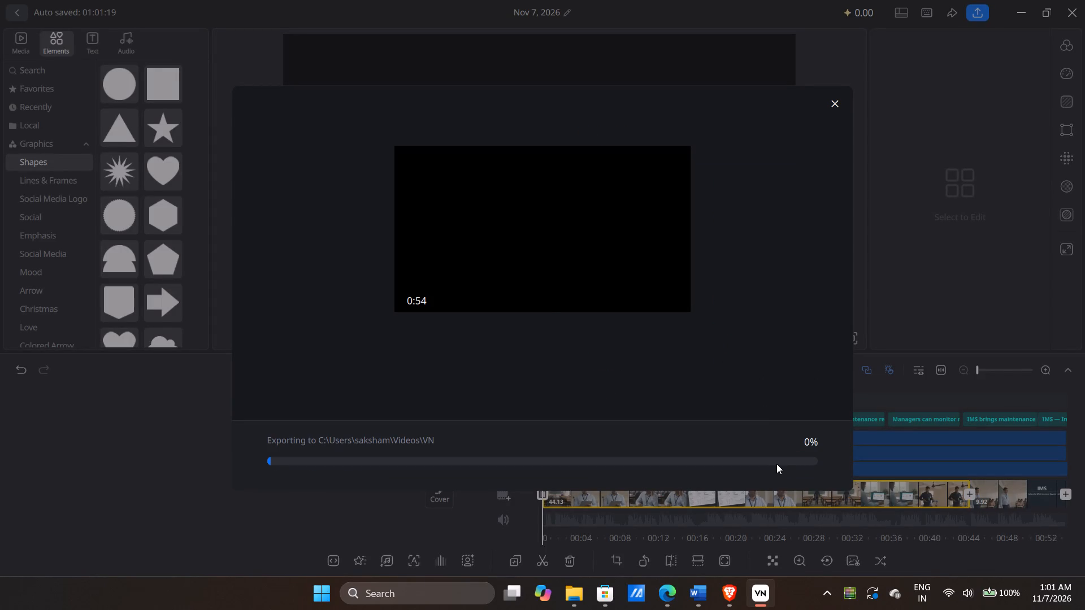
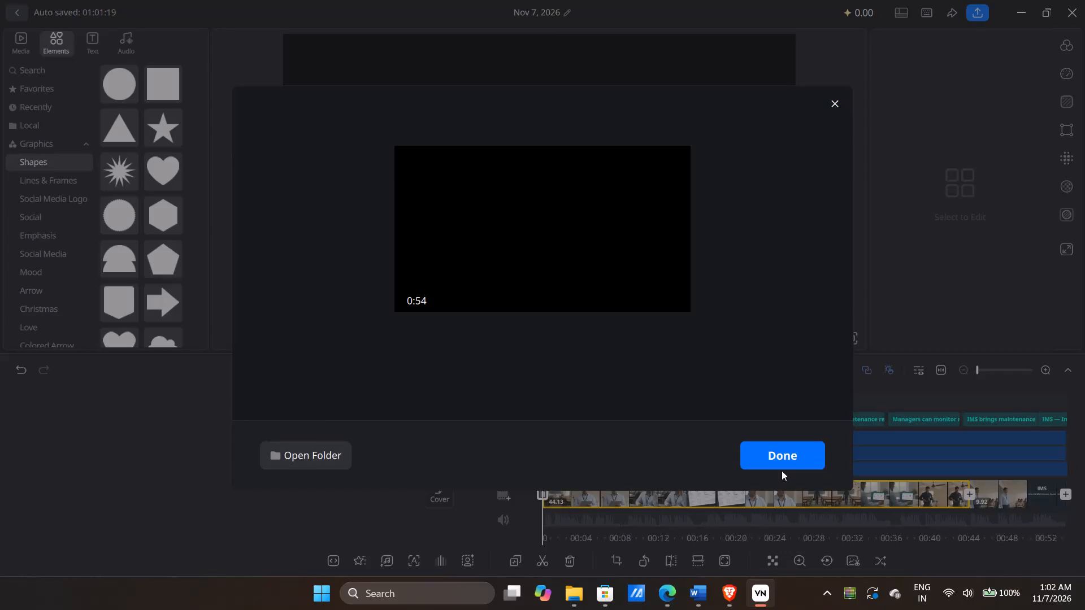
# Dismiss the completed export, and check the destination folder in the export settings.
pyautogui.click(804, 445)
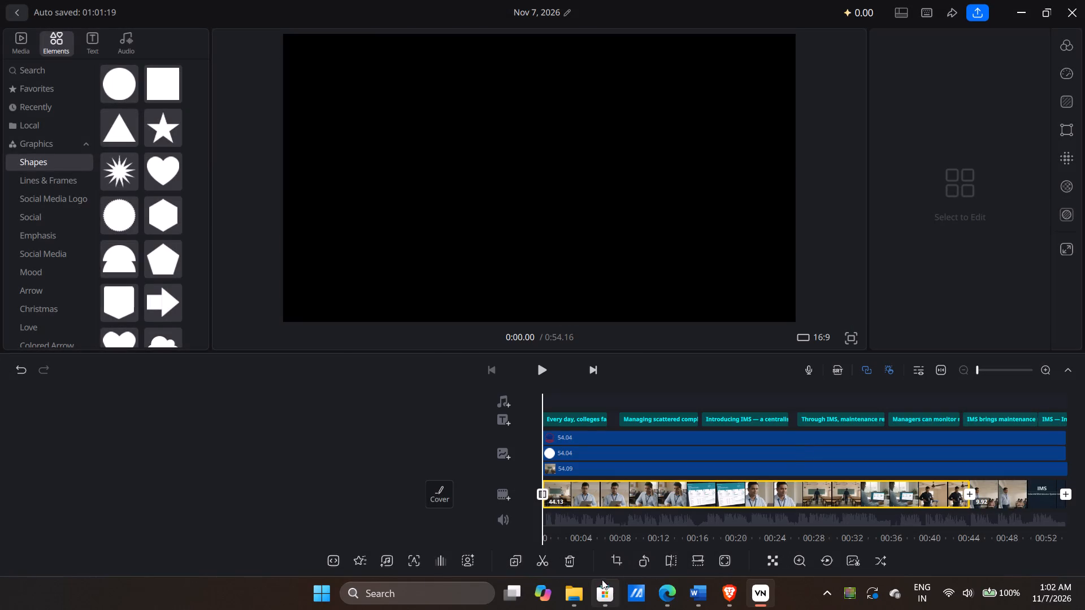
pyautogui.click(576, 593)
pyautogui.click(216, 432)
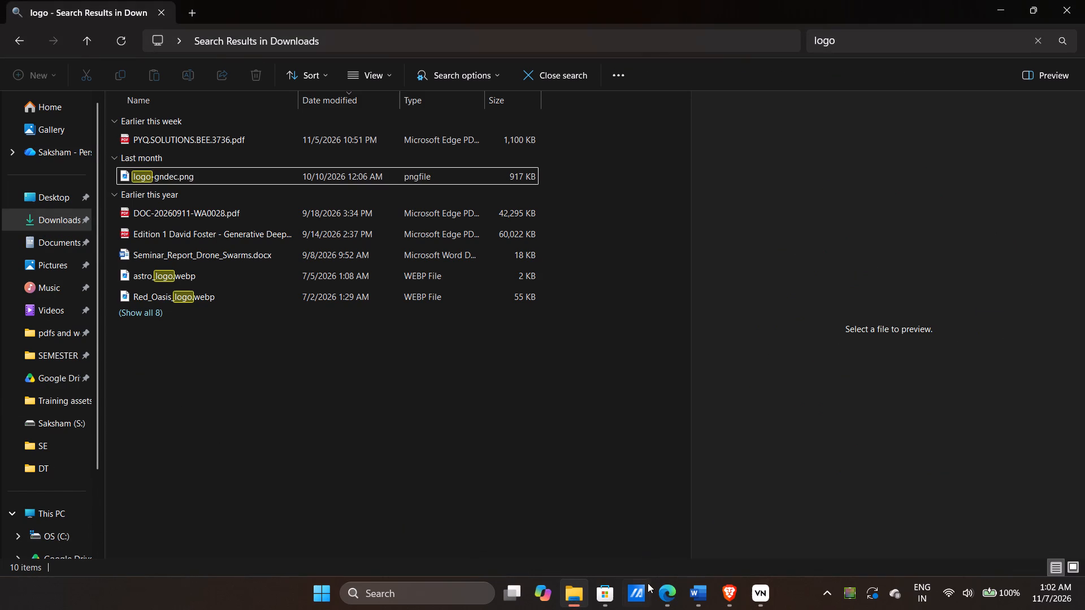
pyautogui.click(758, 602)
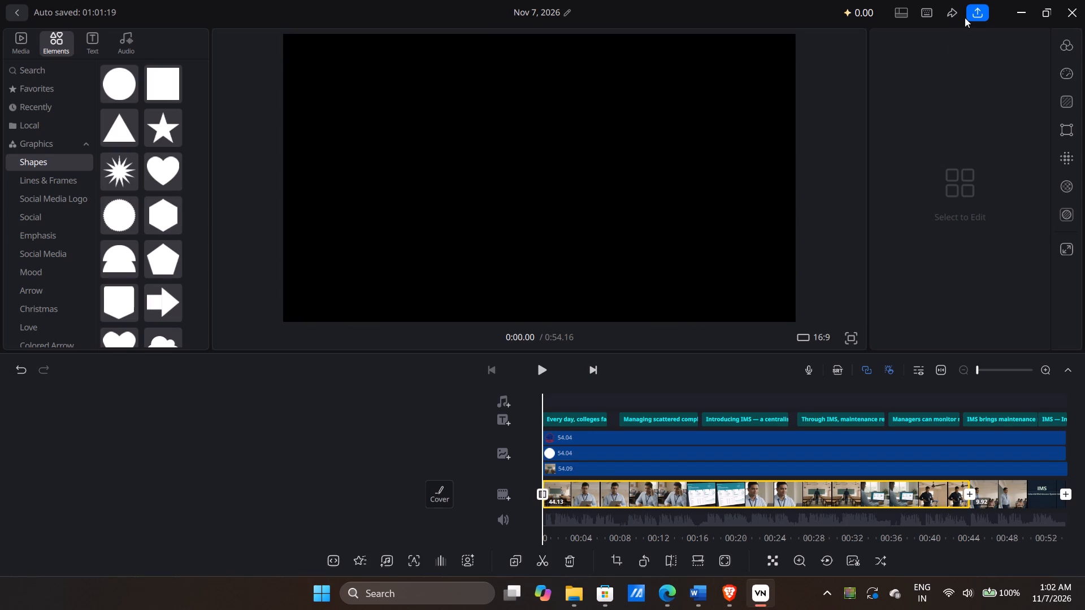
pyautogui.click(973, 14)
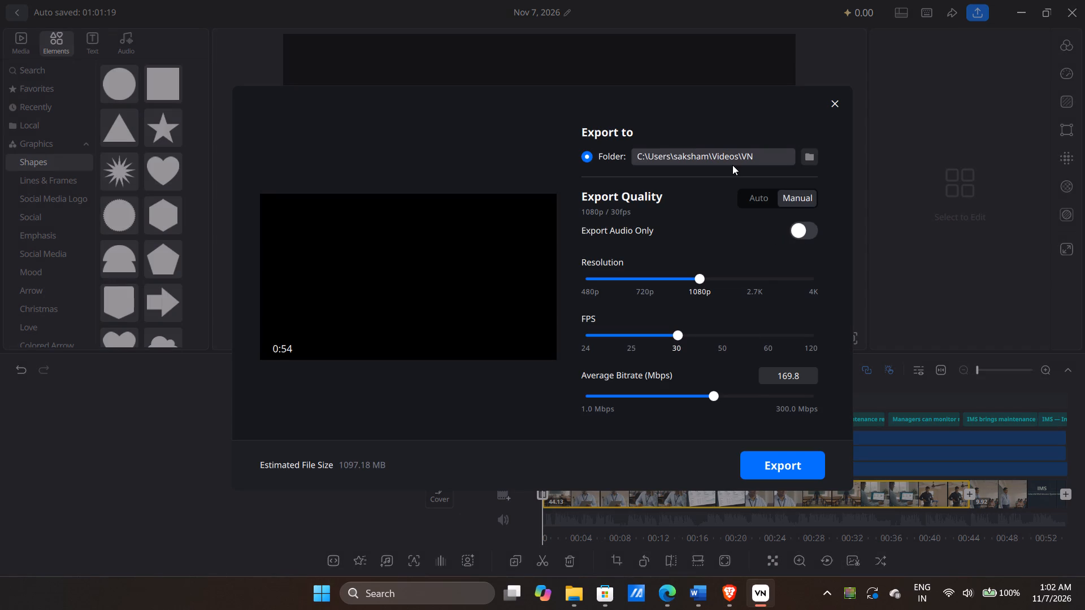
pyautogui.click(830, 104)
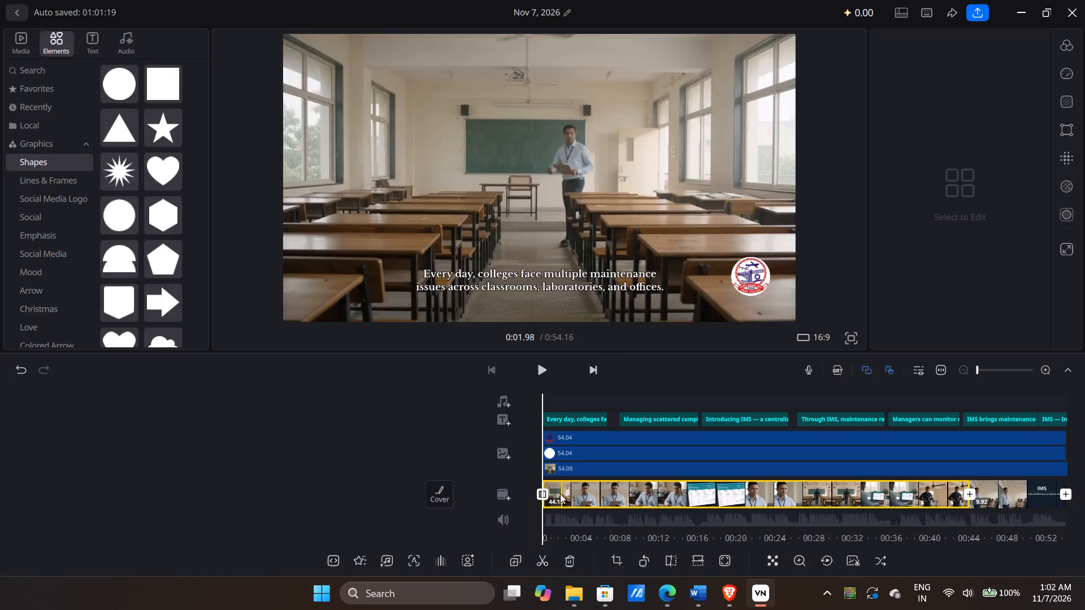
# In File Explorer, open the personal user folder under C:\Users and look through it for the exported video's location.
pyautogui.click(582, 587)
pyautogui.click(56, 549)
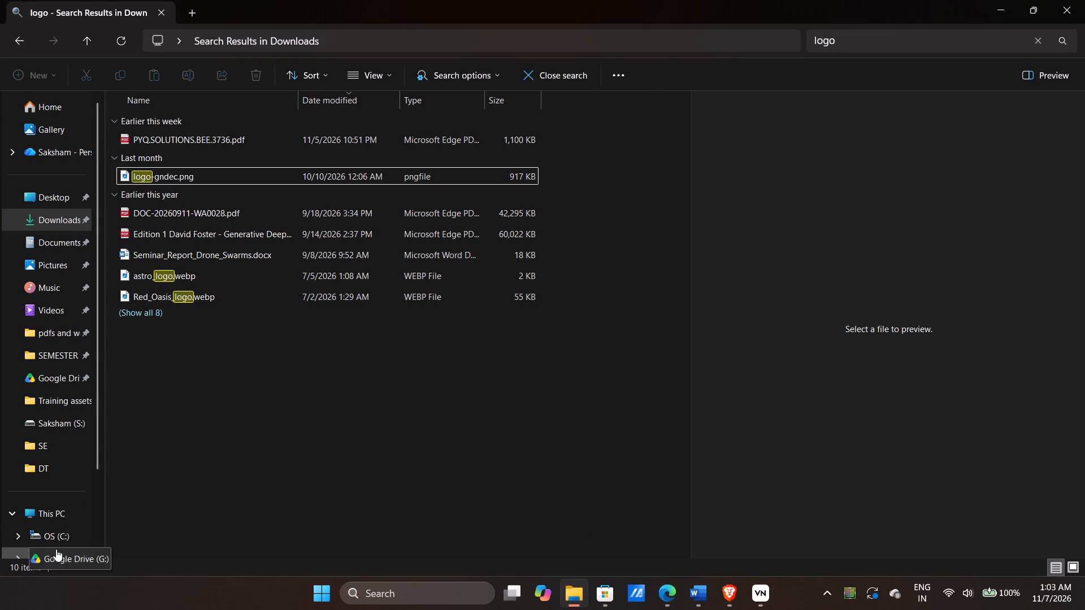
pyautogui.click(62, 489)
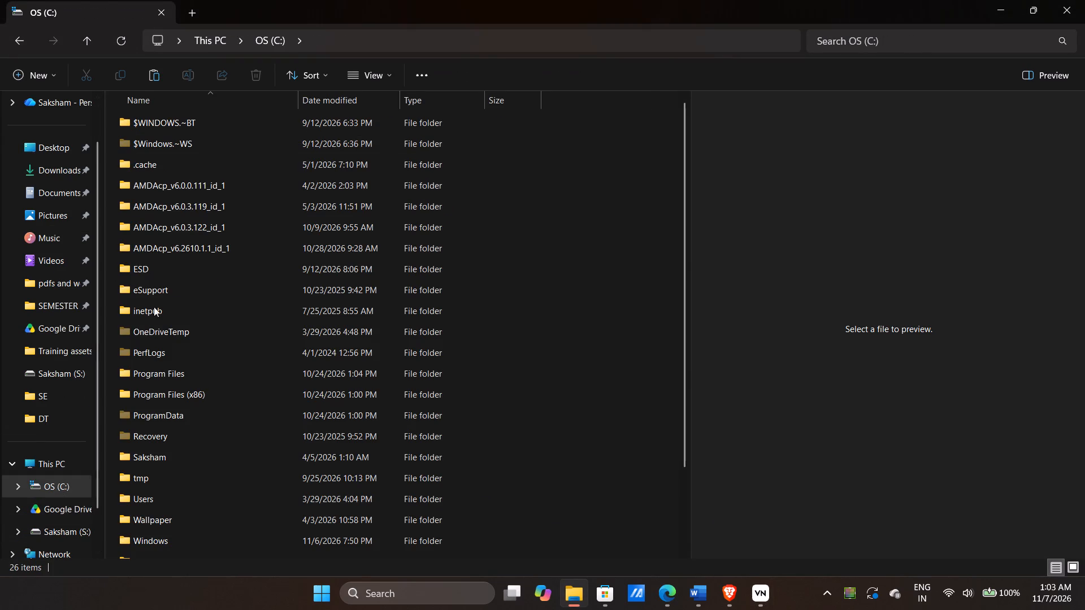
pyautogui.doubleClick(163, 495)
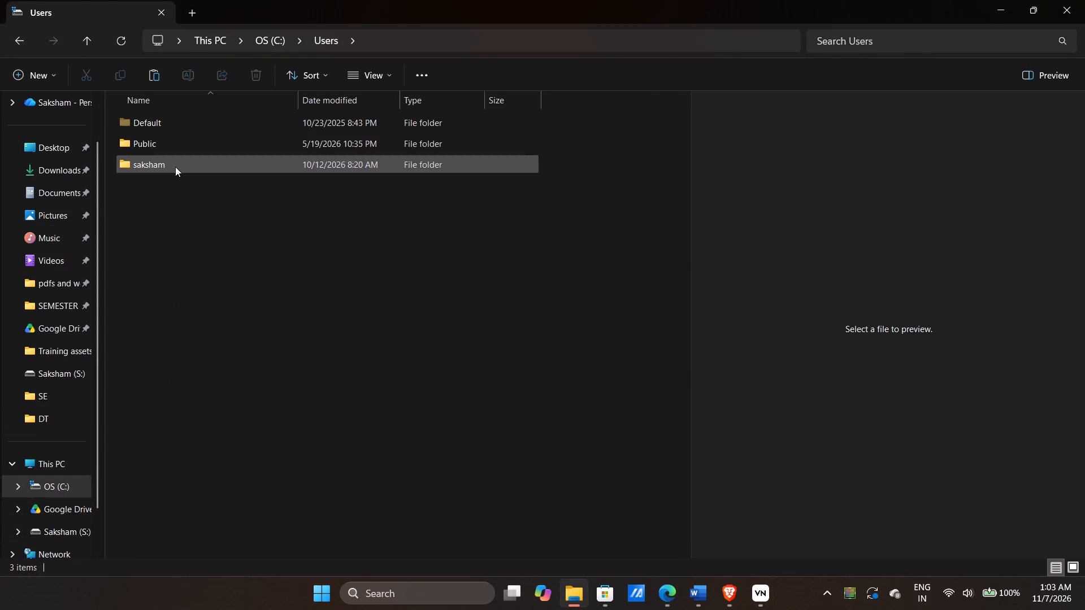
pyautogui.doubleClick(175, 167)
pyautogui.scroll(-4, 171, 441)
pyautogui.scroll(-1, 169, 489)
pyautogui.scroll(1, 169, 491)
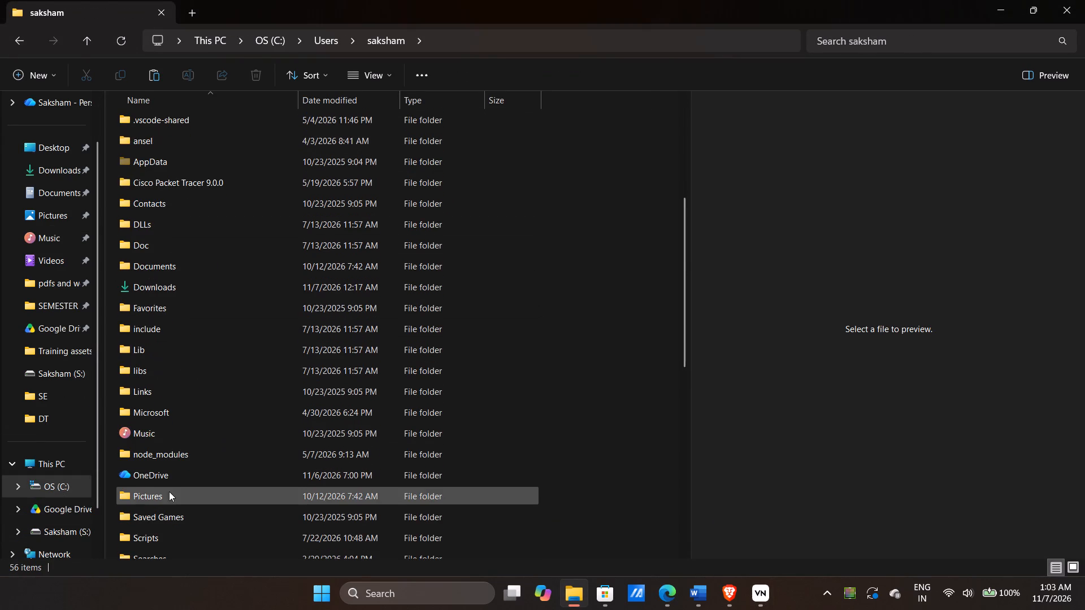
pyautogui.scroll(-4, 167, 513)
pyautogui.scroll(-3, 149, 291)
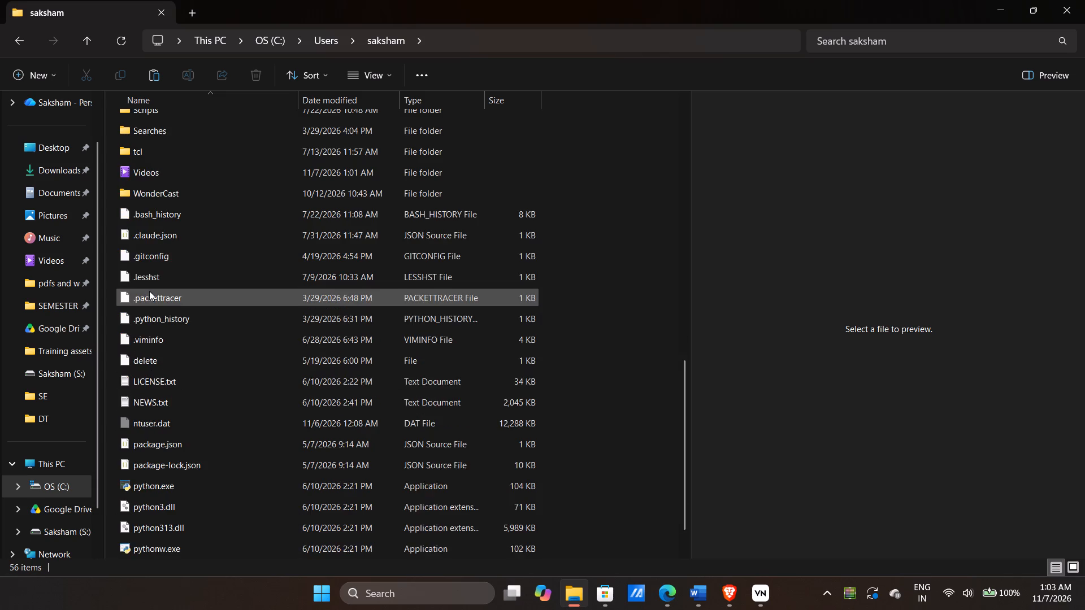
pyautogui.scroll(8, 149, 291)
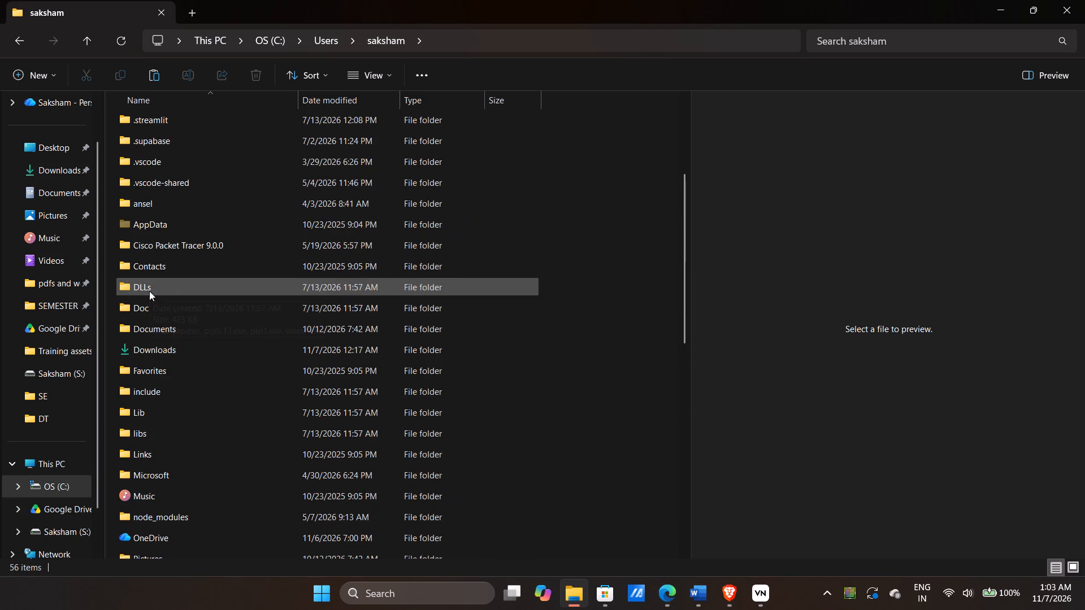
# Switch back to the VN editor and recheck the destination folder in the export settings.
pyautogui.hotkey('alt', 'Tab')
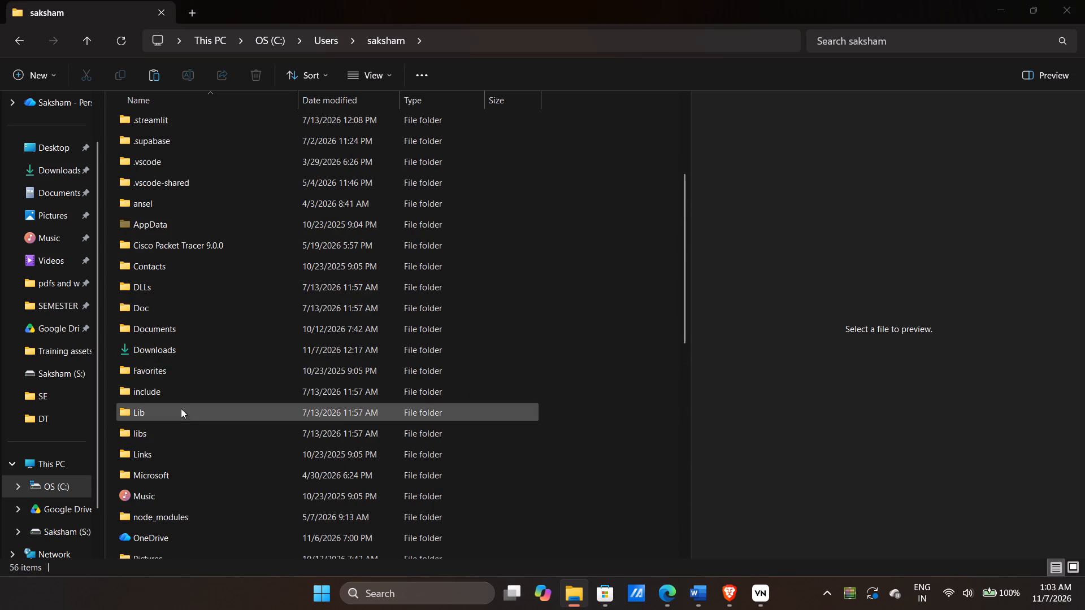
pyautogui.click(984, 11)
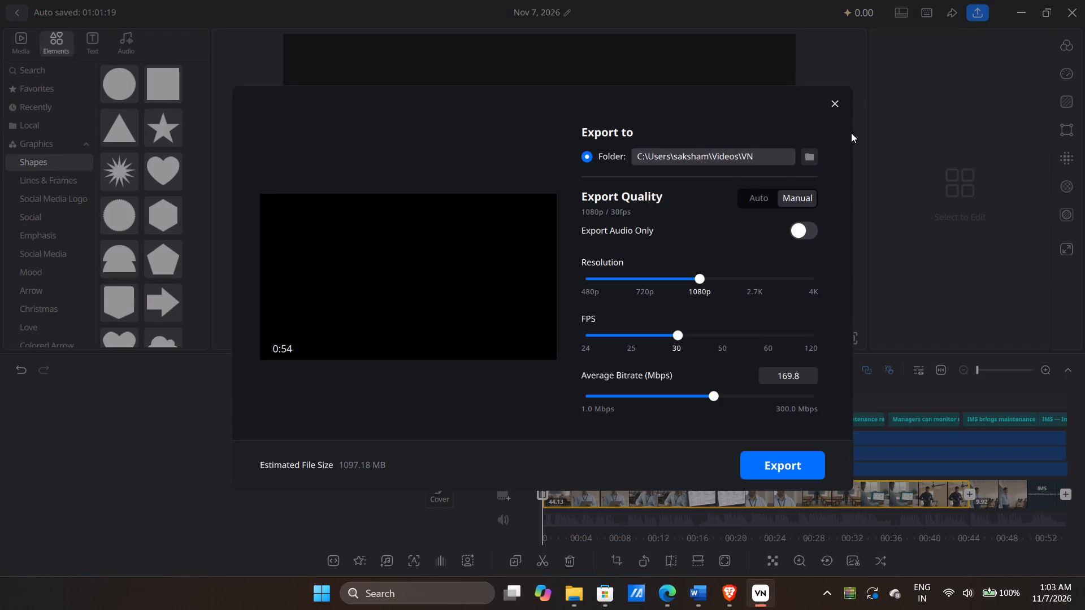
# Close the export settings, switch to File Explorer and open the exported MP4 from the Videos\VN folder in a maximized media player.
pyautogui.click(839, 105)
pyautogui.hotkey('alt', 'Tab')
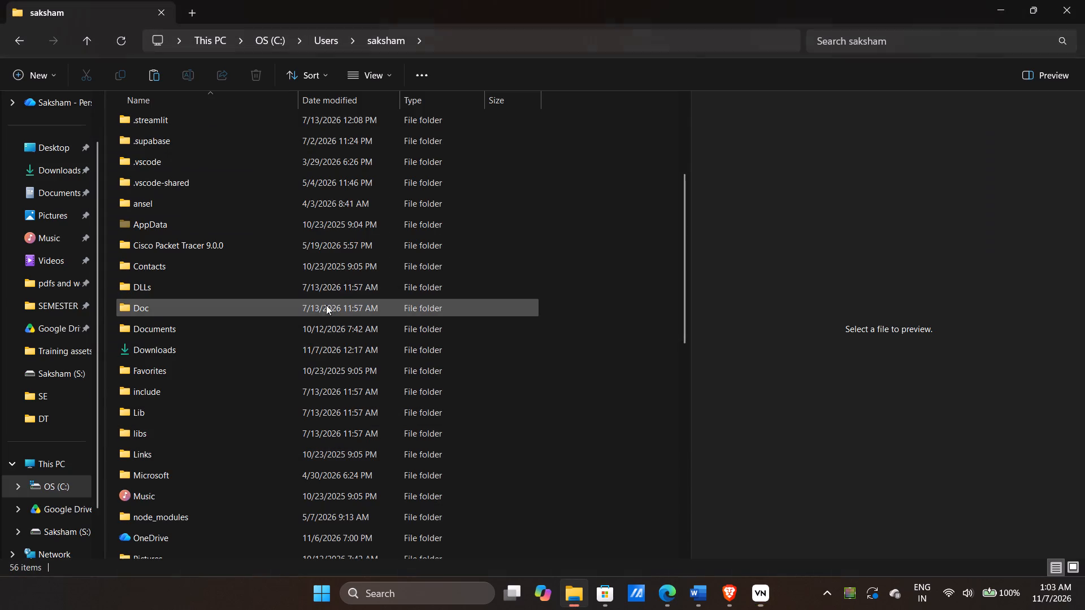
pyautogui.scroll(-3, 193, 303)
pyautogui.click(155, 484)
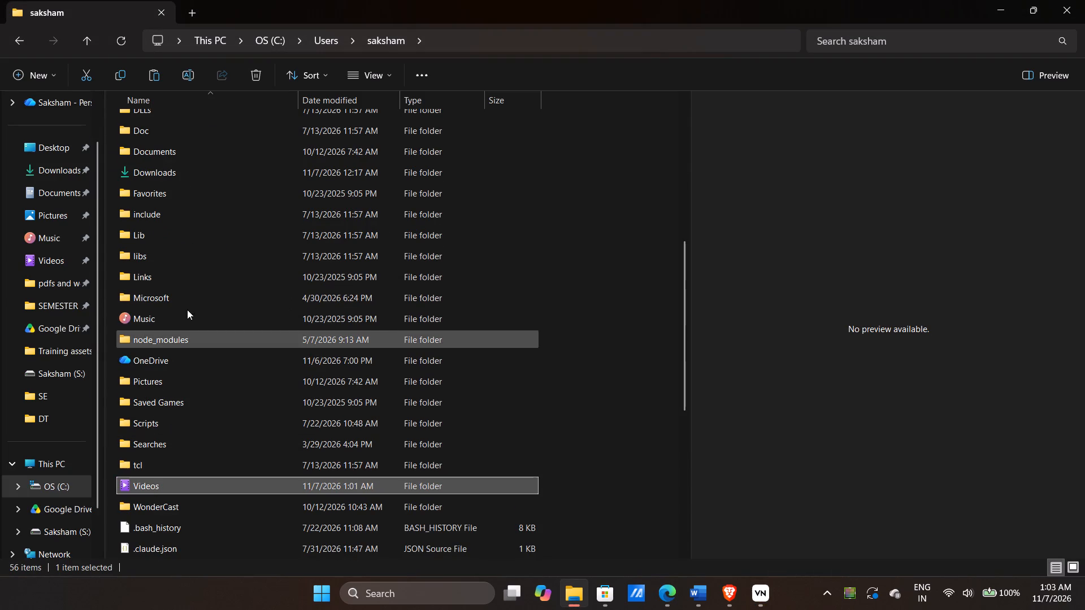
pyautogui.doubleClick(164, 489)
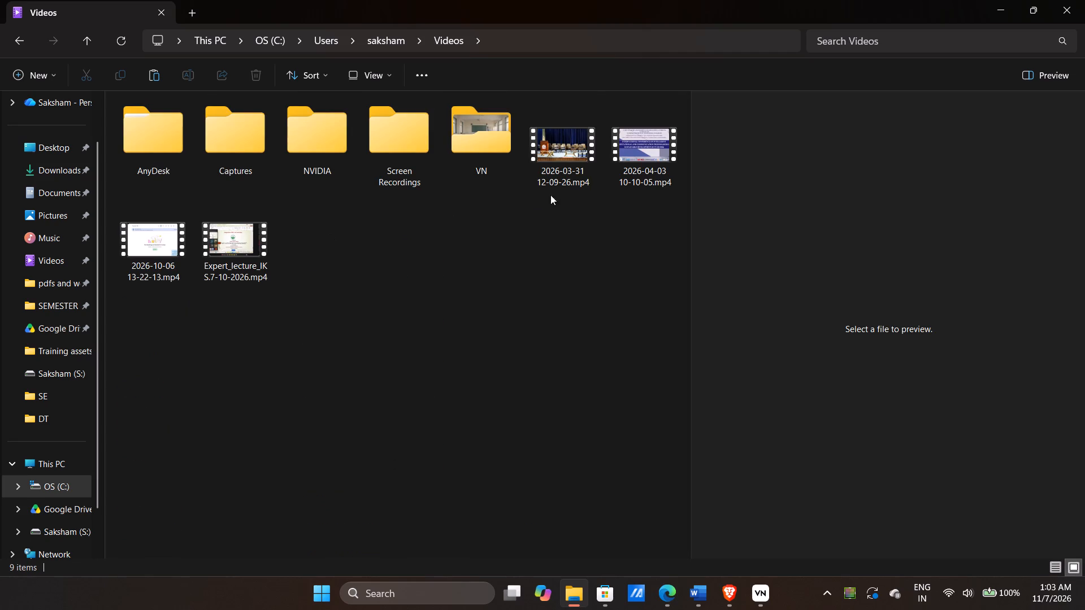
pyautogui.doubleClick(485, 134)
pyautogui.doubleClick(140, 145)
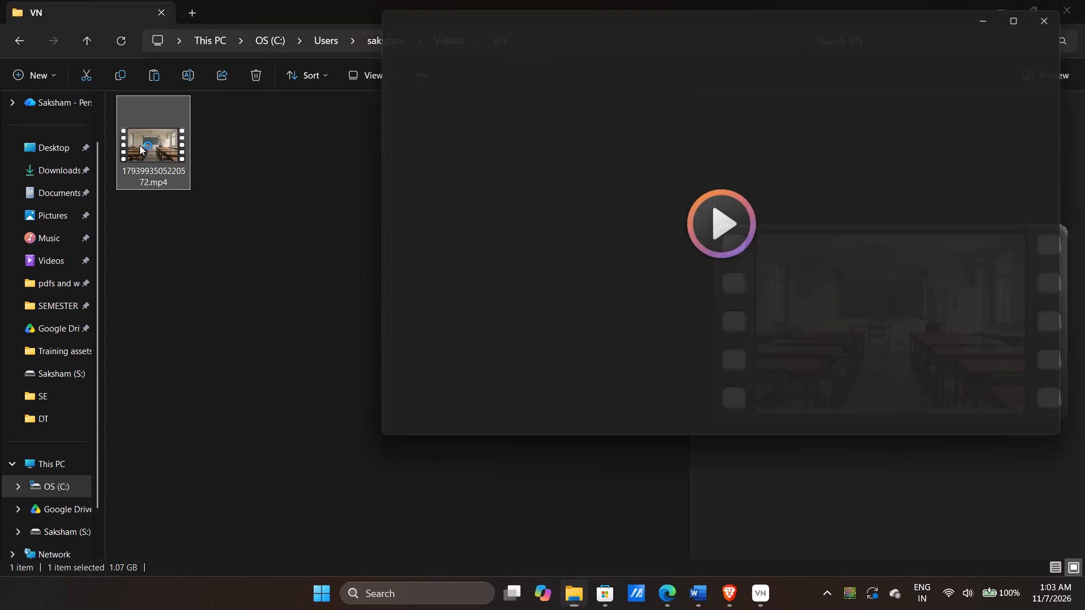
pyautogui.click(1027, 16)
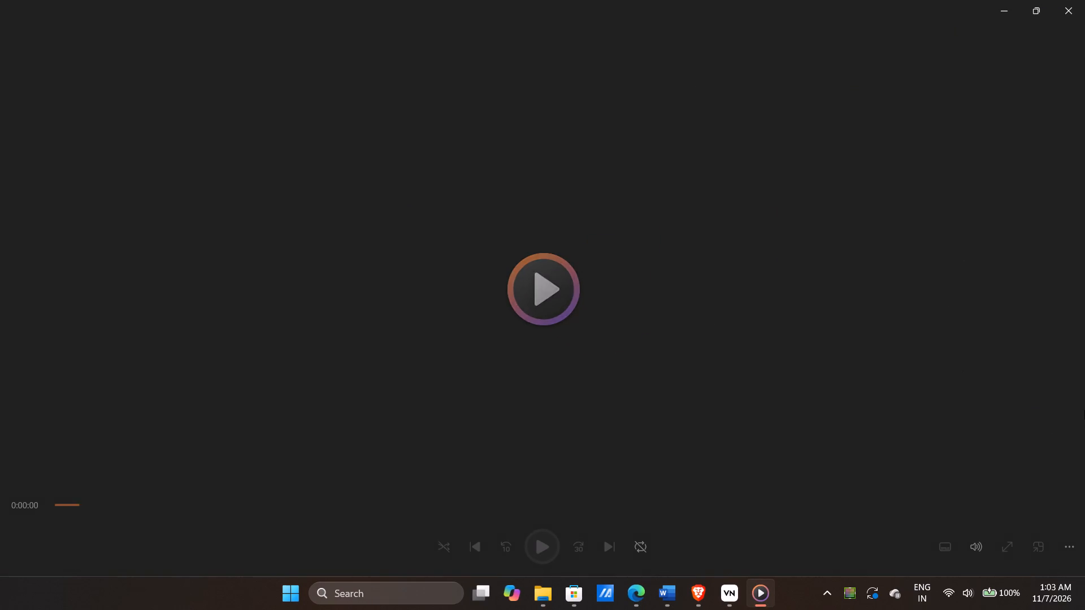
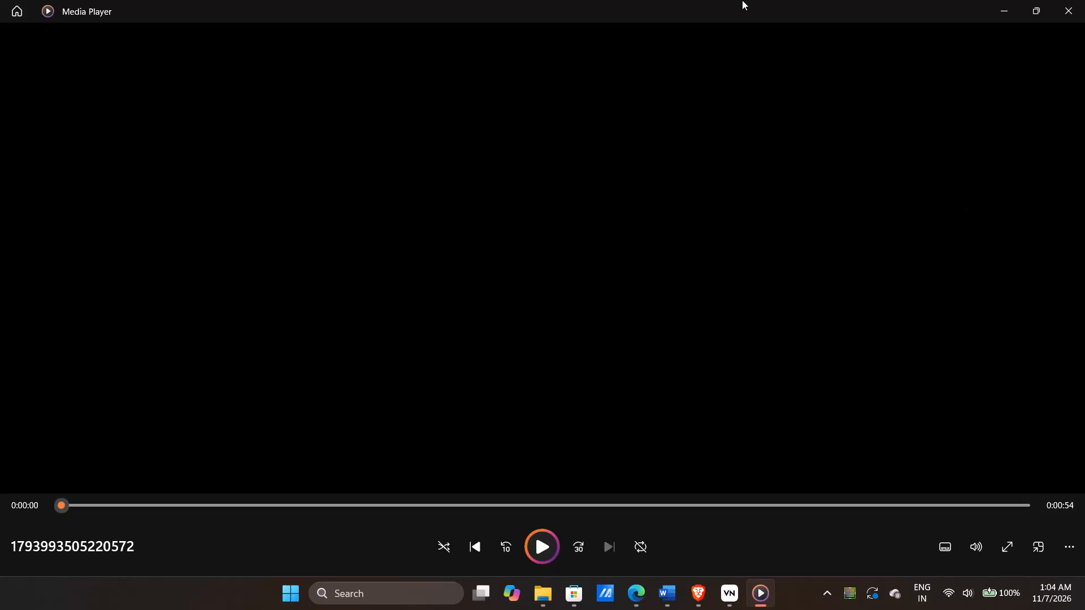
# Close the media player and rename the exported MP4 in the VN folder as IMS.DT.project.
pyautogui.click(1084, 0)
pyautogui.click(345, 286)
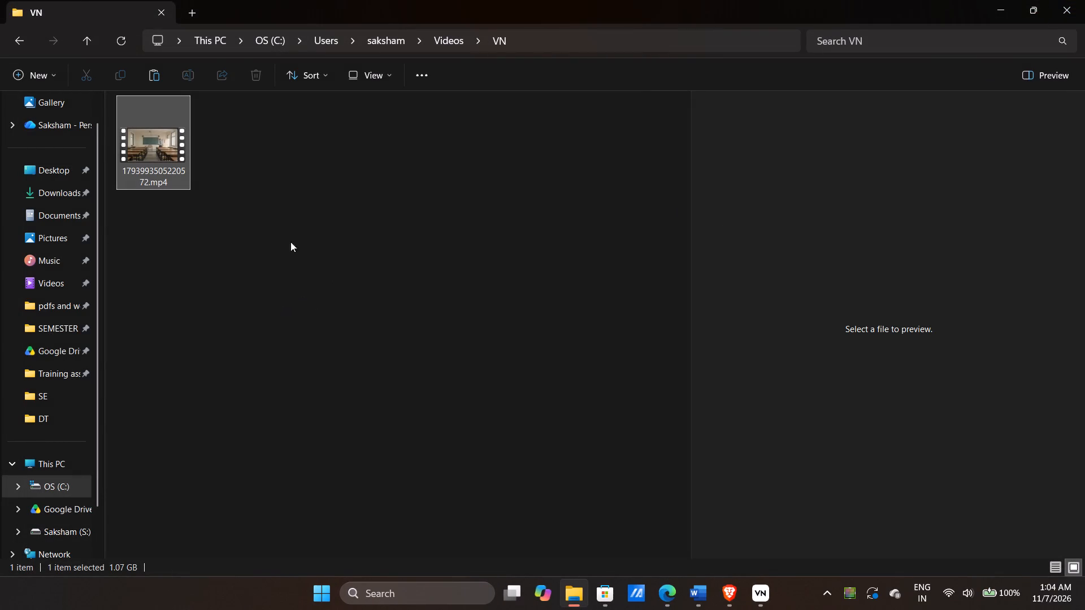
pyautogui.click(174, 140)
pyautogui.click(199, 79)
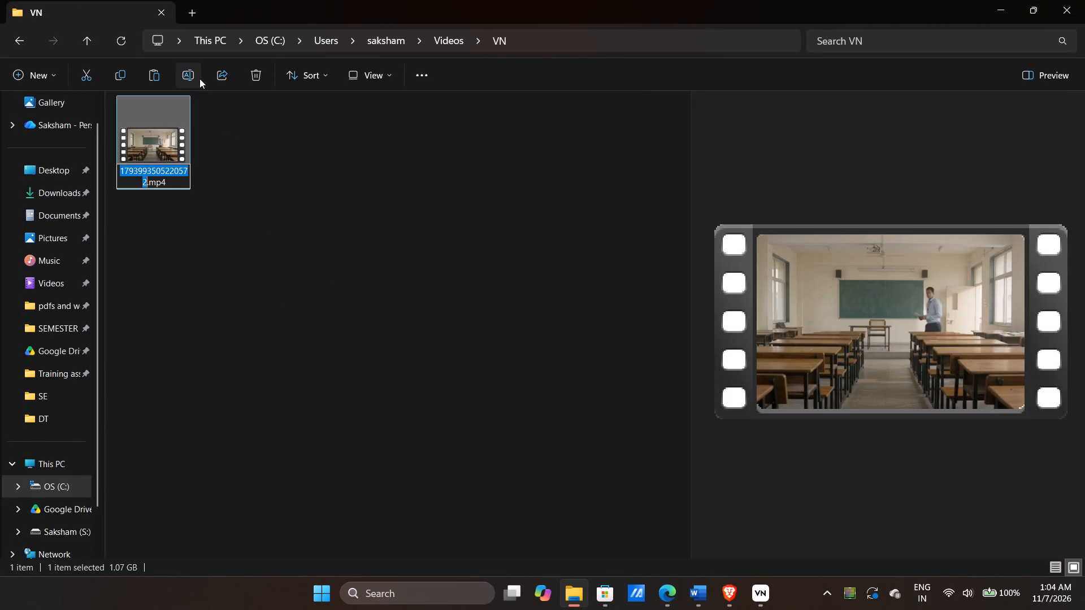
pyautogui.write('IMS')
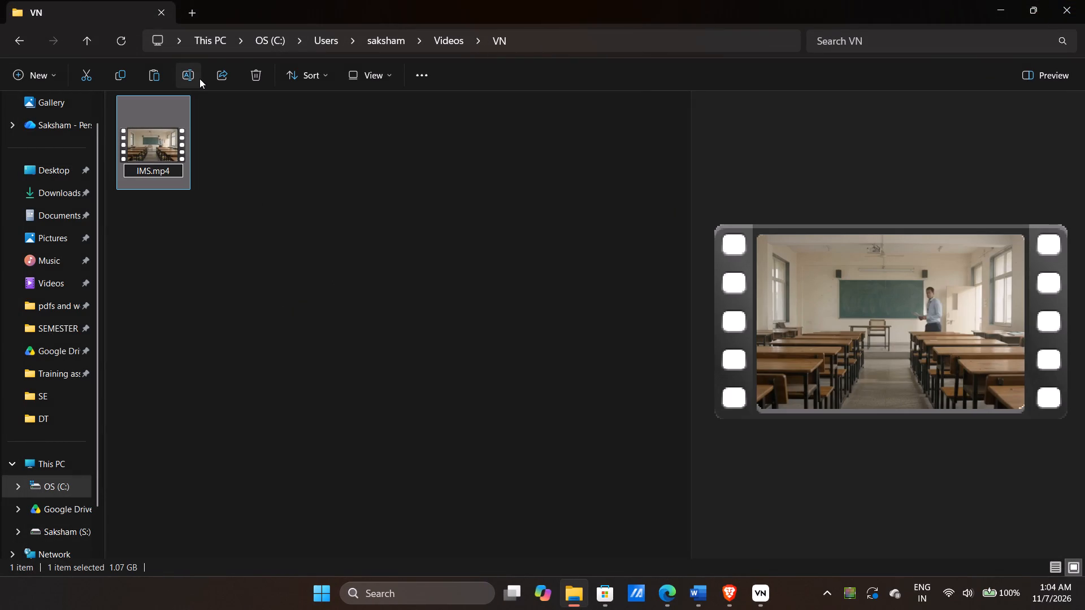
pyautogui.write('.DT')
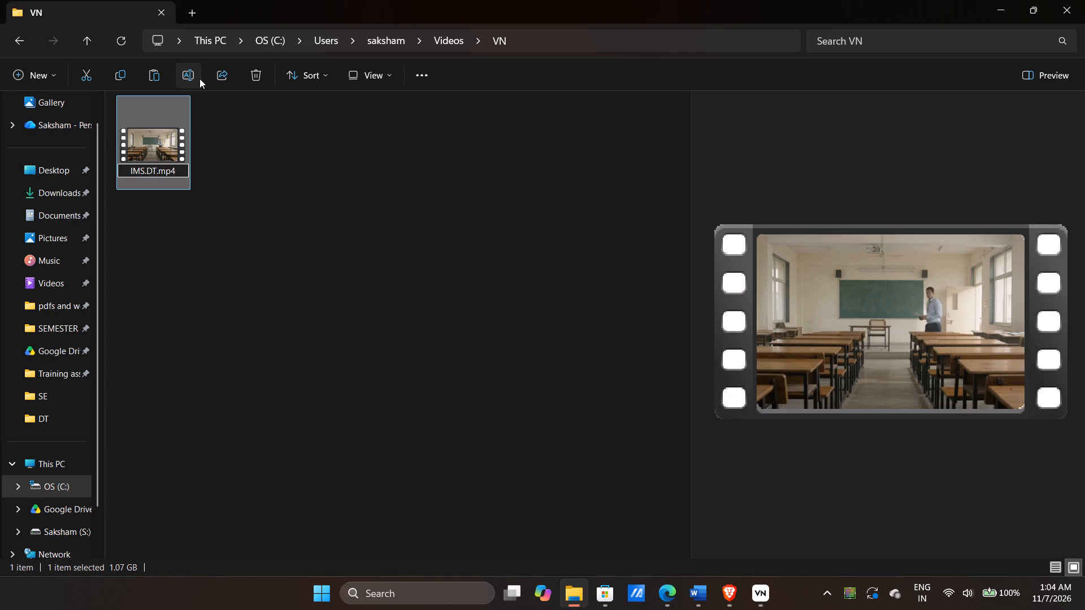
pyautogui.write('.project')
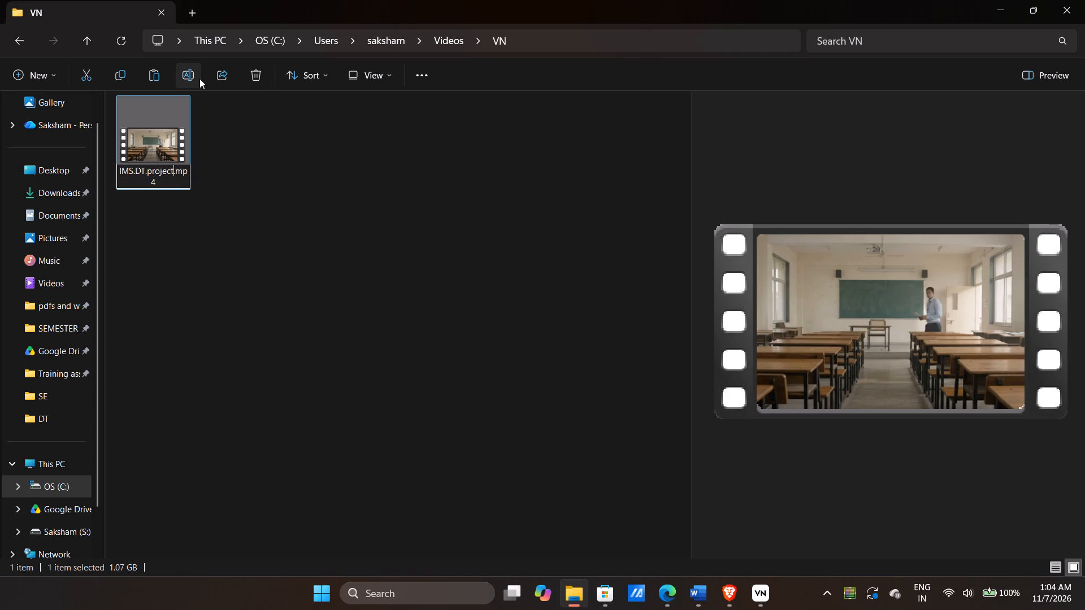
pyautogui.press('Return')
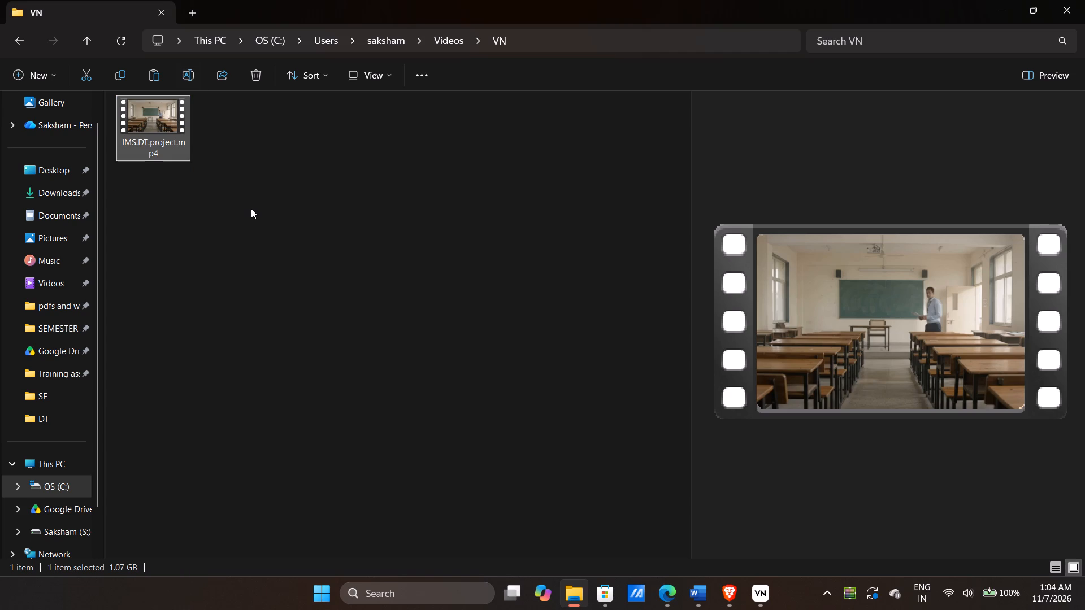
# Copy the IMS.DT.project.mp4 file and switch to the Edge window containing the Kapwing project.
pyautogui.hotkey('ctrl', 'c')
pyautogui.click(682, 606)
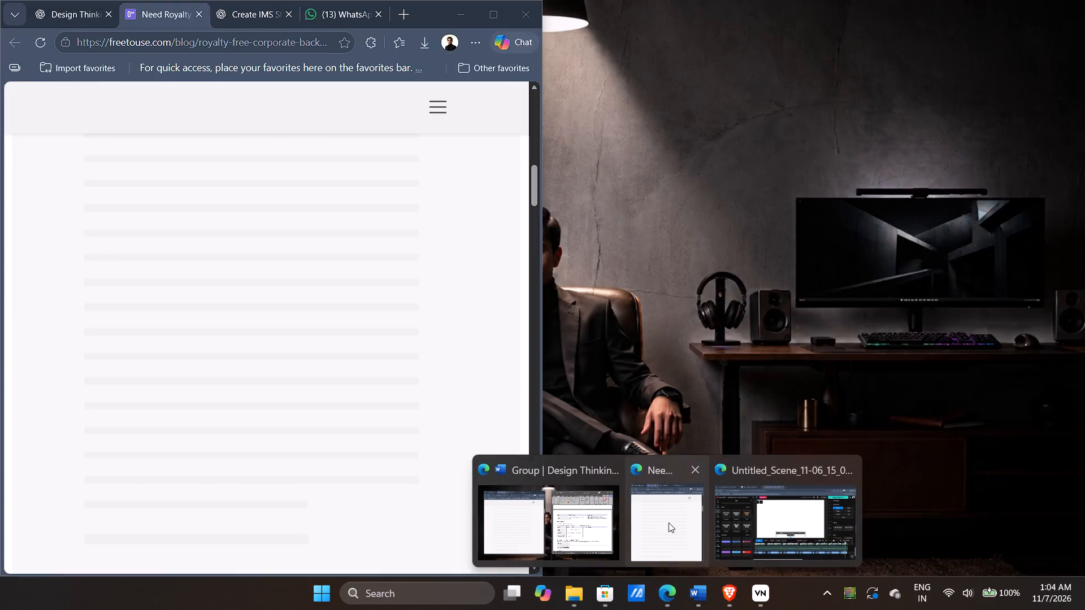
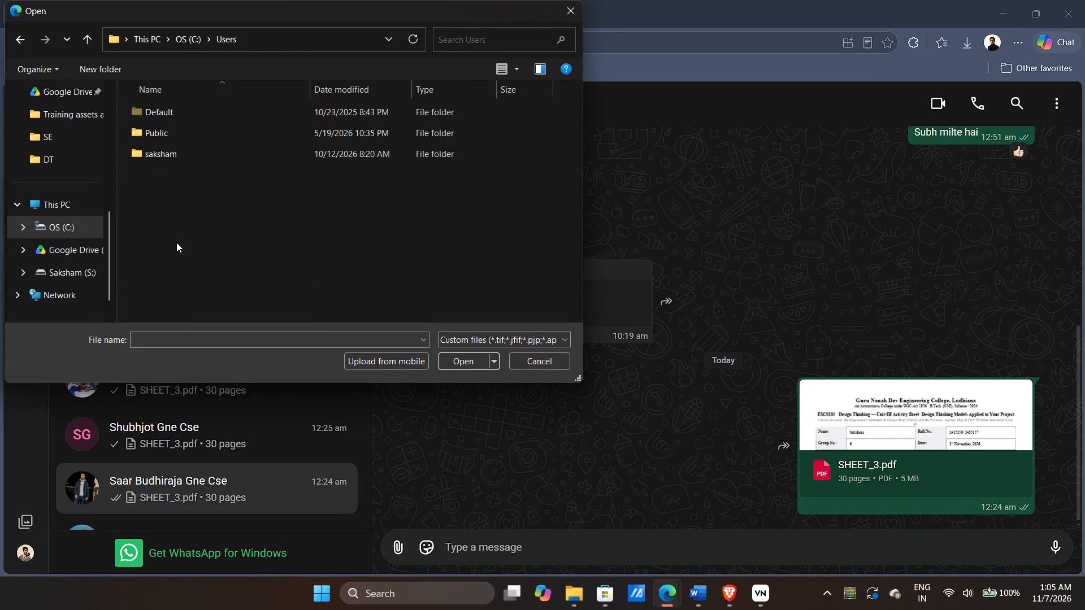
# Browse from the Users folder through the user's own folder and Videos to the VN folder containing IMS.DT.project.mp4 for the WhatsApp attachment.
pyautogui.doubleClick(173, 156)
pyautogui.scroll(-2, 189, 252)
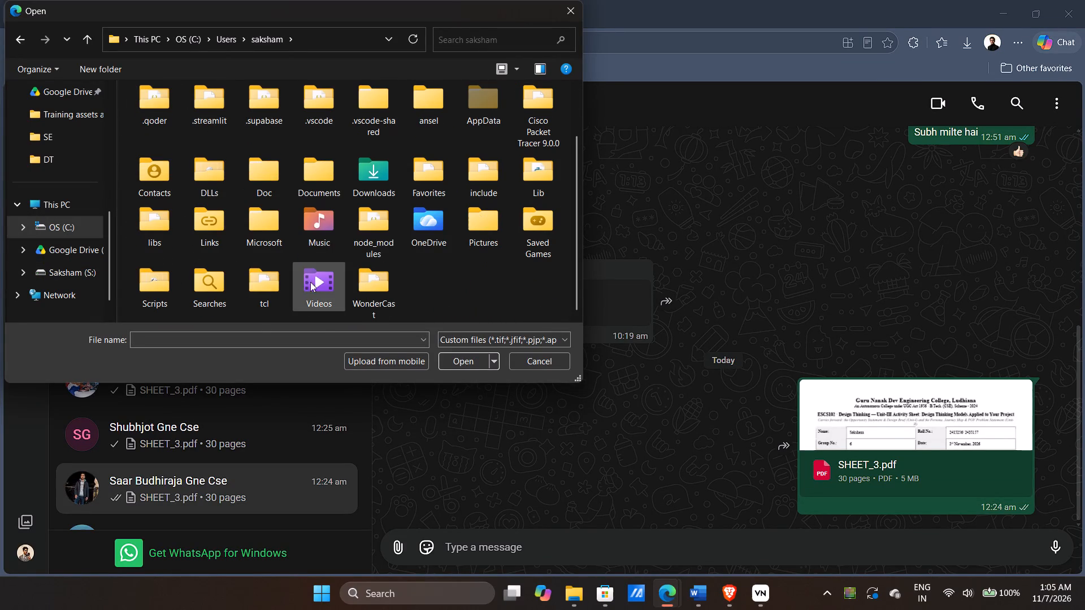
pyautogui.doubleClick(316, 282)
pyautogui.doubleClick(444, 142)
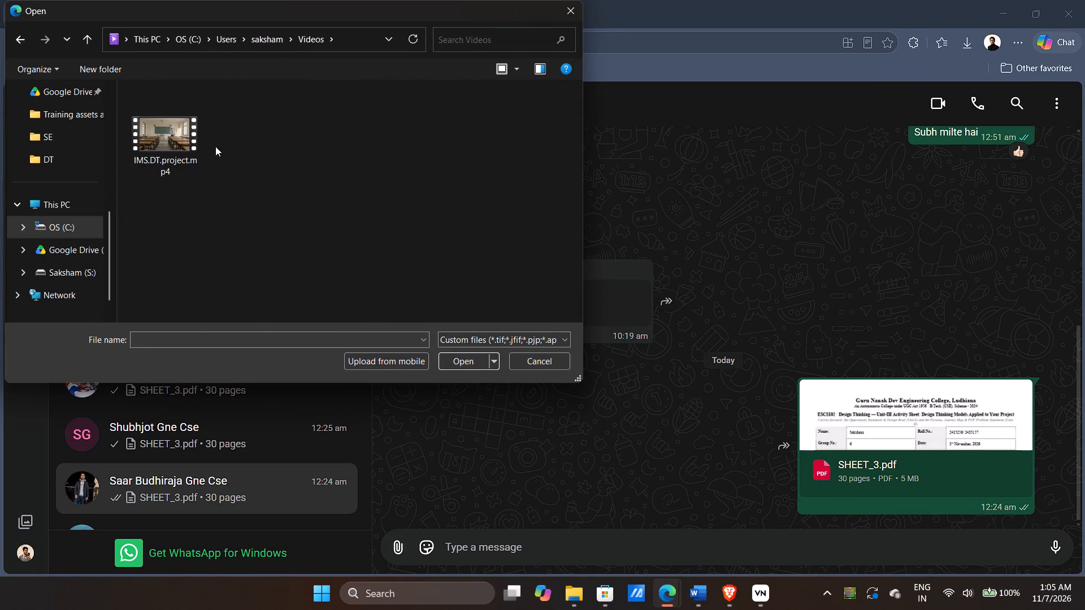
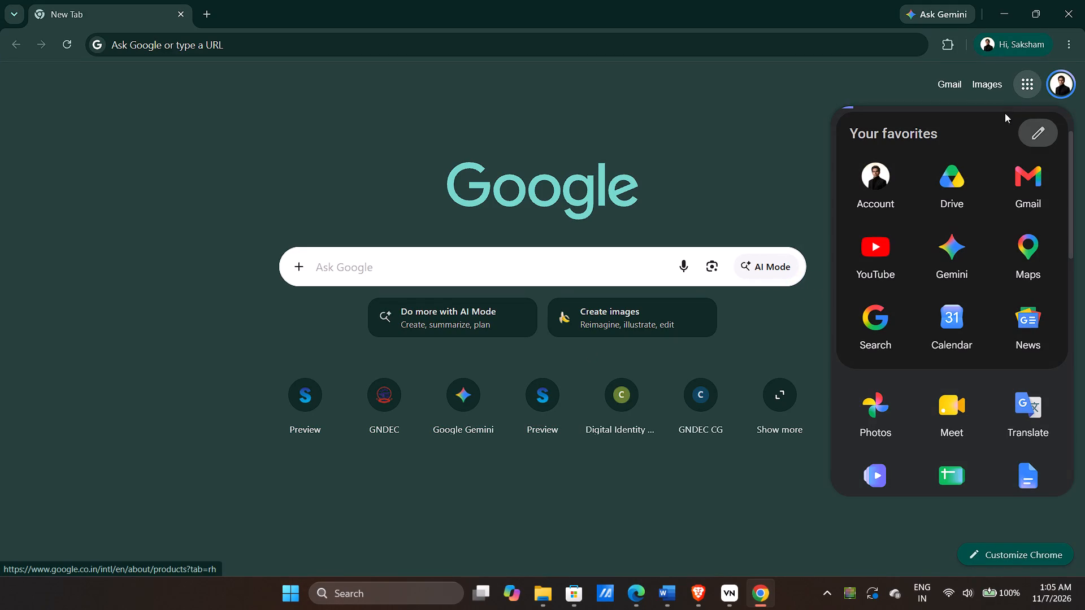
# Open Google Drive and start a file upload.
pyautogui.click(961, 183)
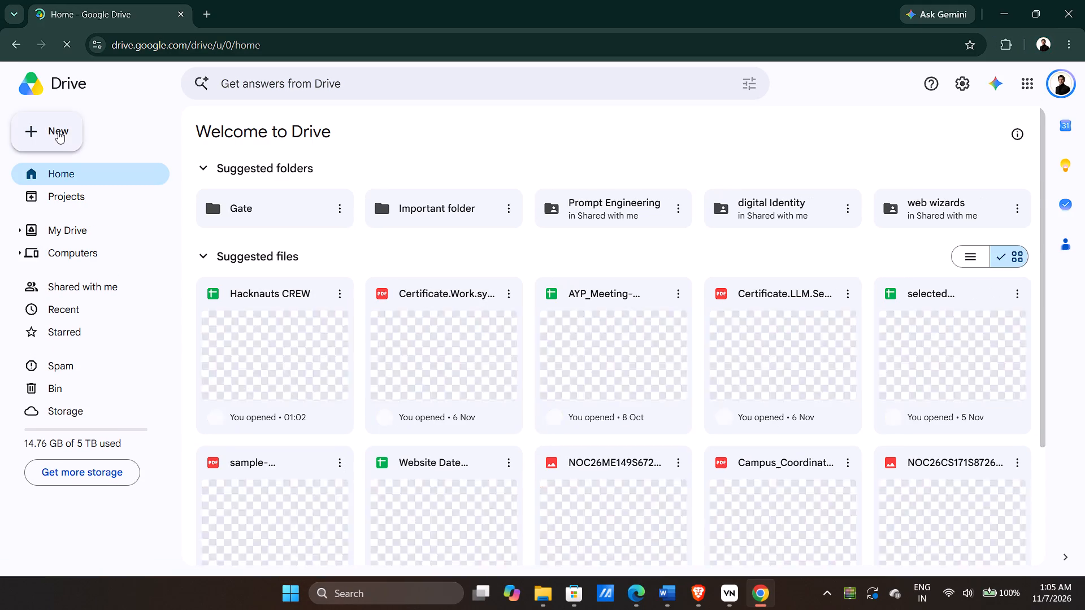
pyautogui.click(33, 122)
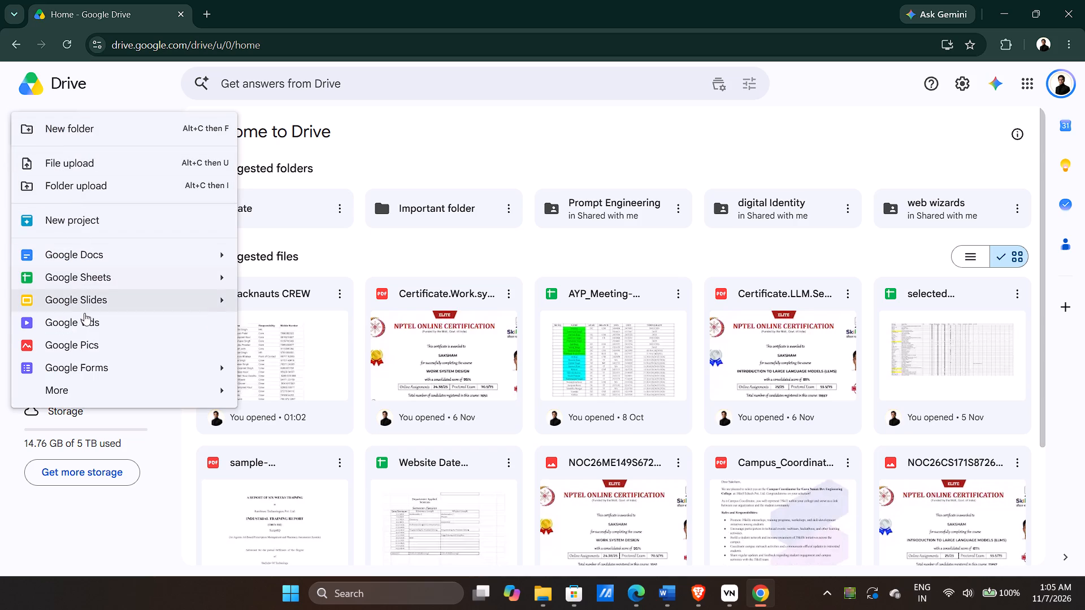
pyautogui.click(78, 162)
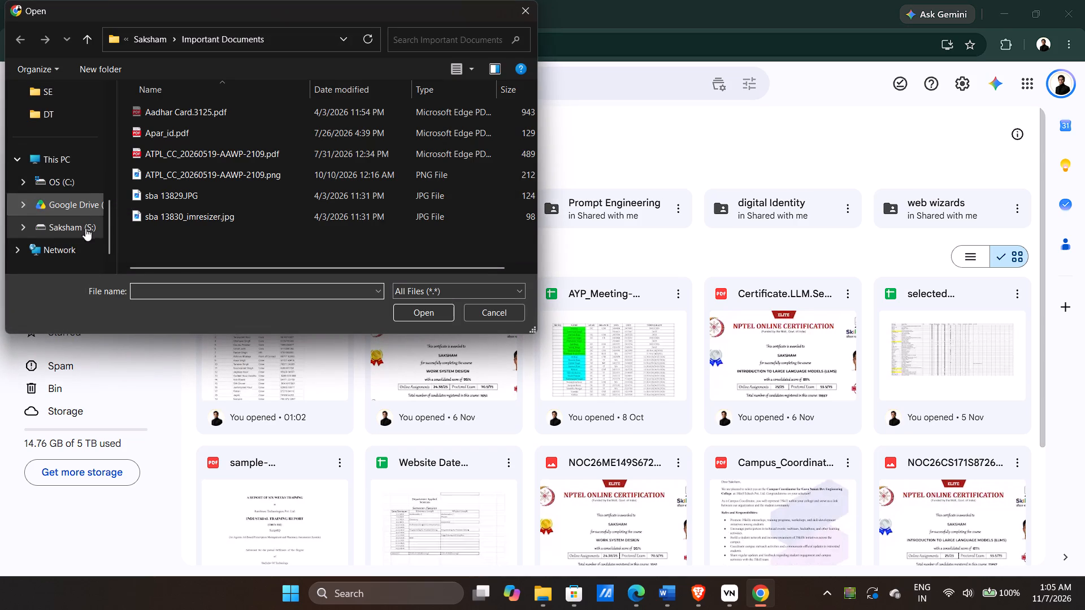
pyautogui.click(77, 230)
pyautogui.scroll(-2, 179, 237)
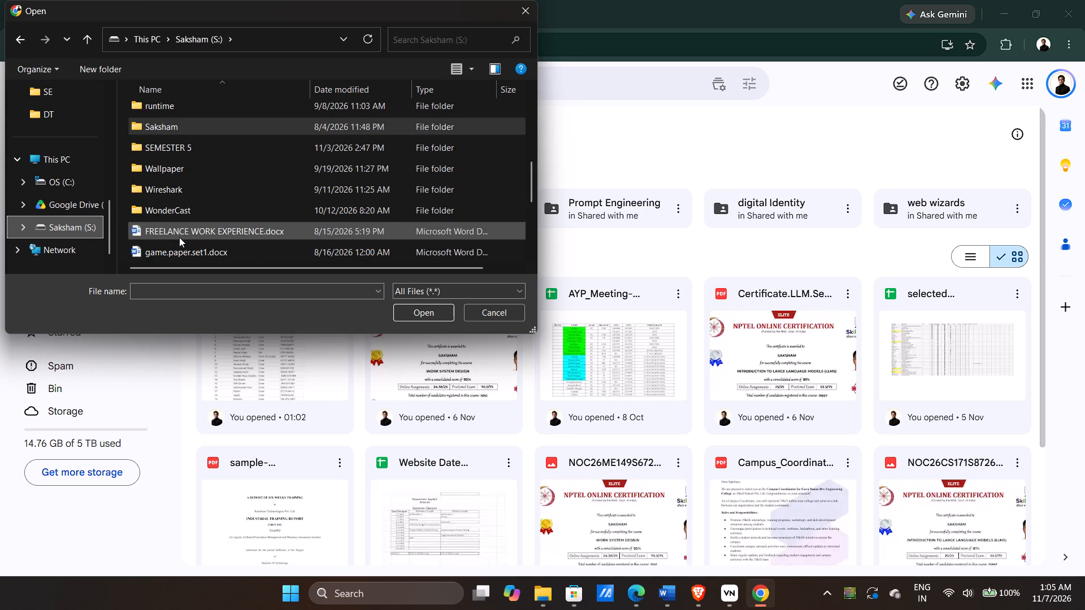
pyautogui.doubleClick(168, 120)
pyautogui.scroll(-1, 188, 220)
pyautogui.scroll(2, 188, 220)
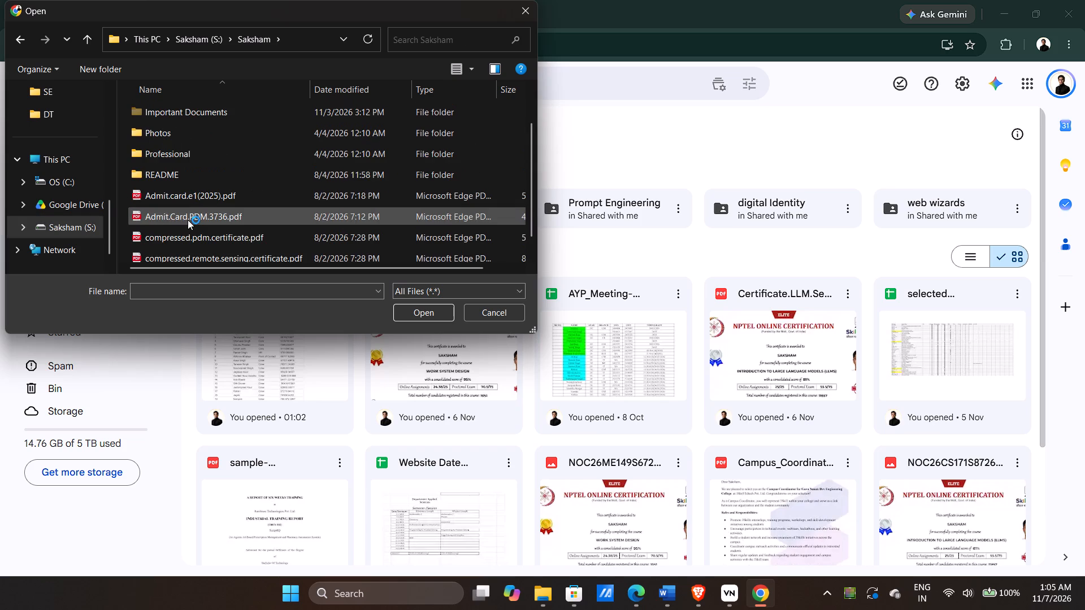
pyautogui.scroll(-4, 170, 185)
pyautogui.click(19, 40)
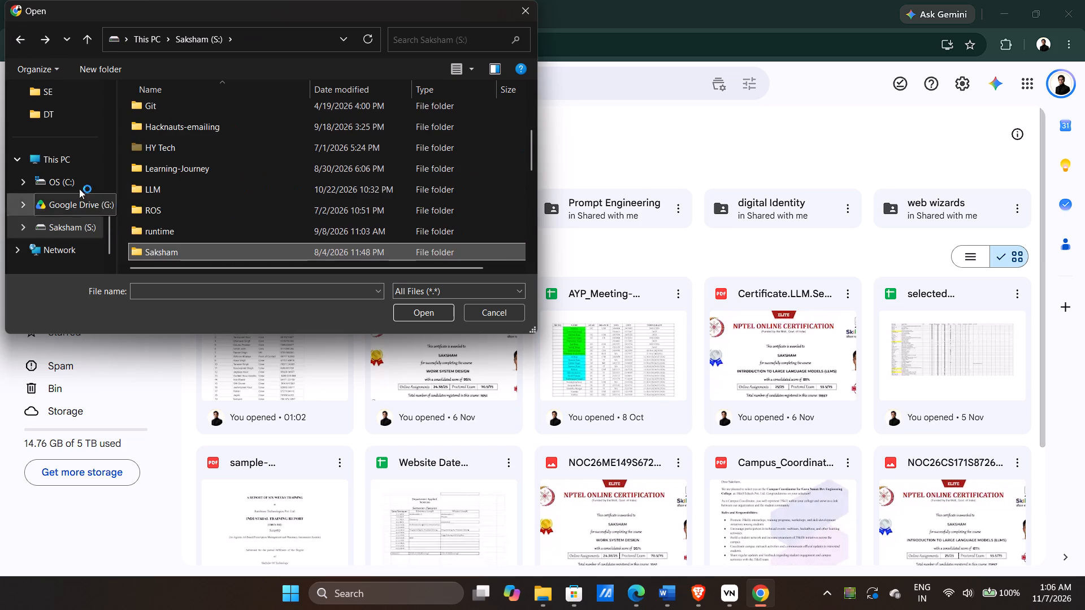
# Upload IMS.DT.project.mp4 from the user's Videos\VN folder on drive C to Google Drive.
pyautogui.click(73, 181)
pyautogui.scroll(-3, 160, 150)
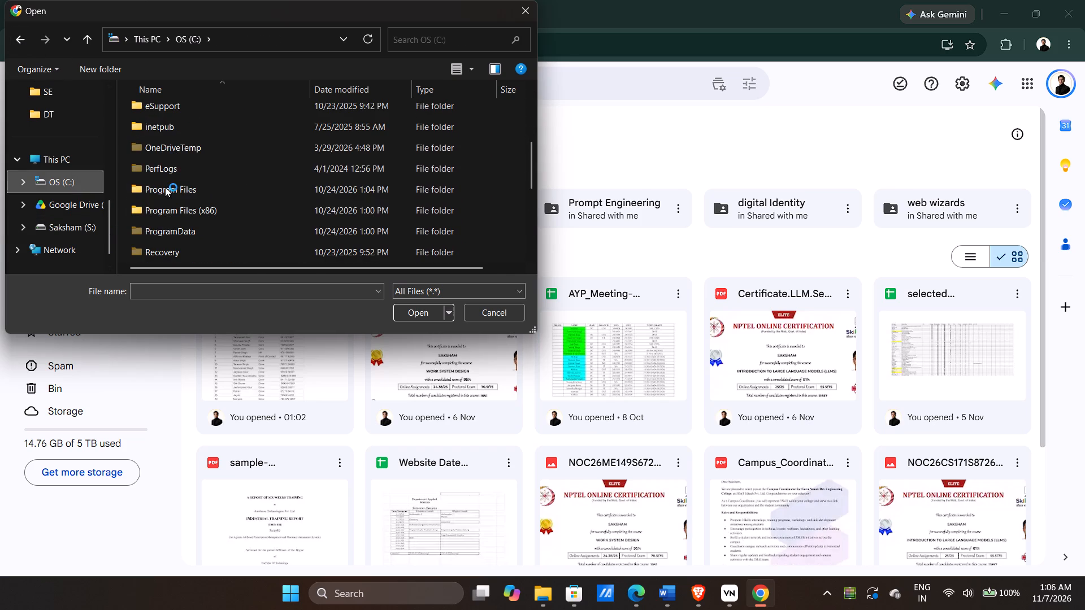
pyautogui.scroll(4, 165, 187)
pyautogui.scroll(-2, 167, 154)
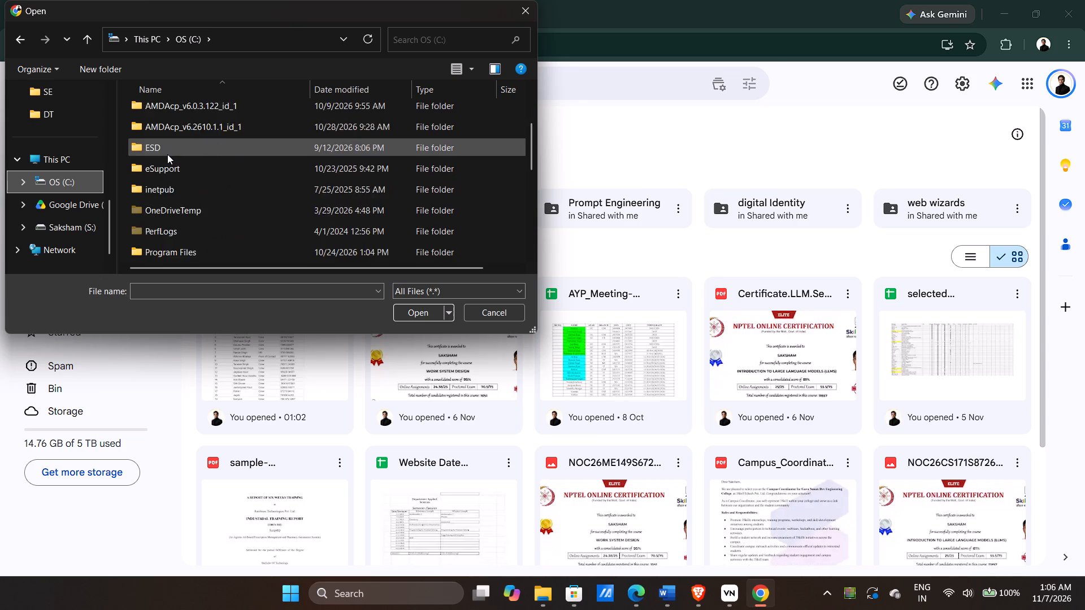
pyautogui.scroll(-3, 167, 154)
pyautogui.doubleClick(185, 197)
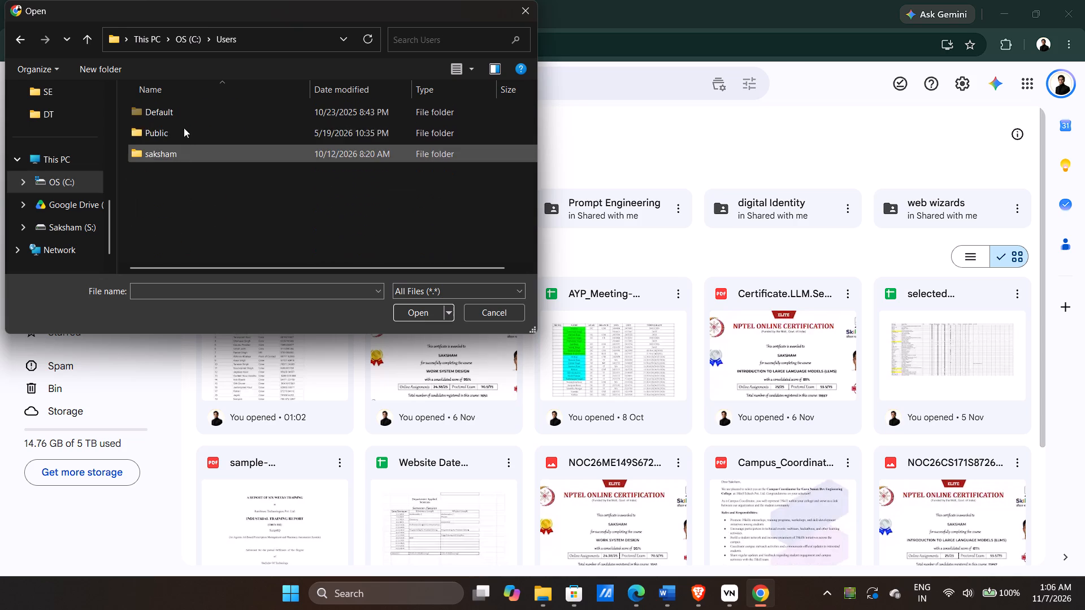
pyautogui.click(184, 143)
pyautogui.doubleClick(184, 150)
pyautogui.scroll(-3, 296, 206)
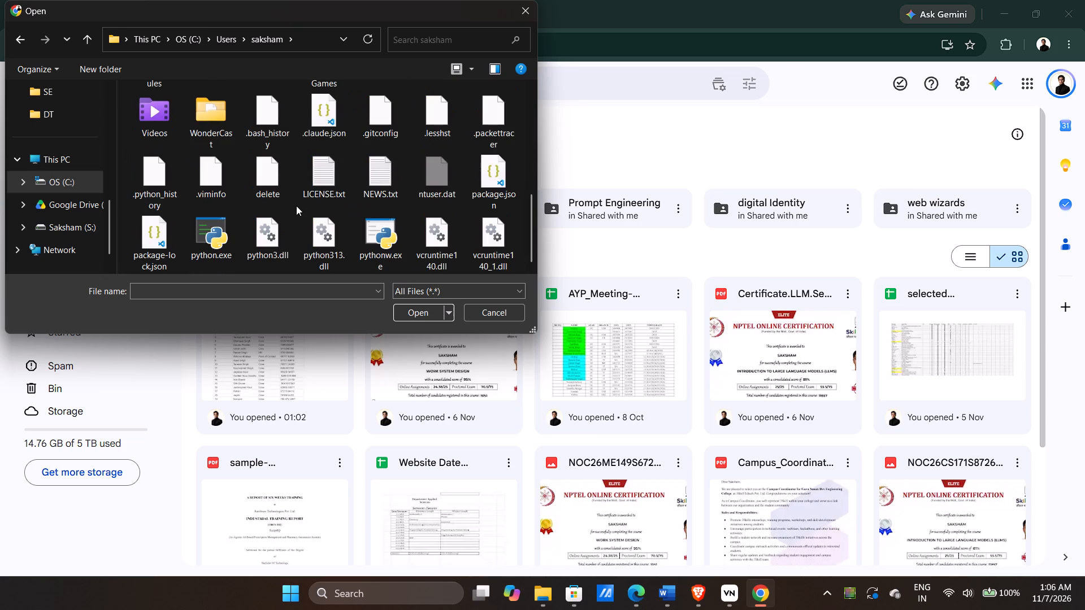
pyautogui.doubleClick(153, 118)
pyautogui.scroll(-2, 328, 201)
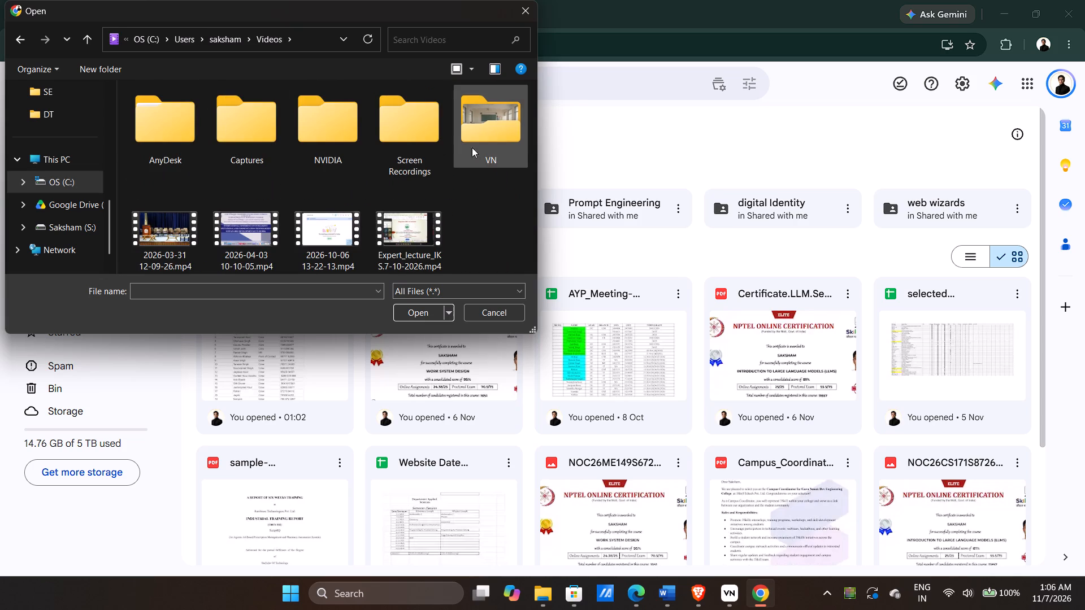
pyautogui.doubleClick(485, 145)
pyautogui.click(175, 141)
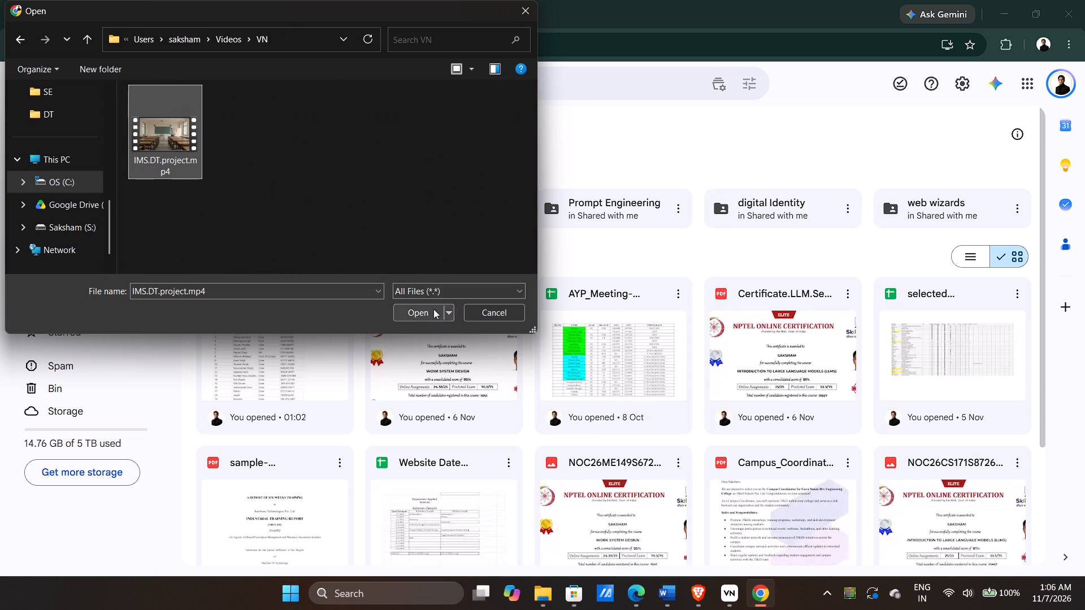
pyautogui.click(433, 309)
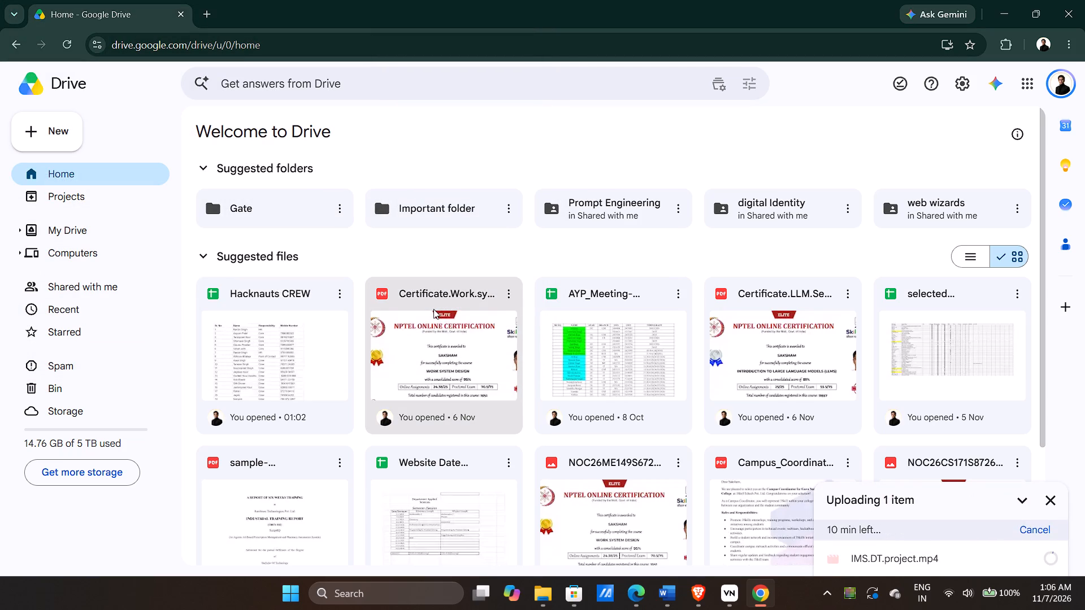
# Switch to File Explorer, check the properties of Expert_lecture_IKS.7-10-2026.mp4 in the Videos folder and delete it.
pyautogui.click(544, 586)
pyautogui.click(353, 434)
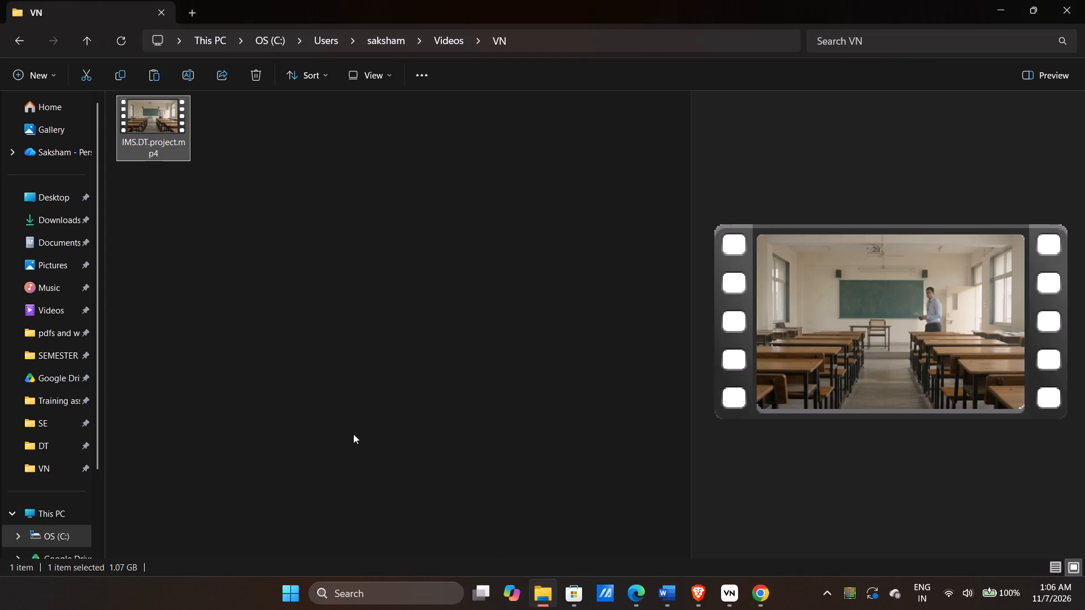
pyautogui.click(15, 41)
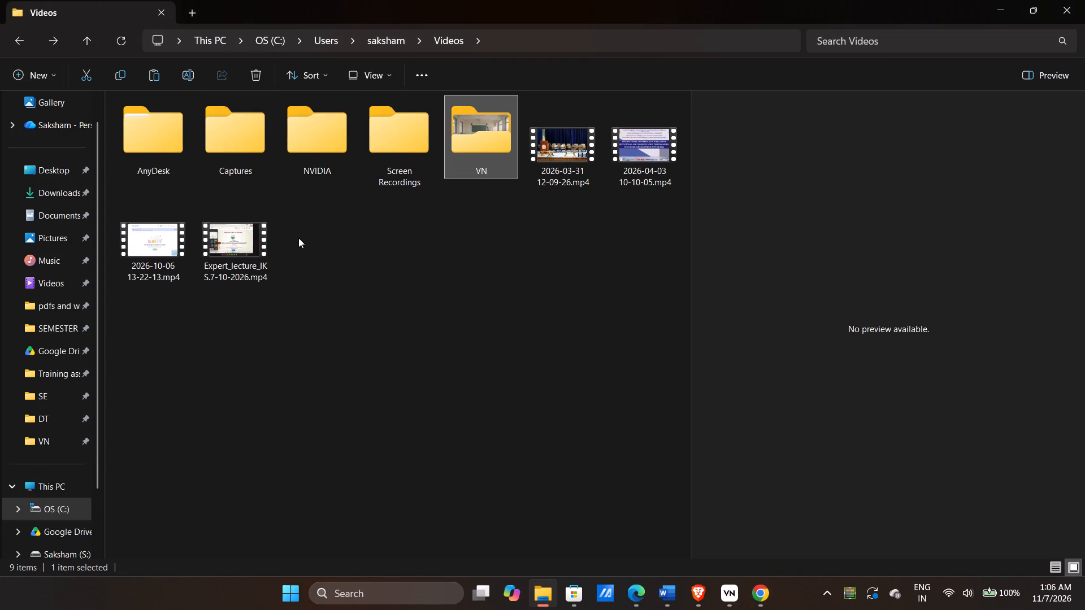
pyautogui.click(296, 254)
pyautogui.moveTo(347, 256); pyautogui.dragTo(203, 260)
pyautogui.rightClick(253, 249)
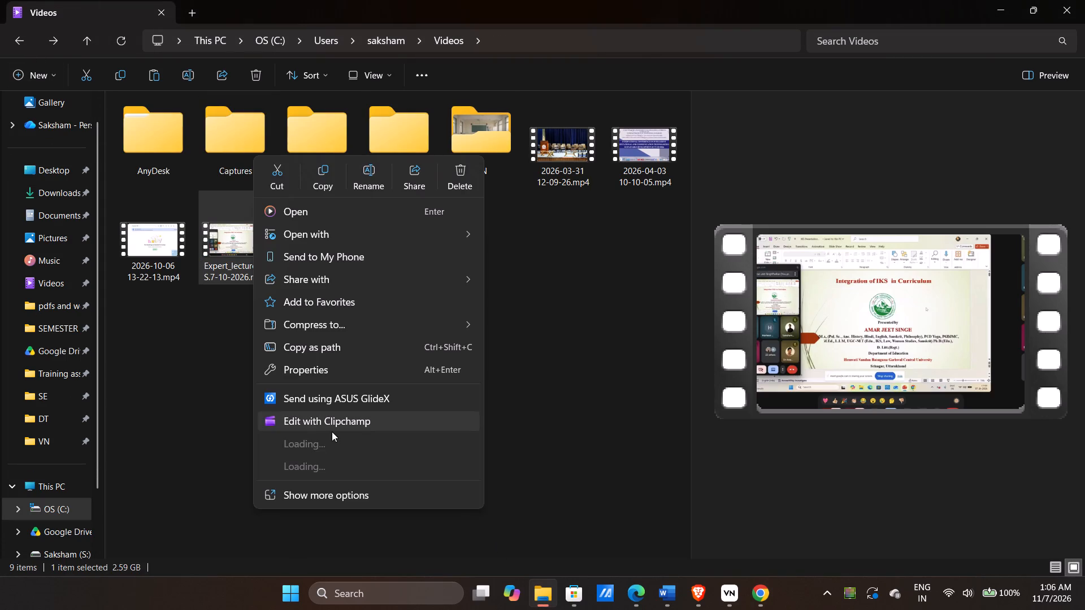
pyautogui.click(306, 374)
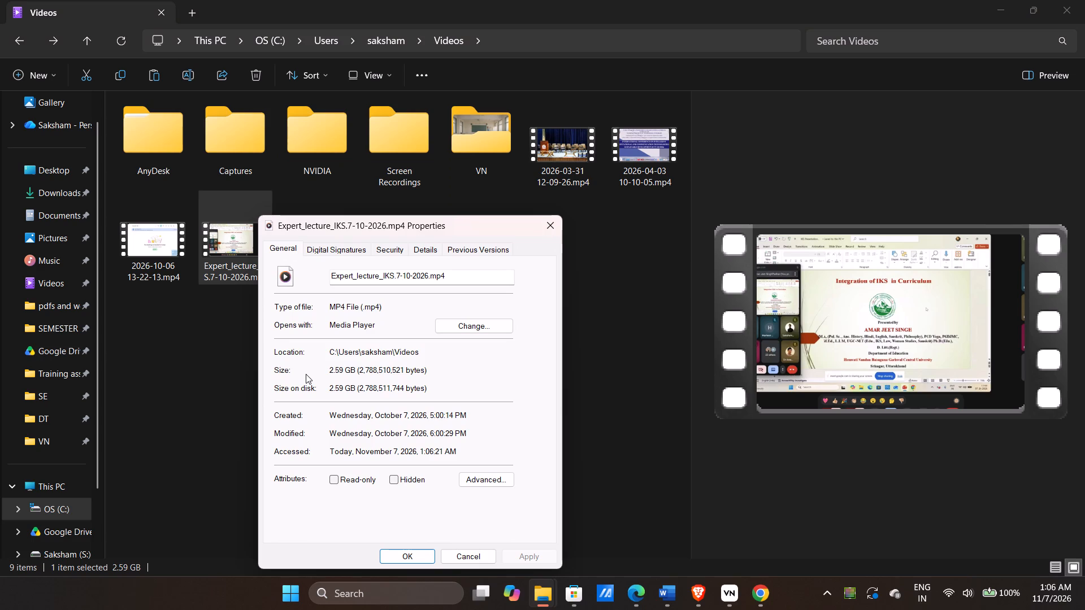
pyautogui.click(419, 564)
pyautogui.click(418, 555)
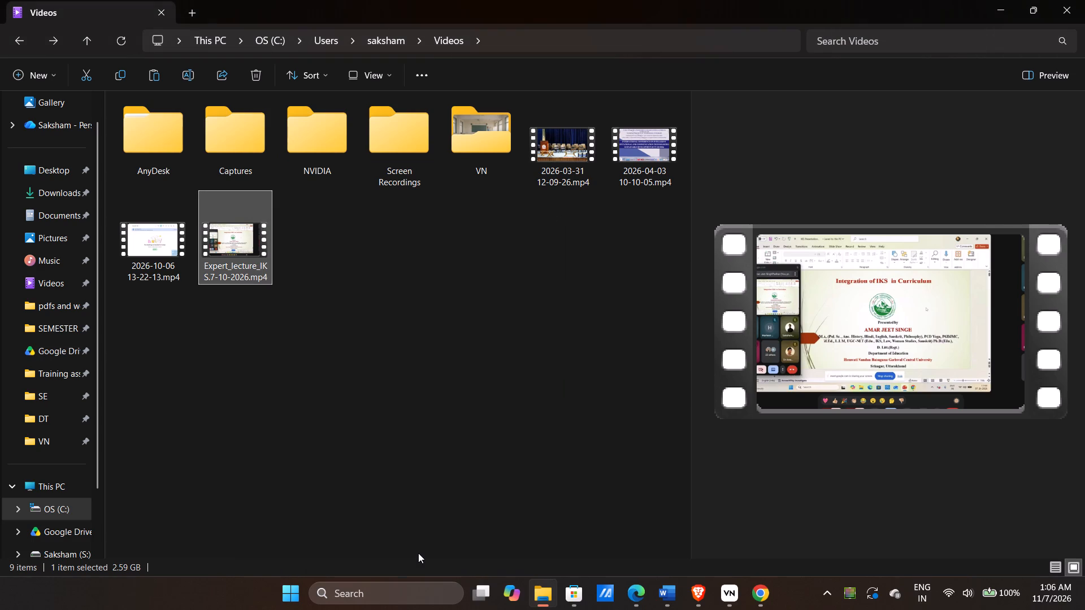
pyautogui.press('Delete')
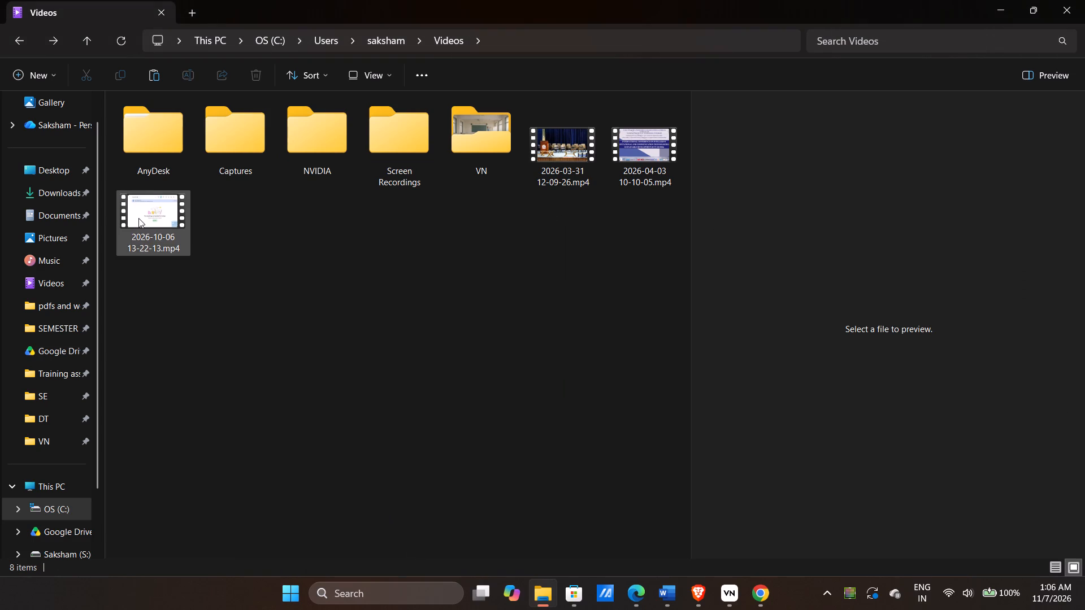
pyautogui.click(138, 218)
pyautogui.rightClick(140, 218)
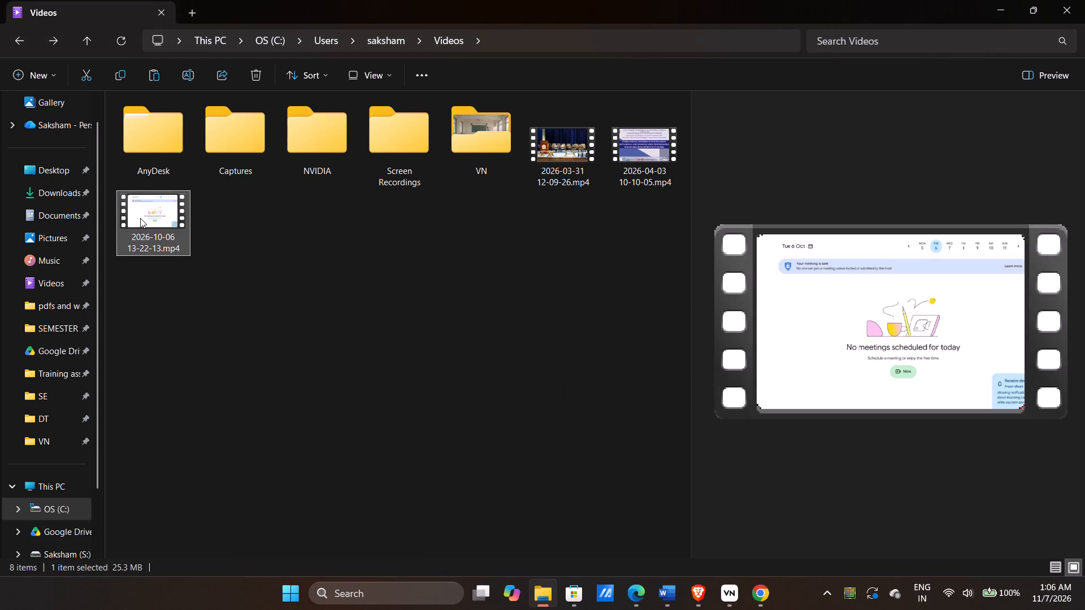
pyautogui.click(216, 366)
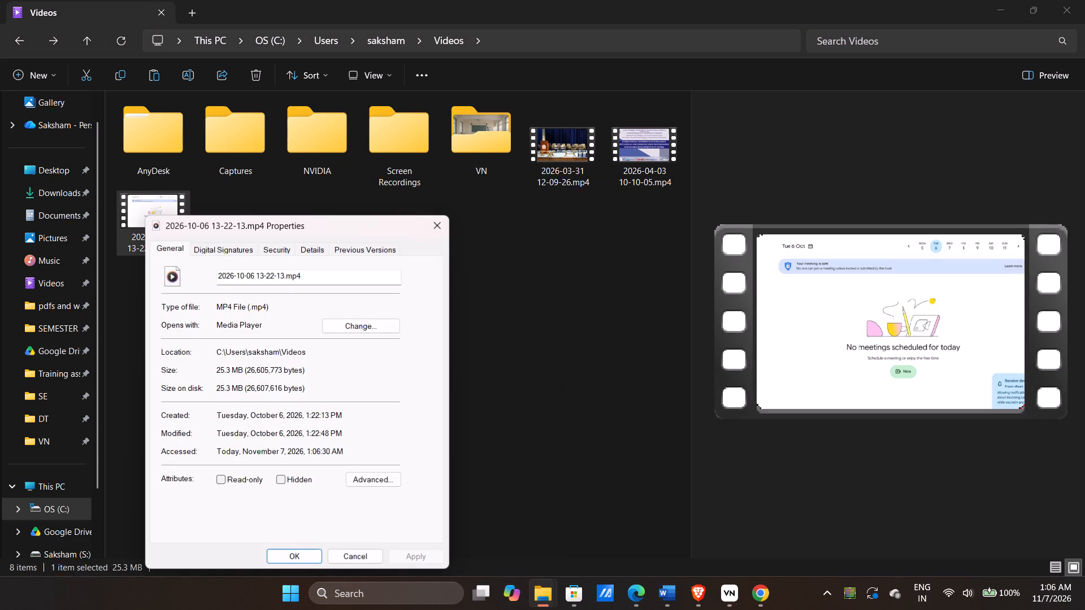
pyautogui.click(497, 366)
pyautogui.click(149, 229)
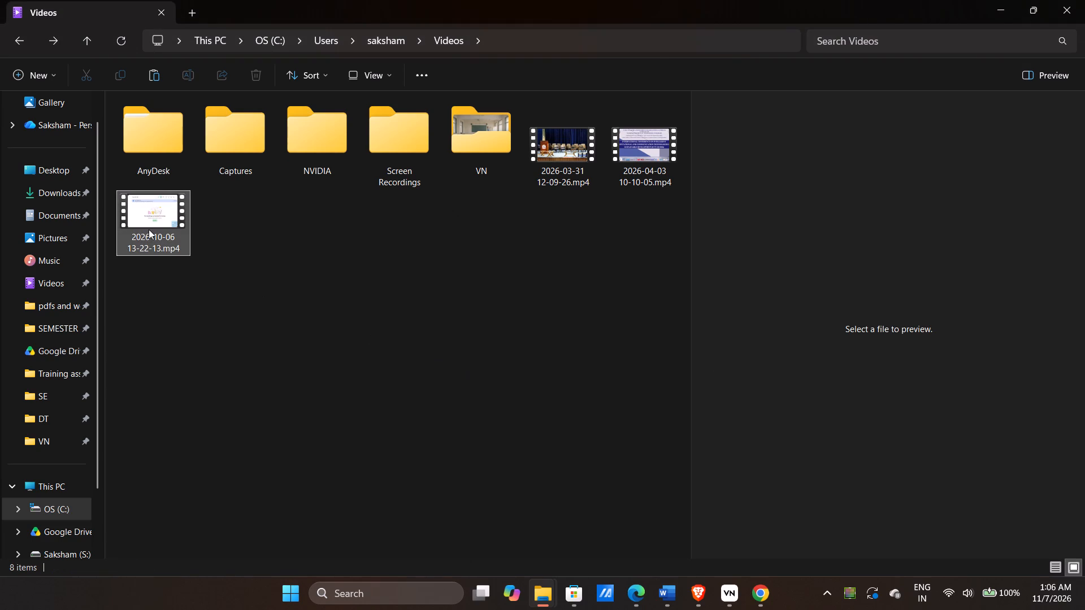
pyautogui.press('Delete')
pyautogui.click(588, 155)
pyautogui.press('Delete')
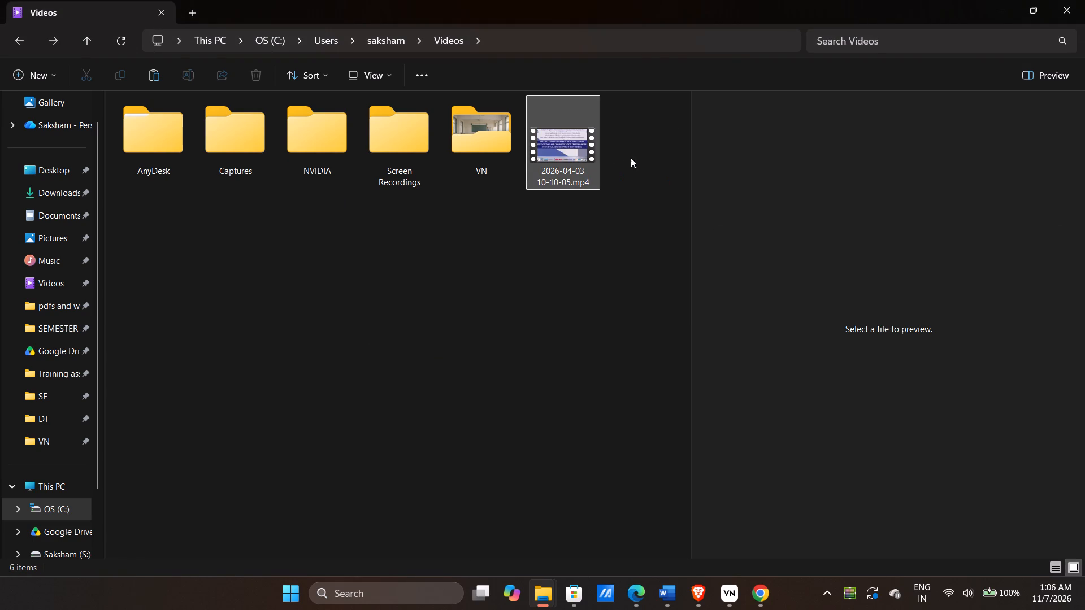
pyautogui.click(589, 153)
pyautogui.press('Delete')
# Check the contents of the Screen Recordings and Captures folders inside Videos.
pyautogui.doubleClick(405, 149)
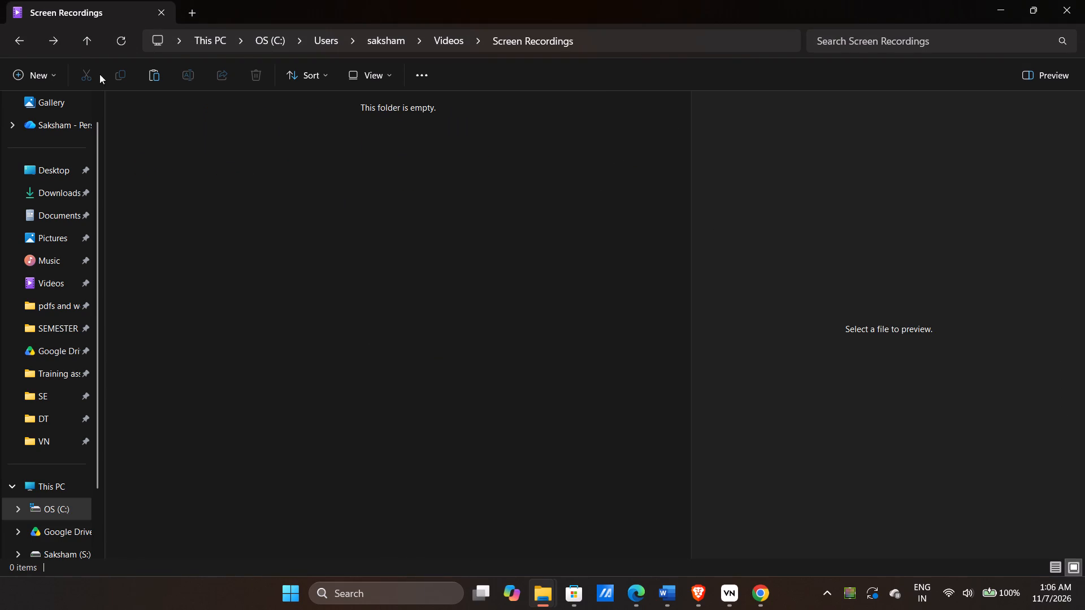
pyautogui.click(9, 42)
pyautogui.doubleClick(244, 137)
pyautogui.click(8, 41)
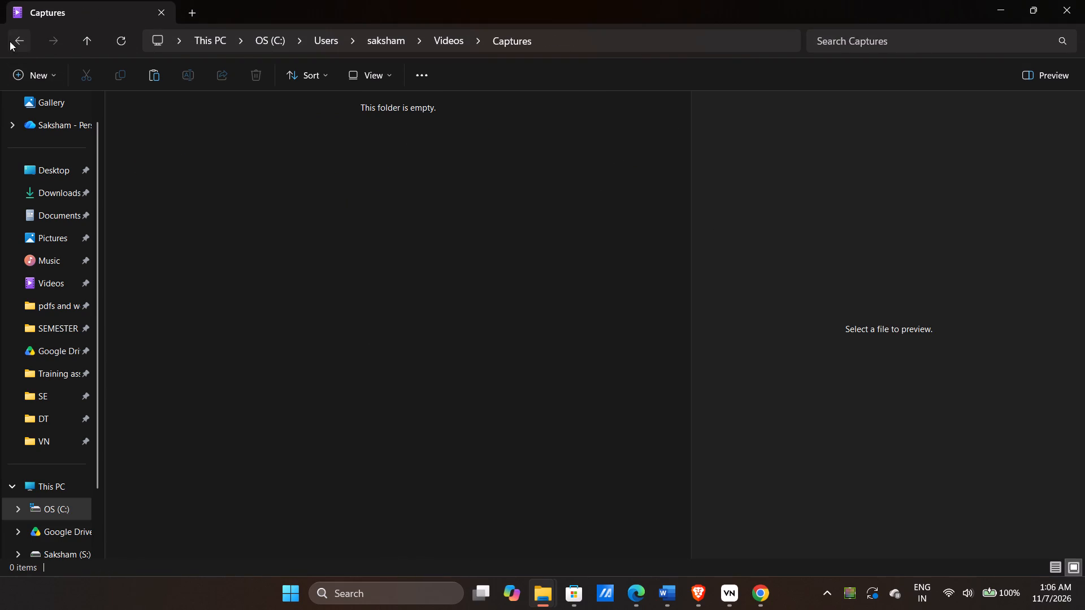
# Check the AnyDesk folder and its screen recordings subfolder, and delete the AnyDesk folder from Videos.
pyautogui.doubleClick(159, 143)
pyautogui.doubleClick(166, 136)
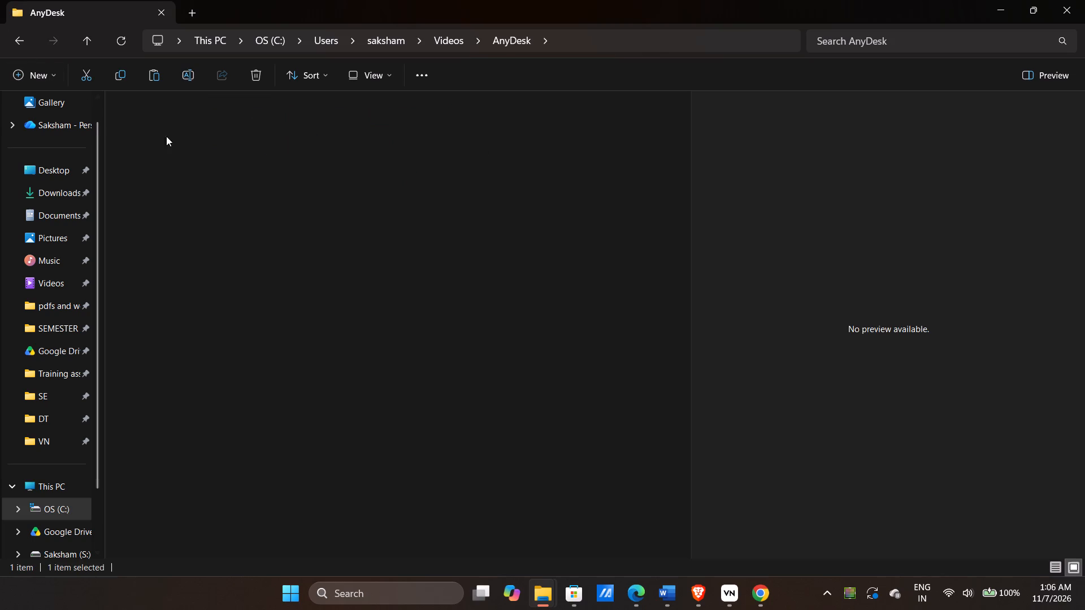
pyautogui.click(166, 136)
pyautogui.doubleClick(21, 43)
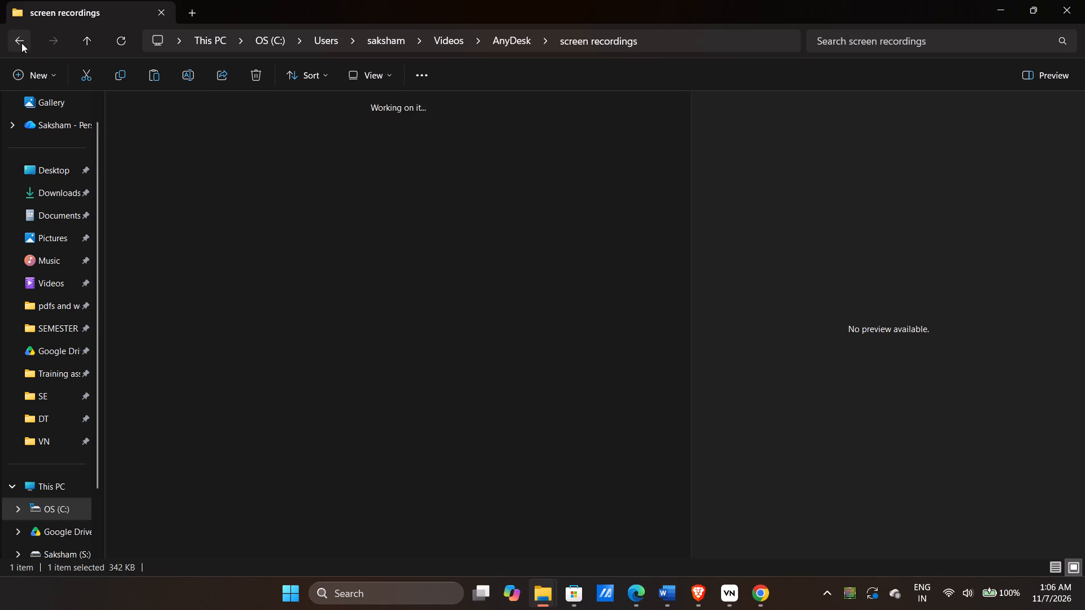
pyautogui.rightClick(173, 145)
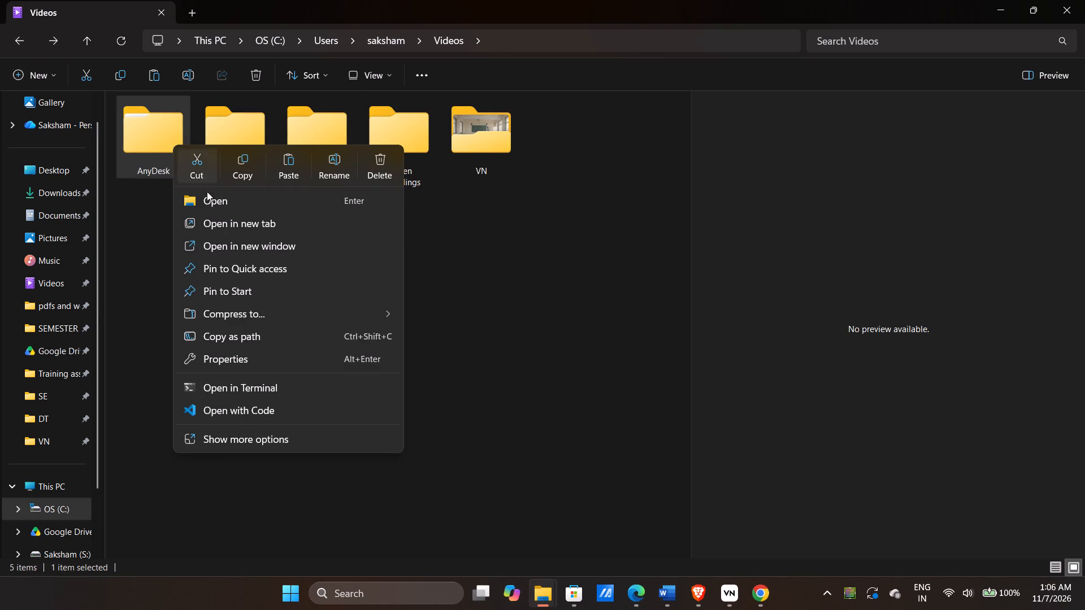
pyautogui.click(380, 167)
pyautogui.click(453, 329)
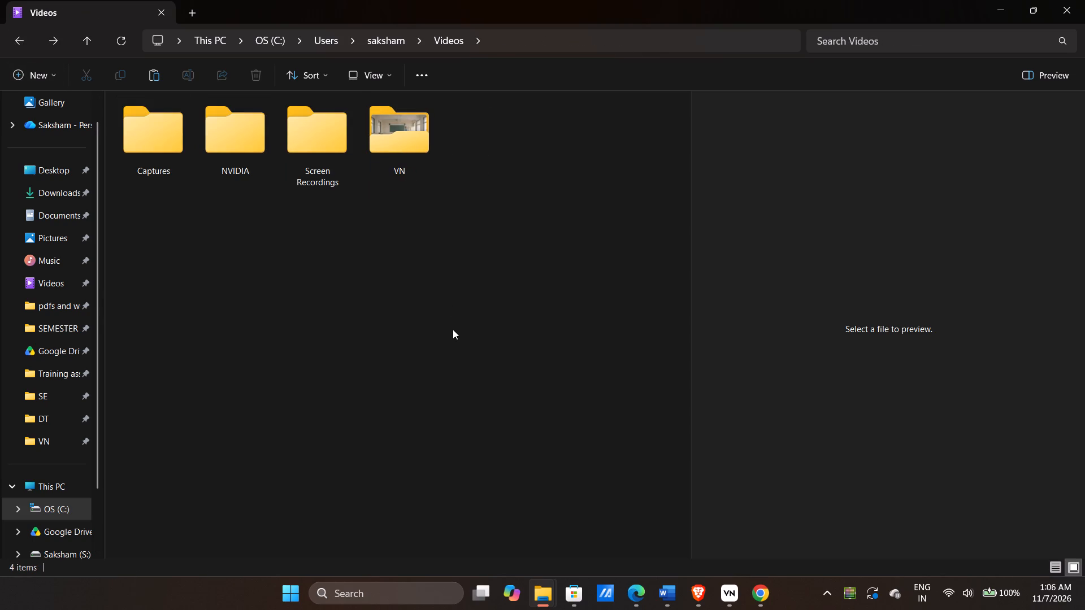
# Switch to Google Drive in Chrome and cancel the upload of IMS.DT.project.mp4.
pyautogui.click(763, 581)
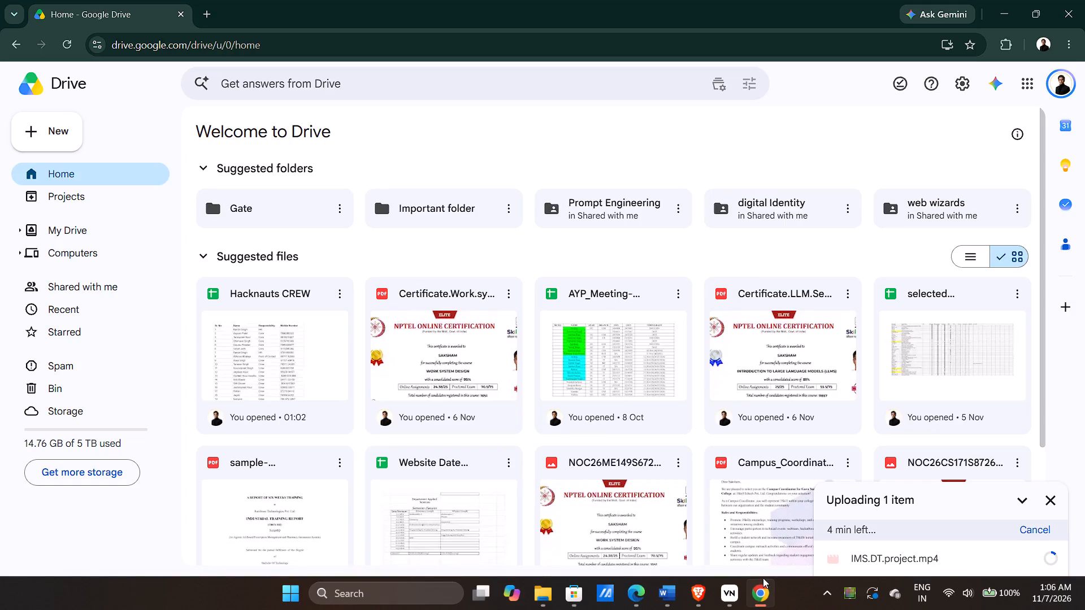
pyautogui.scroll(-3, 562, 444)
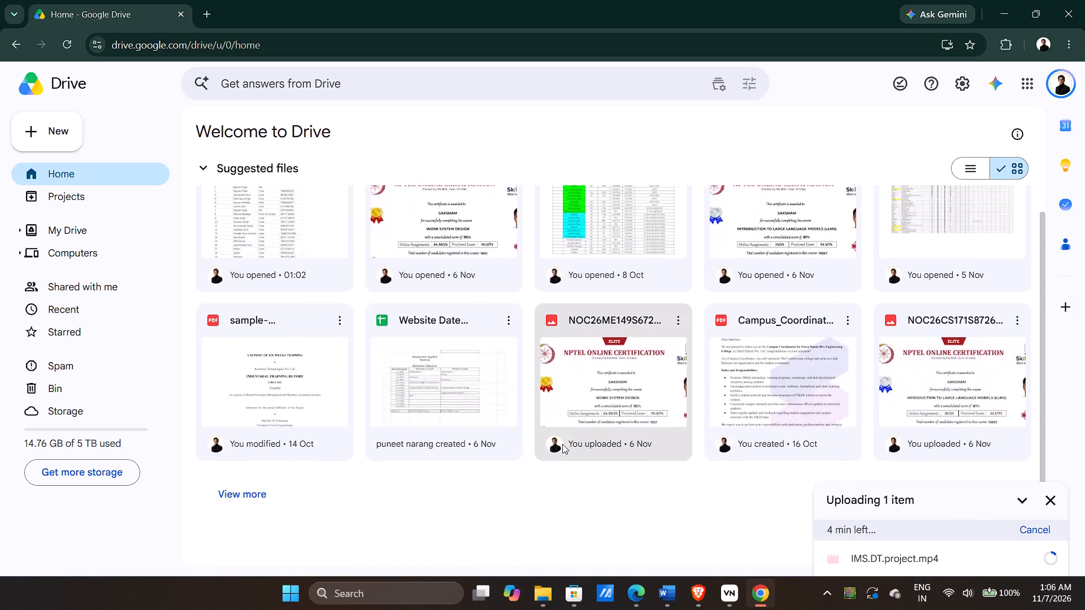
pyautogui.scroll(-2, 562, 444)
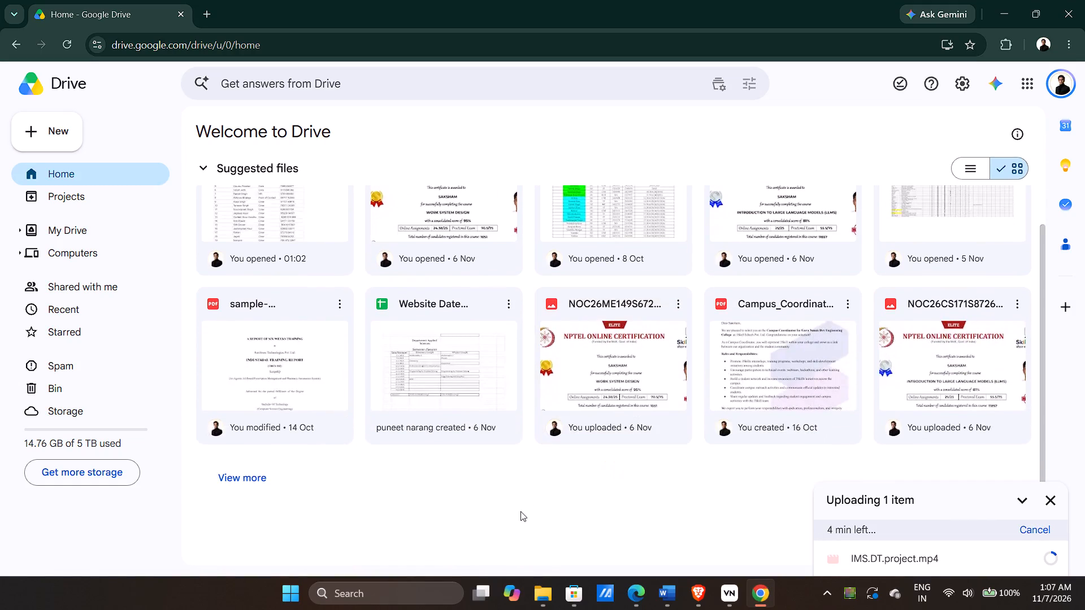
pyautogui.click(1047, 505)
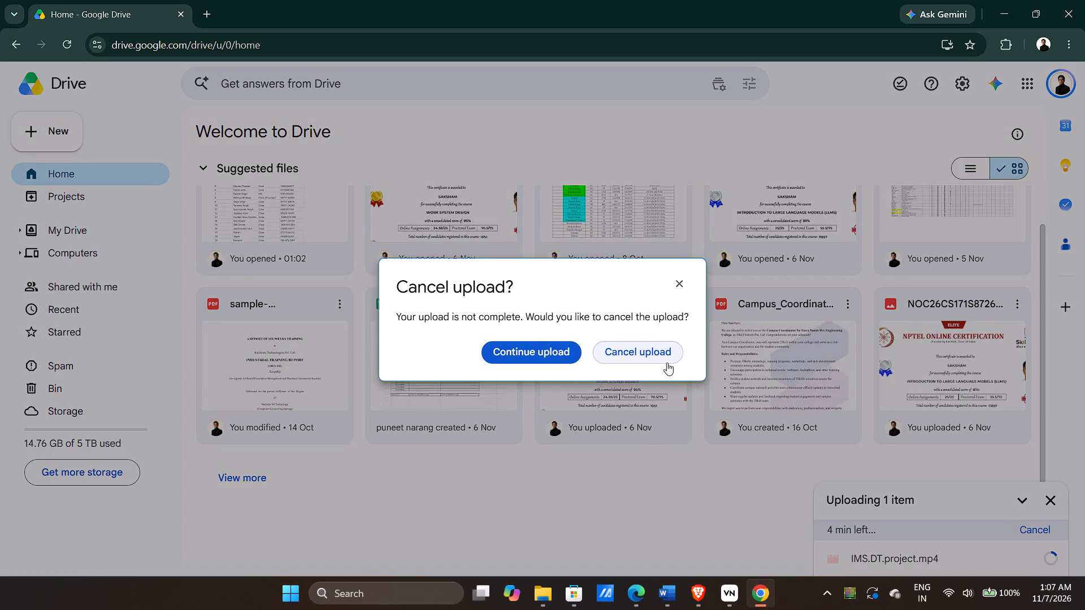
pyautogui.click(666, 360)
# Open youtube.com in a new browser tab.
pyautogui.click(199, 18)
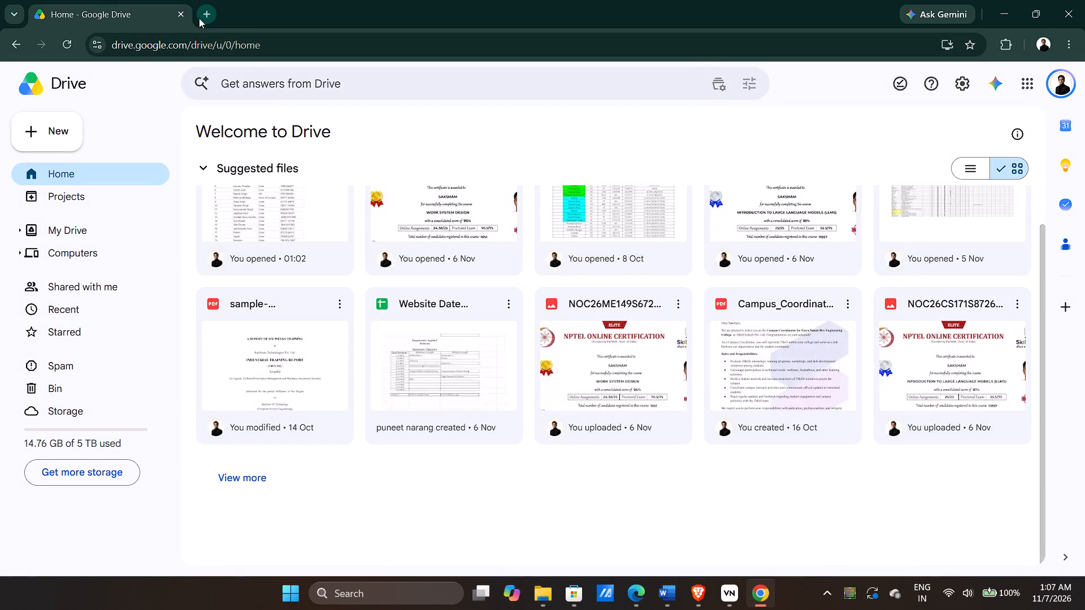
pyautogui.write('you')
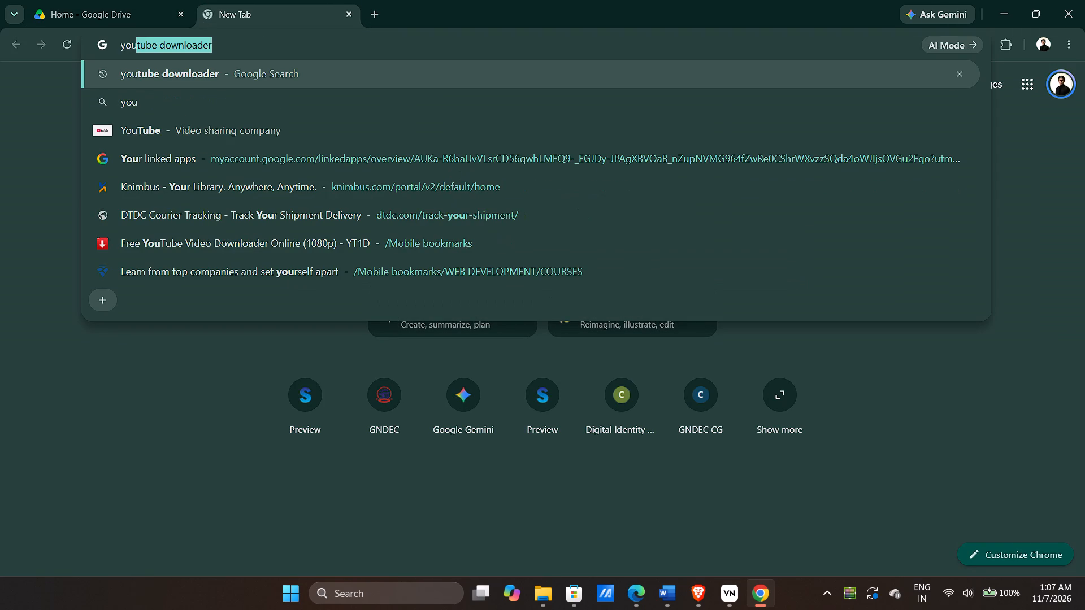
pyautogui.press('Down')
pyautogui.press('Down')
pyautogui.press('Up')
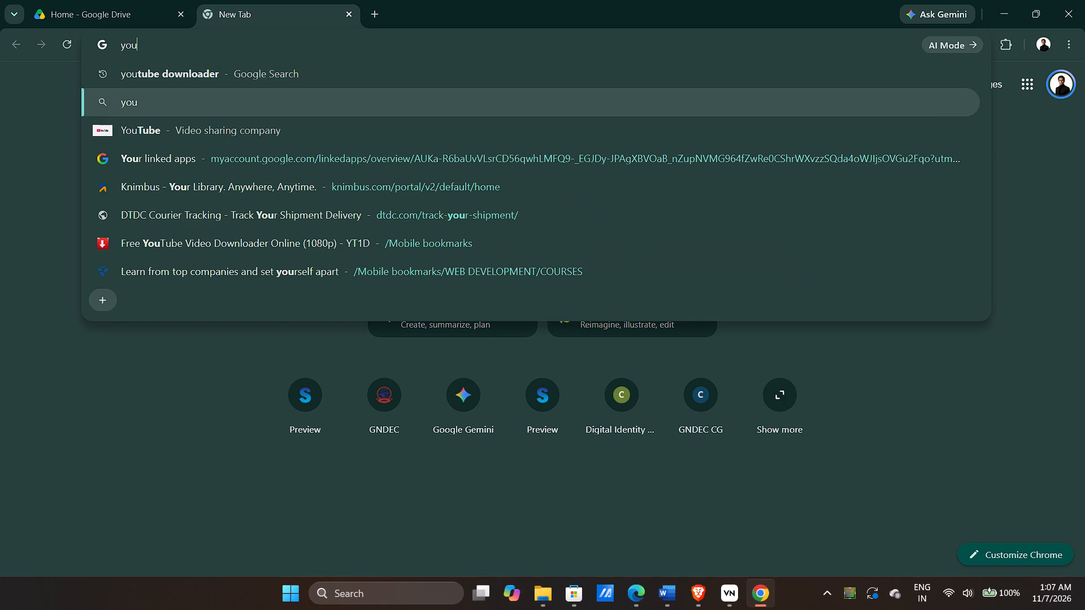
pyautogui.press('Up')
pyautogui.press('Down')
pyautogui.write('tuvr')
pyautogui.press('BackSpace')
pyautogui.press('BackSpace')
pyautogui.write('be.com')
pyautogui.press('Return')
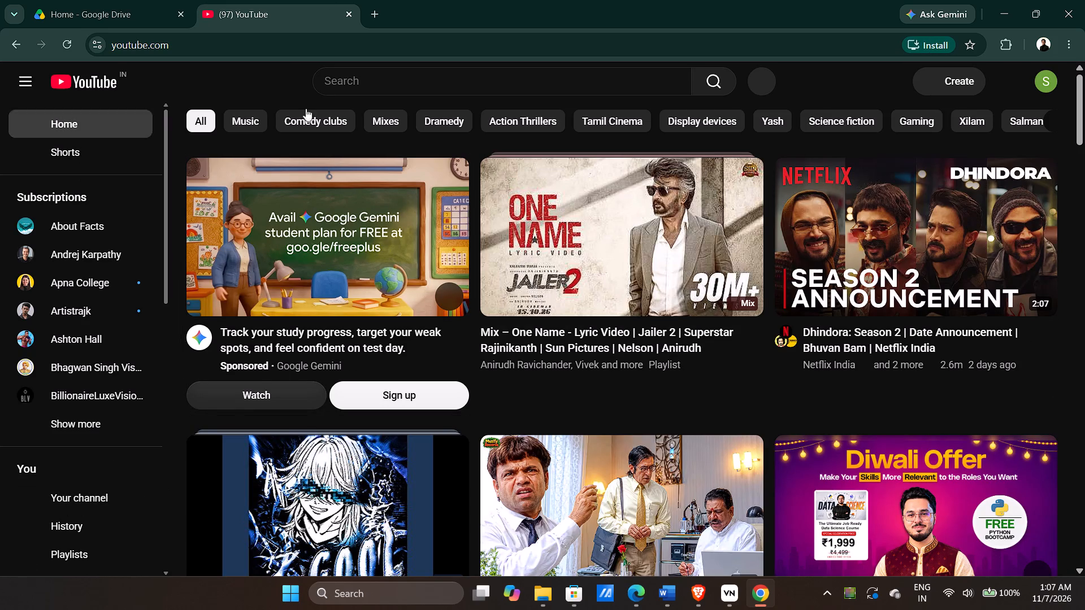
# Start a new YouTube video upload with the file IMS.DT.project.mp4.
pyautogui.click(939, 86)
pyautogui.click(949, 112)
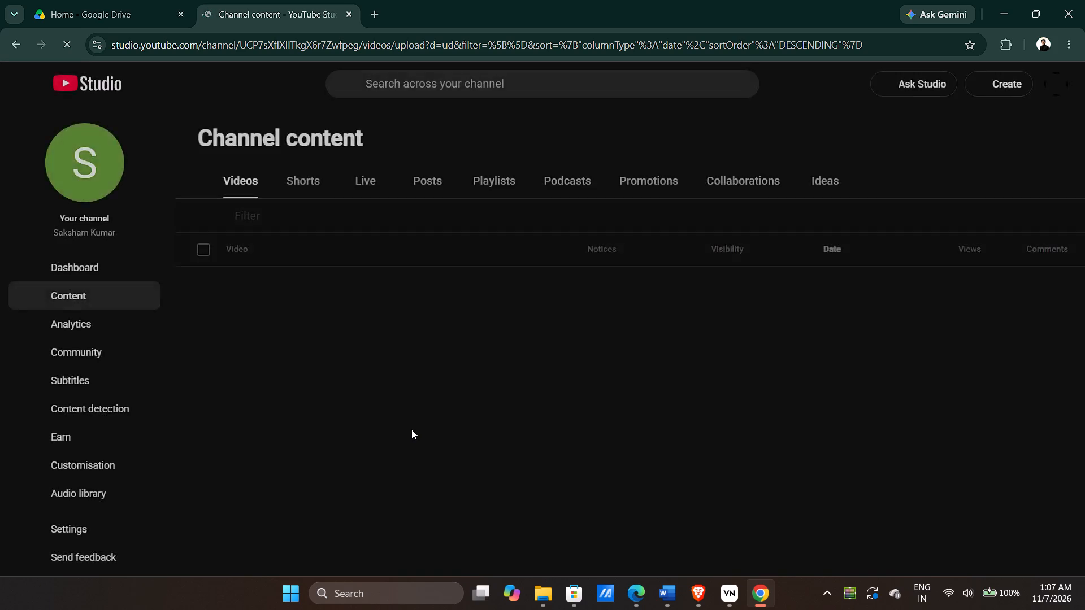
pyautogui.click(544, 395)
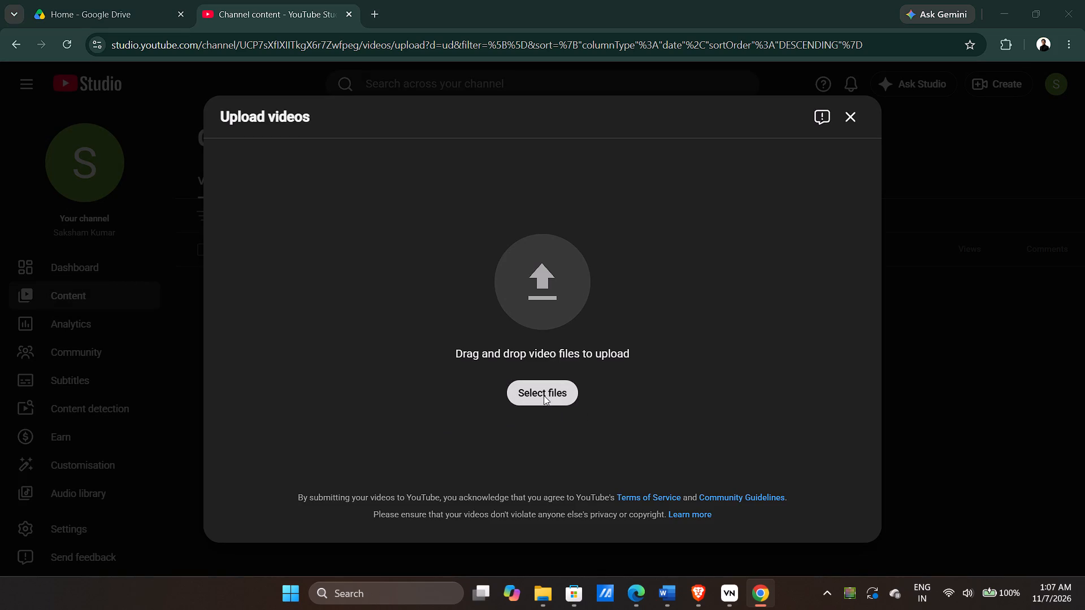
pyautogui.click(166, 125)
pyautogui.click(426, 311)
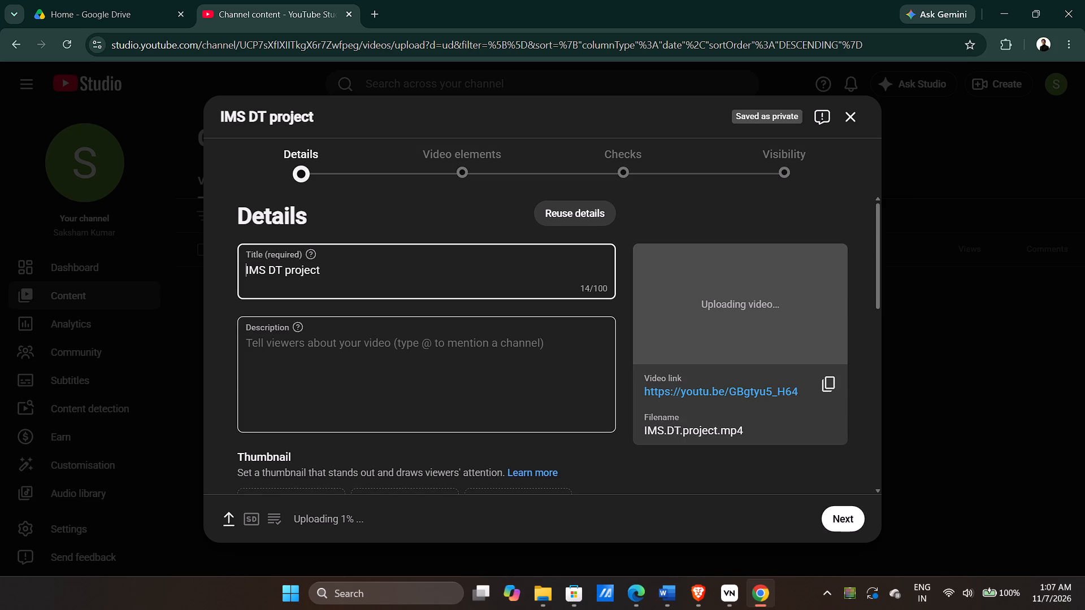
# Mark the IMS DT project video as not Made for Kids, expand its age restriction options, and complete the Details stage.
pyautogui.scroll(-3, 426, 311)
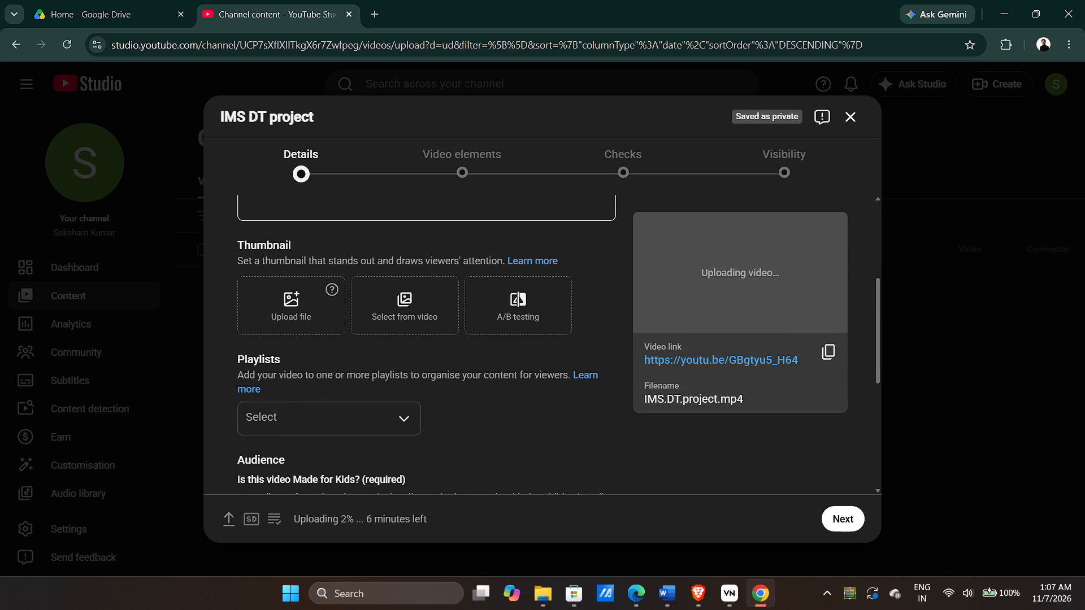
pyautogui.scroll(7, 426, 311)
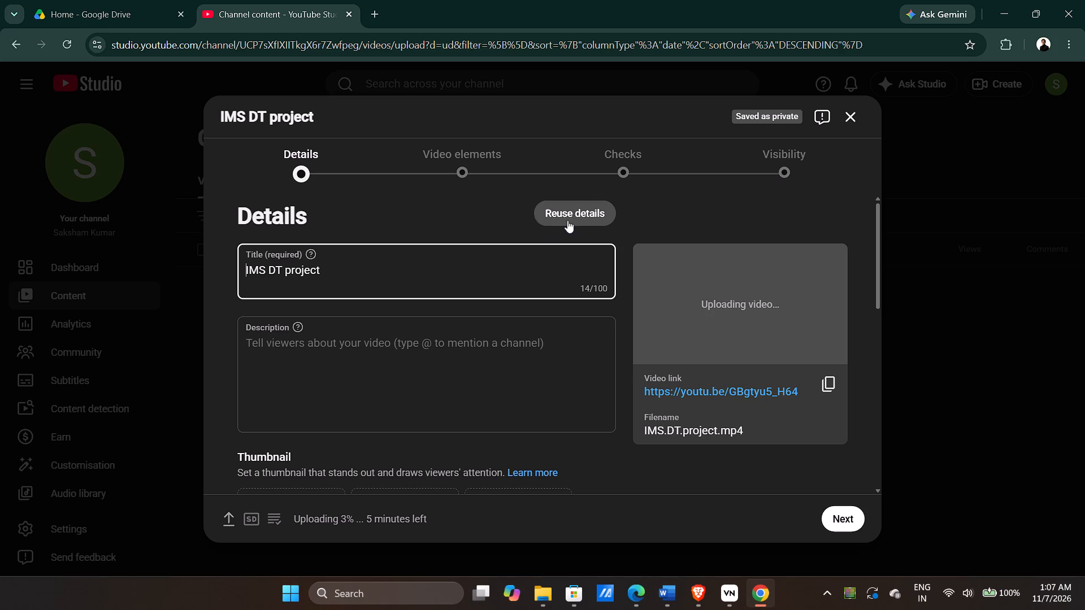
pyautogui.scroll(-1, 519, 381)
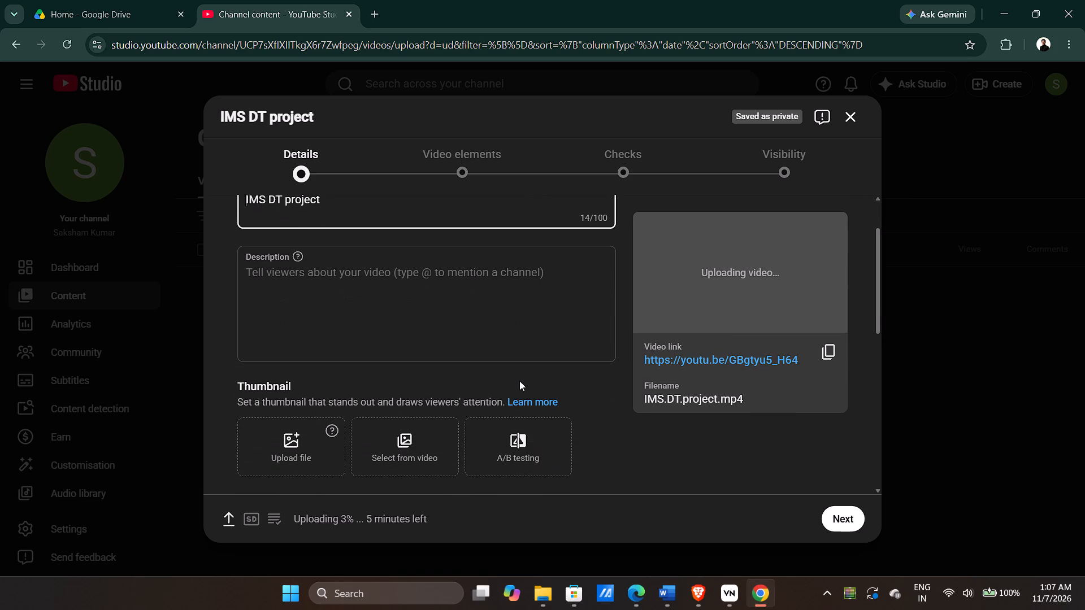
pyautogui.scroll(-4, 519, 381)
pyautogui.scroll(9, 519, 381)
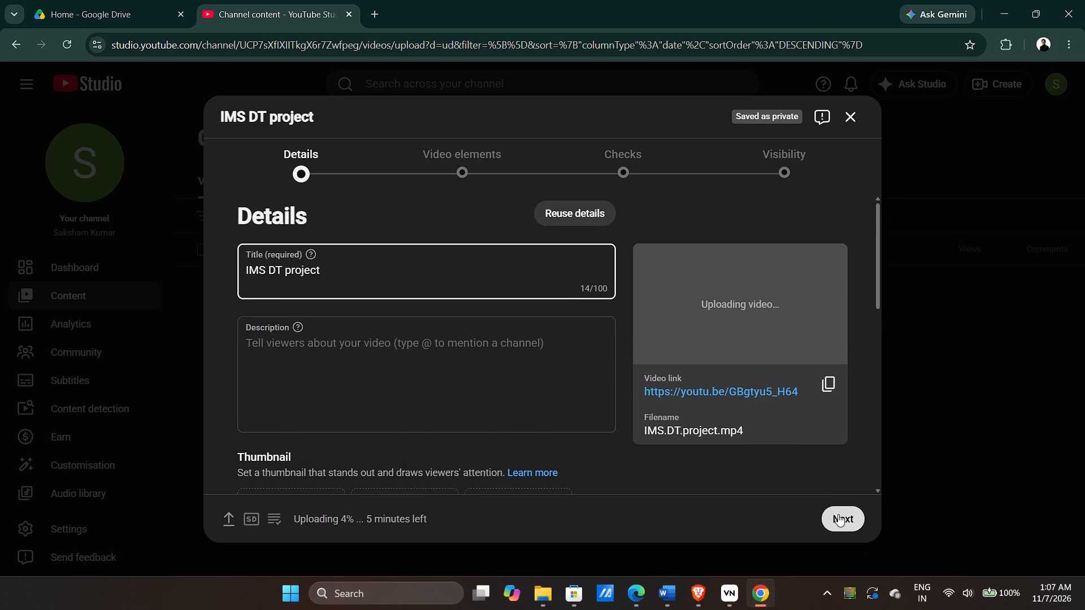
pyautogui.click(838, 514)
pyautogui.click(252, 373)
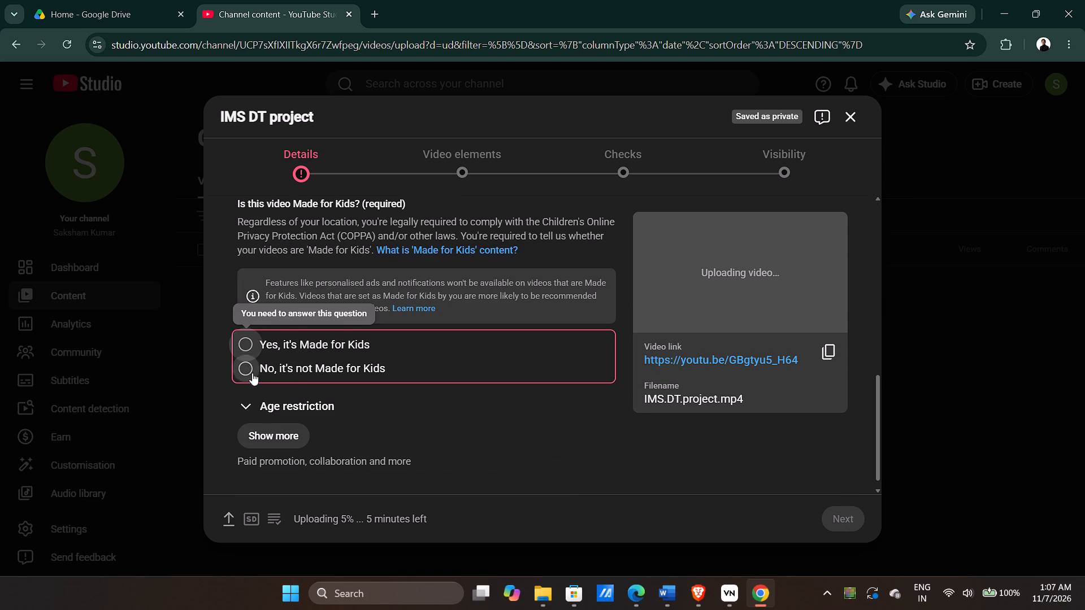
pyautogui.click(287, 402)
pyautogui.scroll(-1, 287, 402)
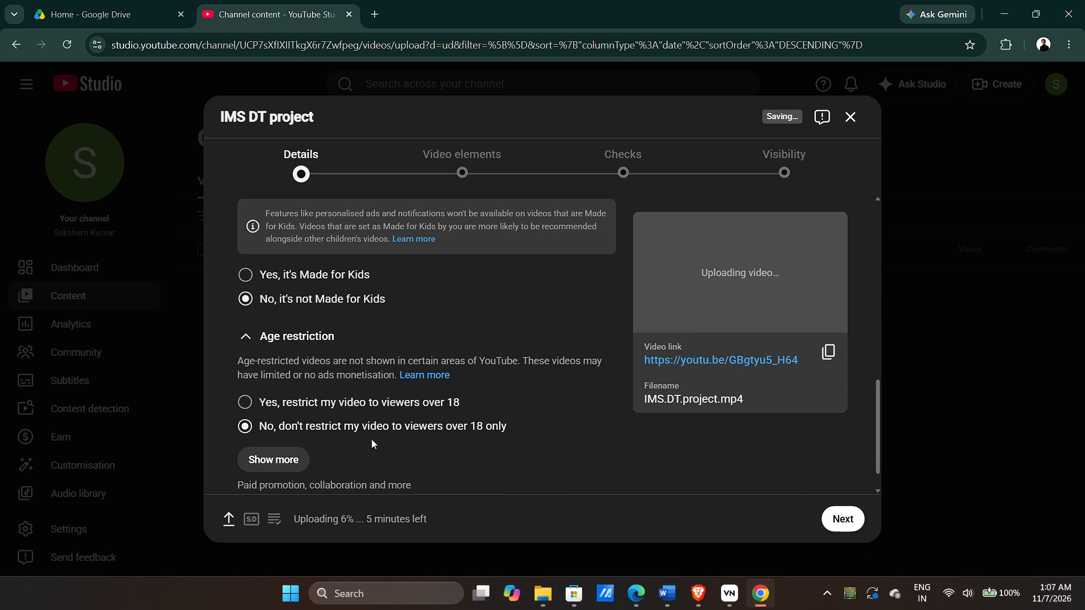
pyautogui.click(839, 524)
# Pass the Video elements and Checks stages without additions, and save the video with Unlisted visibility.
pyautogui.scroll(-4, 501, 325)
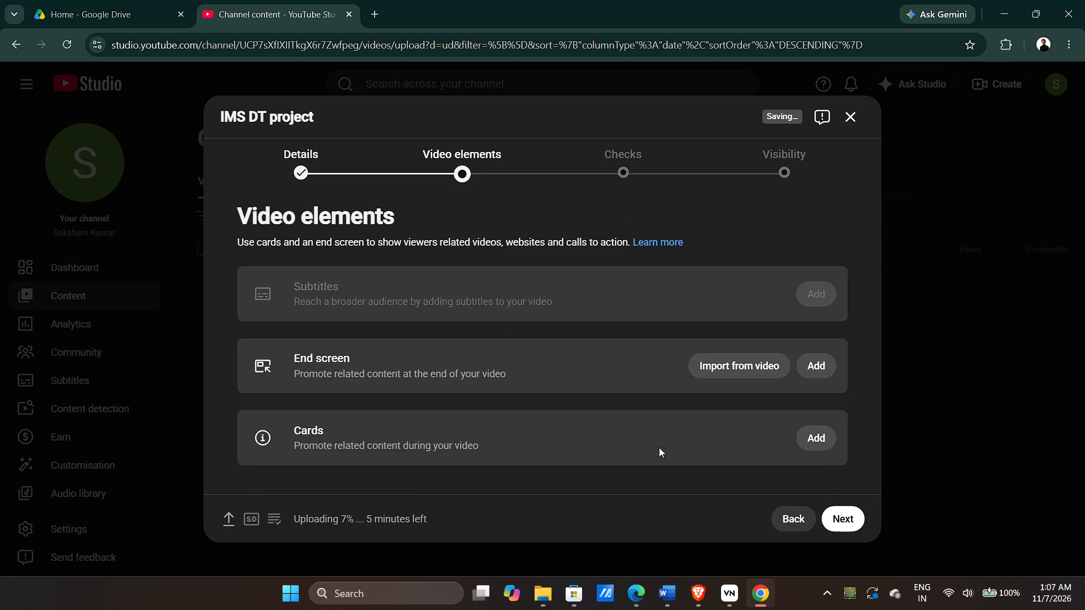
pyautogui.click(835, 513)
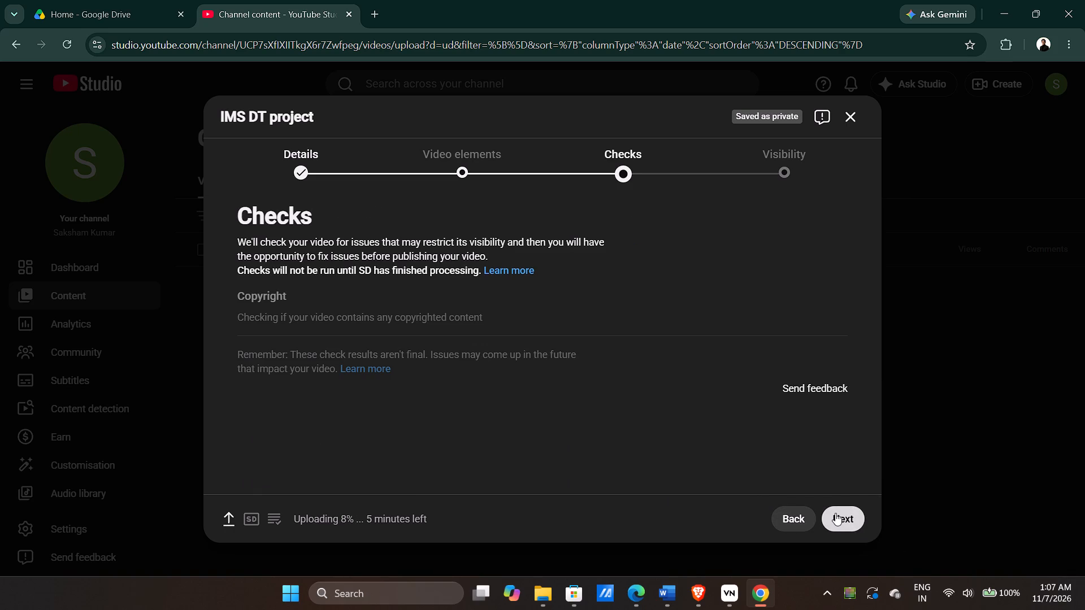
pyautogui.click(848, 516)
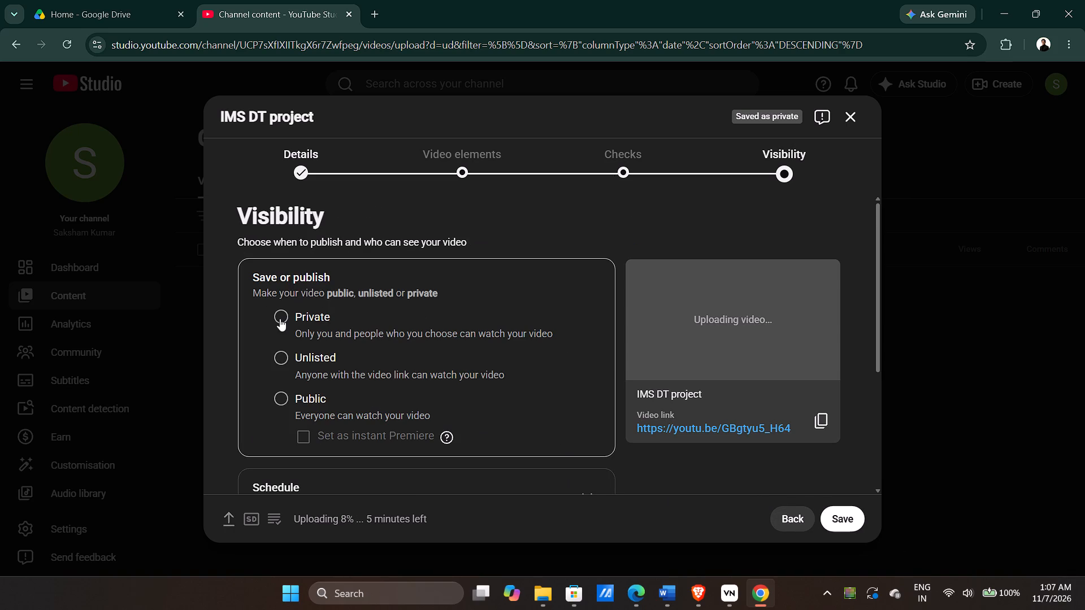
pyautogui.click(280, 319)
pyautogui.scroll(-1, 428, 379)
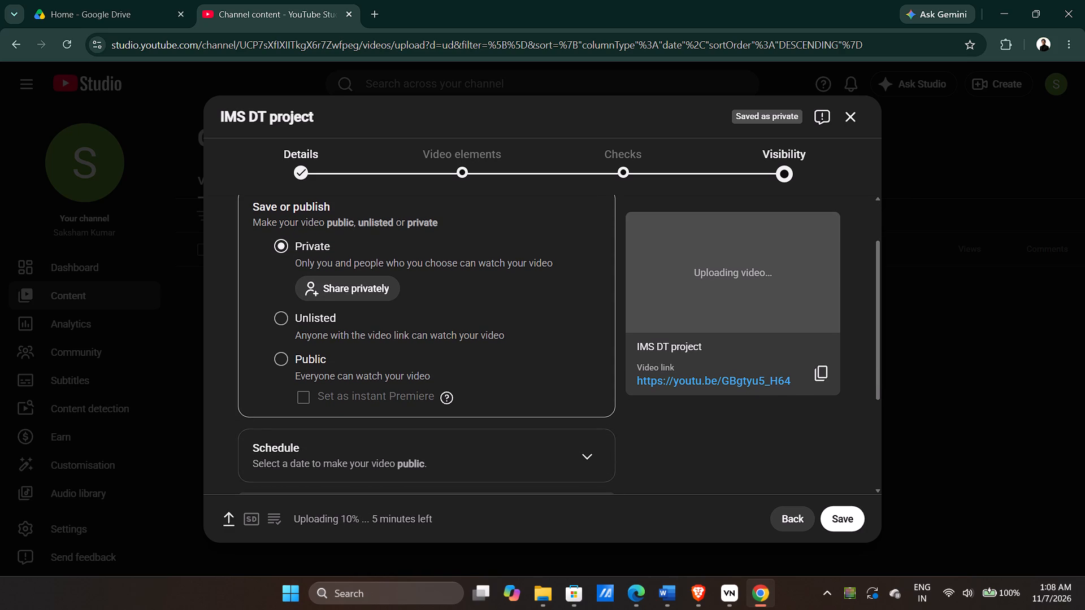
pyautogui.click(323, 321)
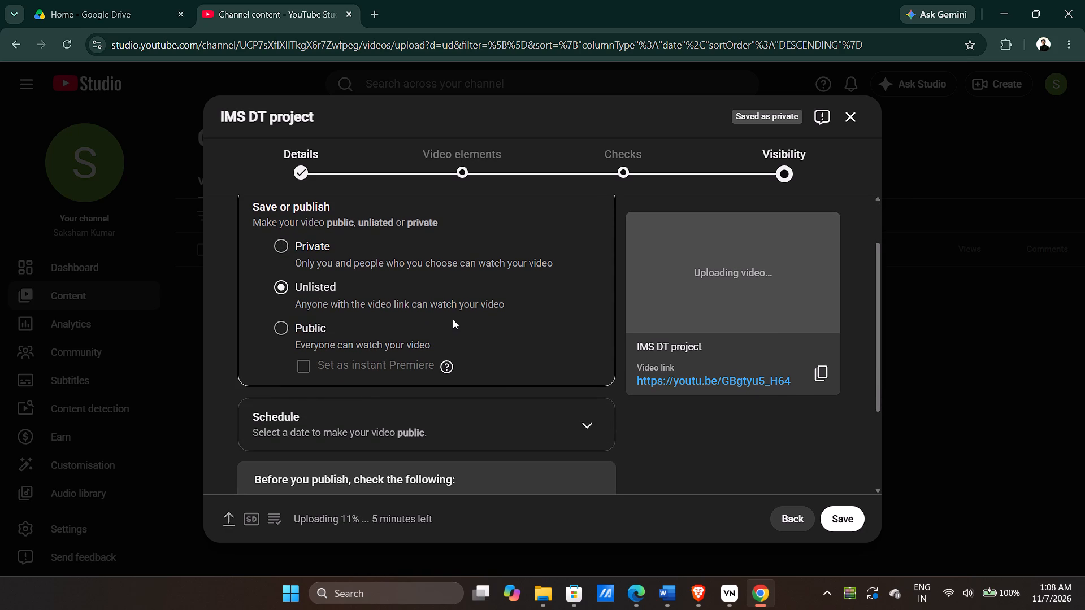
pyautogui.scroll(-4, 453, 319)
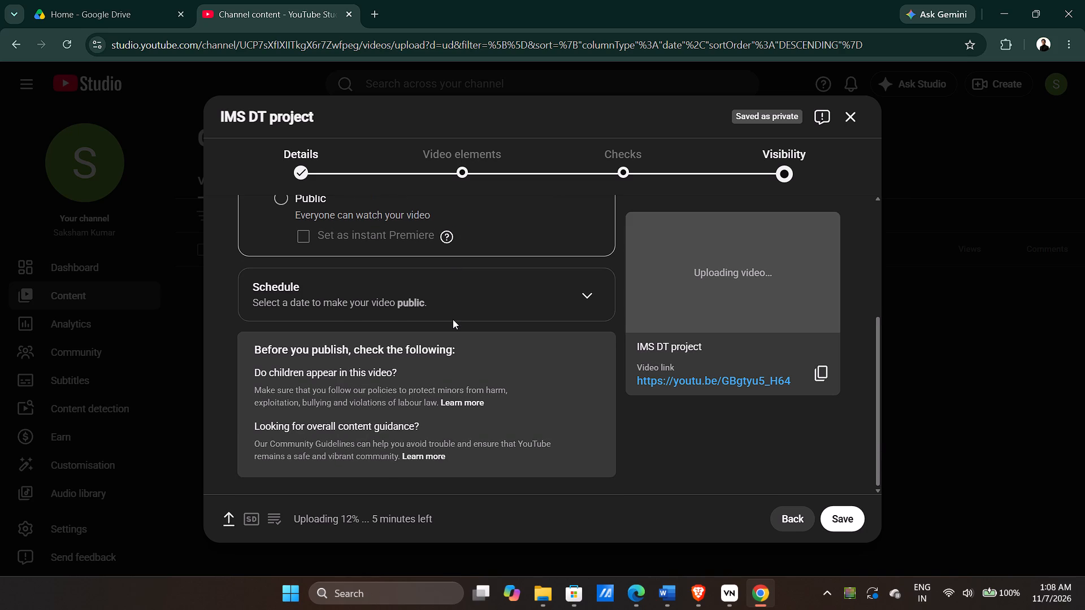
pyautogui.click(849, 524)
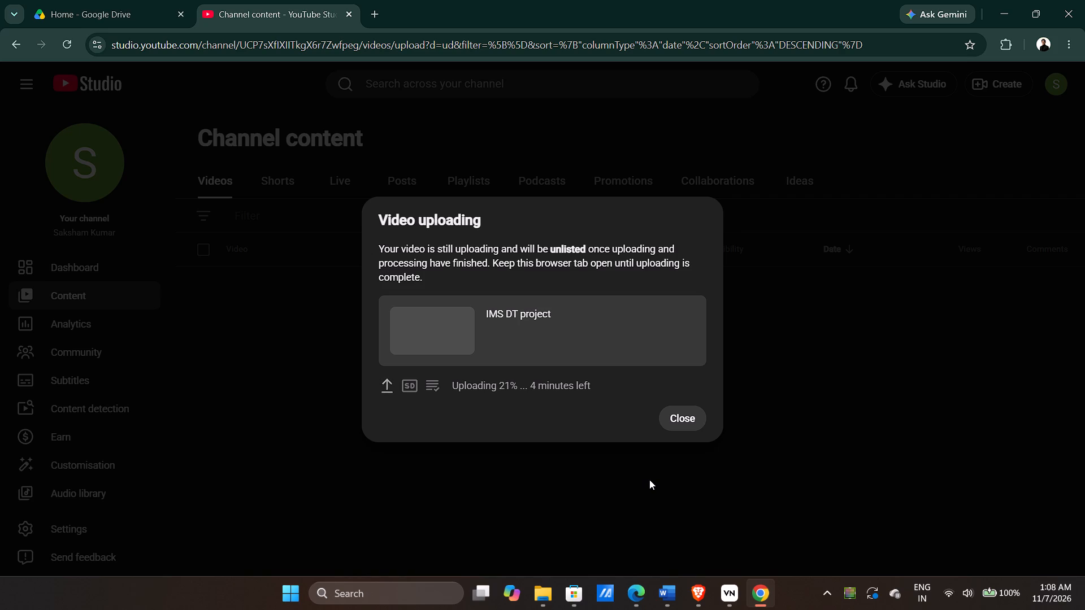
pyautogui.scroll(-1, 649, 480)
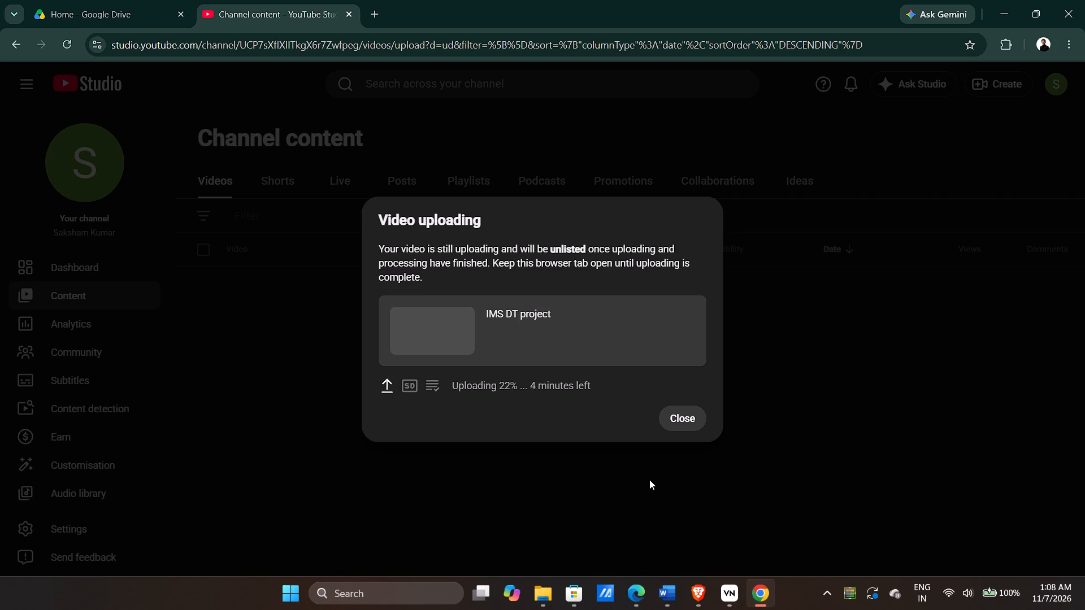
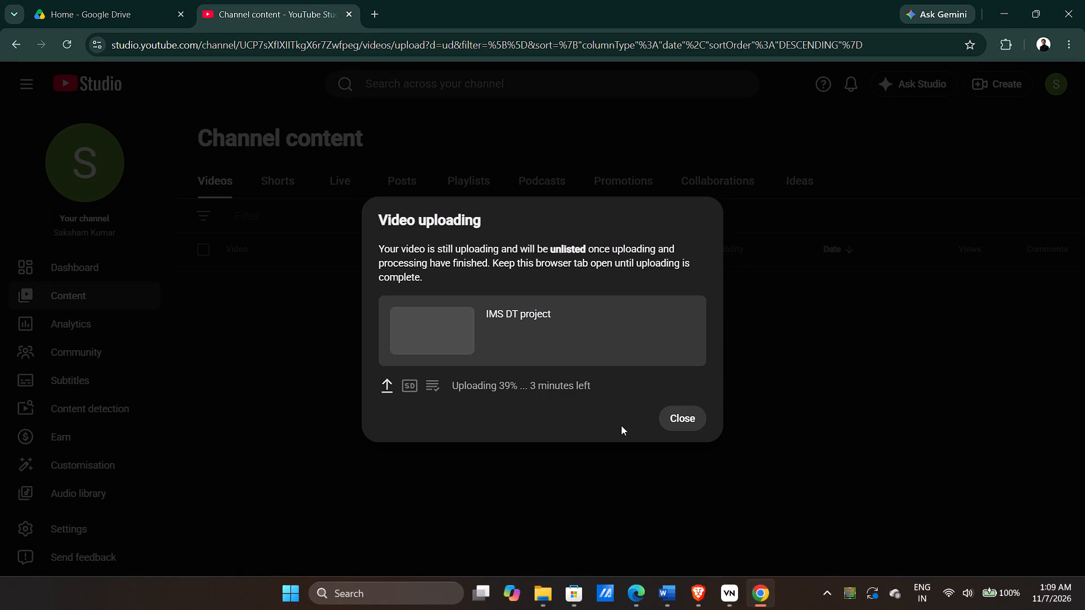
# Switch to the VN video editor and close it.
pyautogui.click(736, 609)
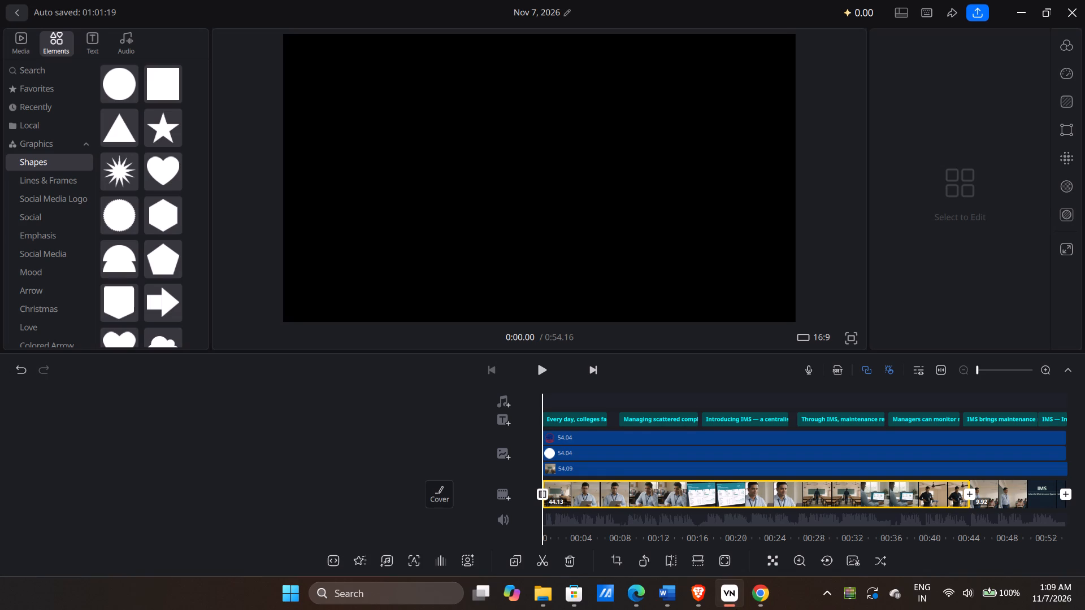
pyautogui.click(1084, 0)
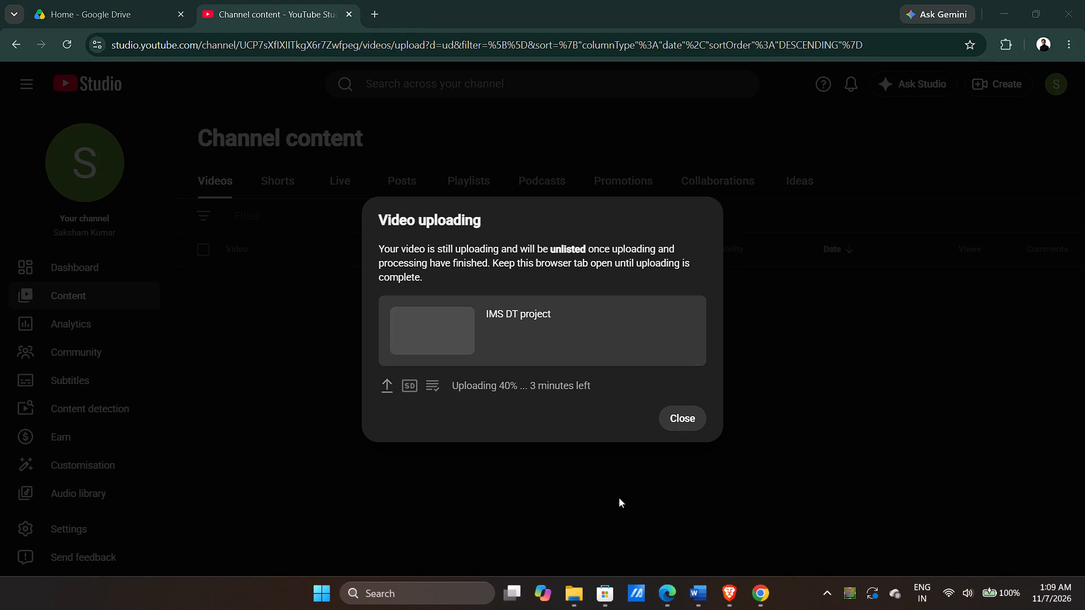
# Switch to the Brave browser and resume playing the One Name lyric video on YouTube.
pyautogui.click(730, 586)
pyautogui.click(487, 364)
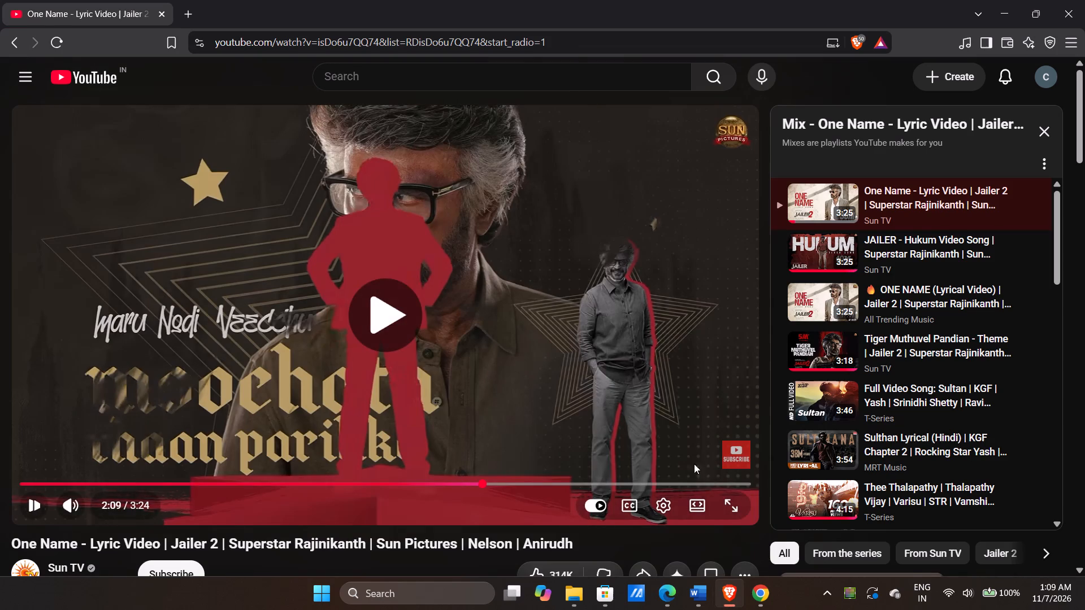
# Show the hidden system tray icons.
pyautogui.click(834, 592)
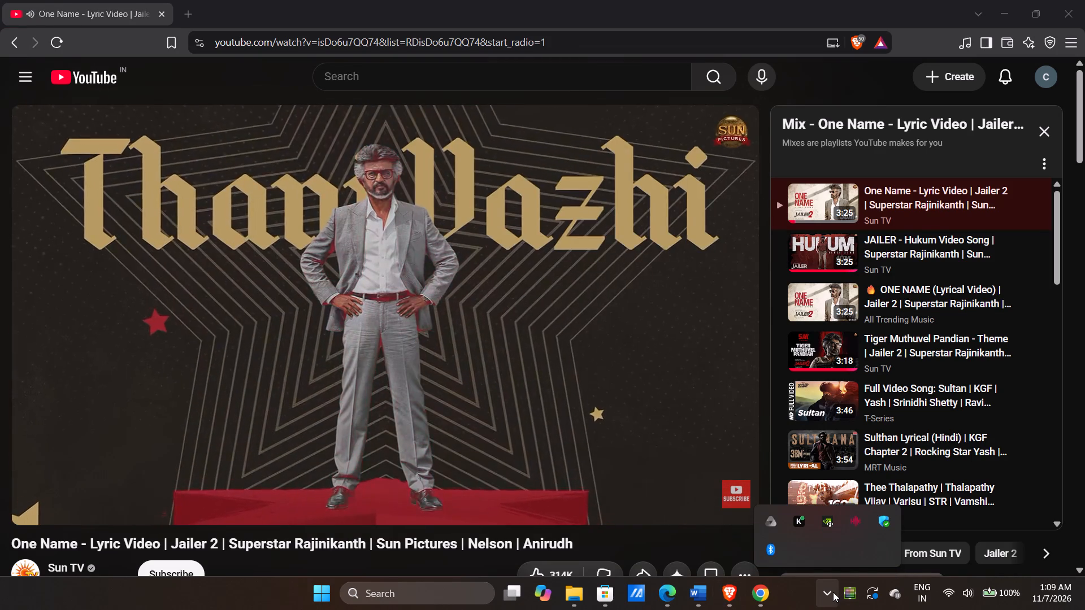